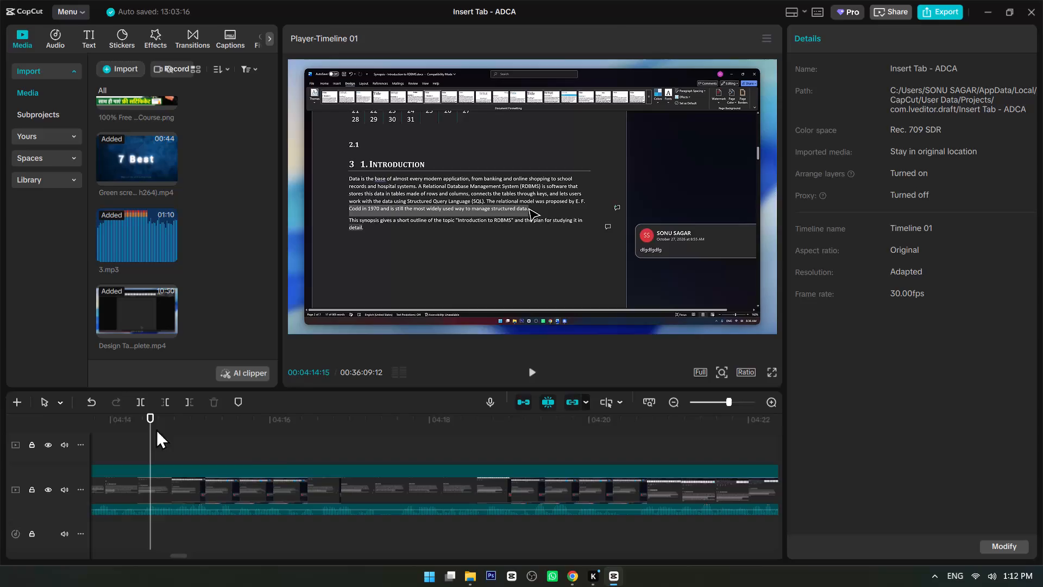
Play the timeline from 00:04:14:15 to about 00:04:56, checking the tutorial footage for parts to cut.
key("space")
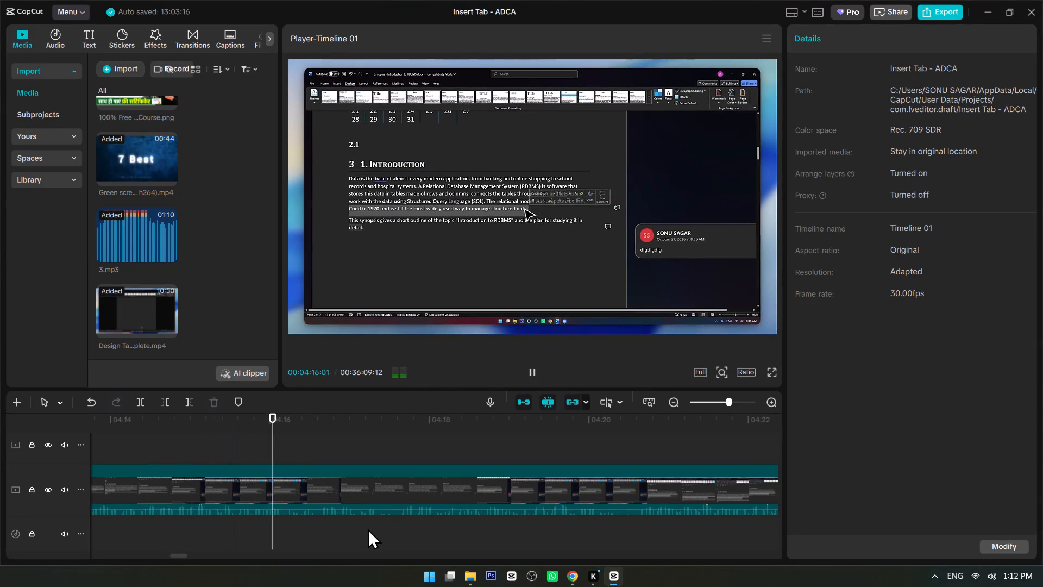
scroll(367, 529, "up", 7, "ctrl")
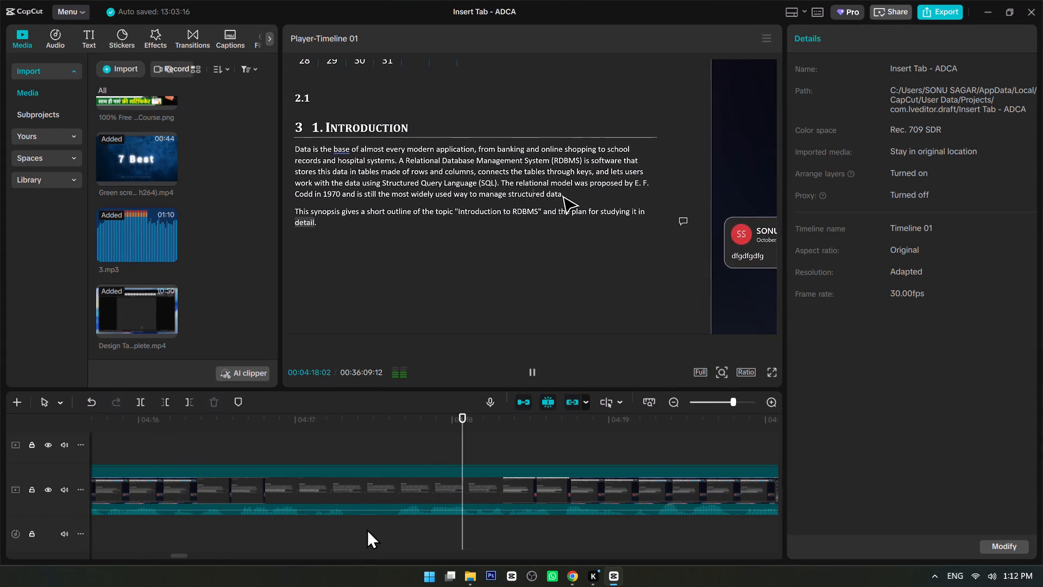
scroll(367, 529, "down", 11, "ctrl")
scroll(458, 528, "down", 3, "alt")
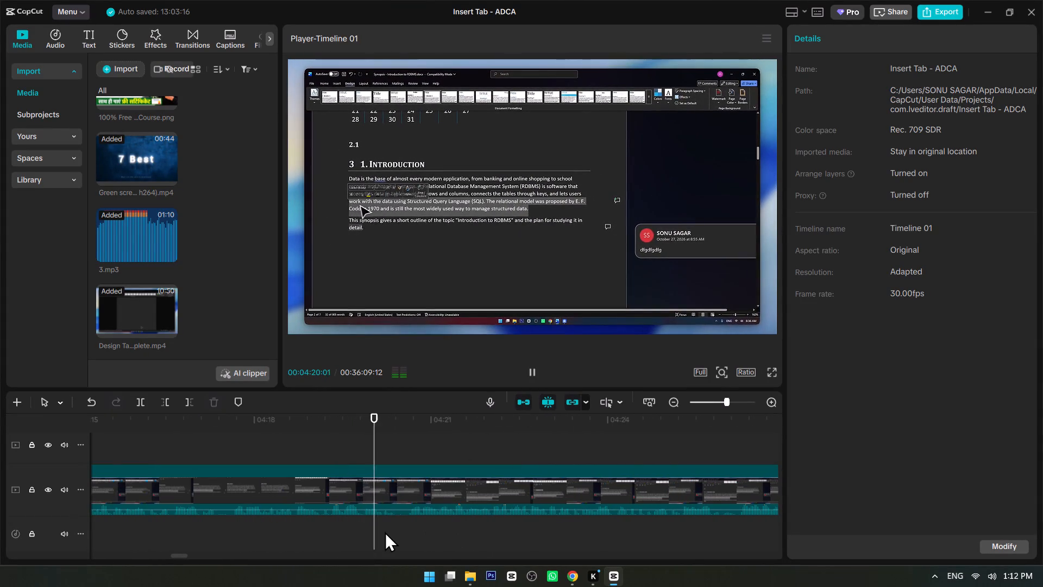
scroll(384, 532, "down", 1, "alt")
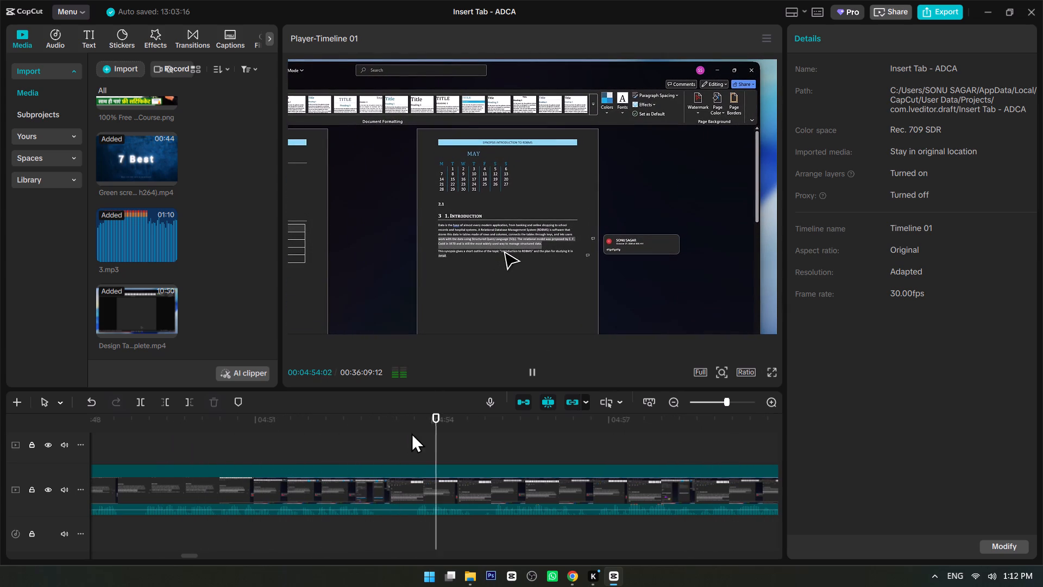
scroll(409, 497, "up", 7, "ctrl")
scroll(409, 497, "down", 5, "ctrl")
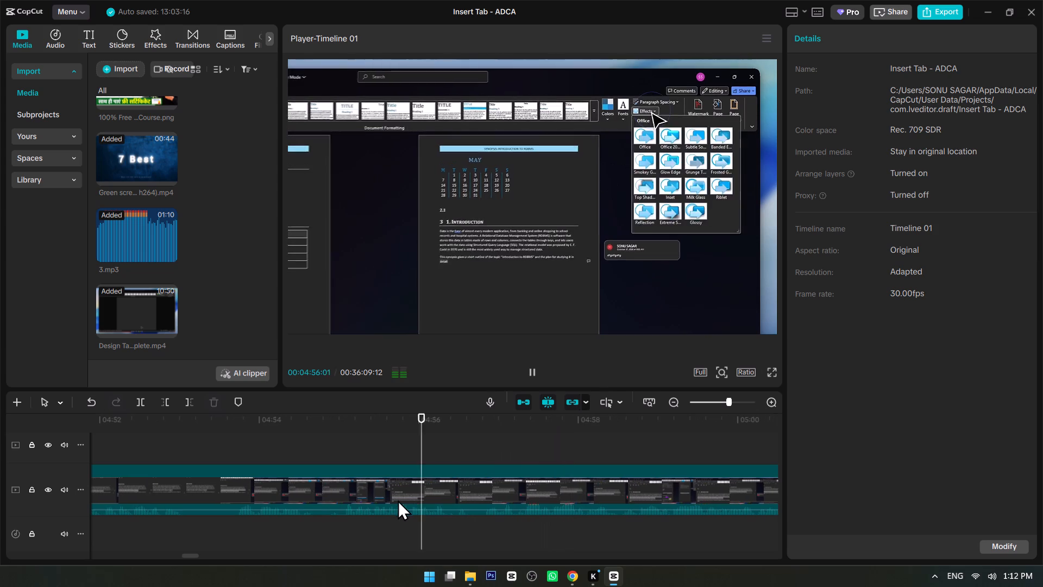
Cut the segment from 00:04:53:01 to 00:04:53:21 out of the Design Tab Complete.mp4 clip.
key("space")
left_click(125, 521)
key("space")
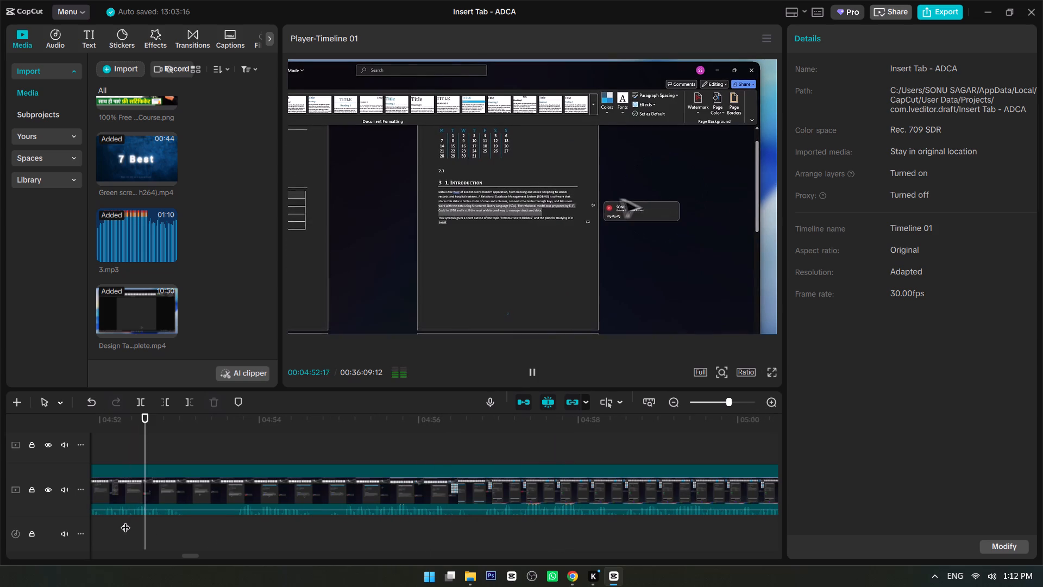
key("space")
left_click(181, 516)
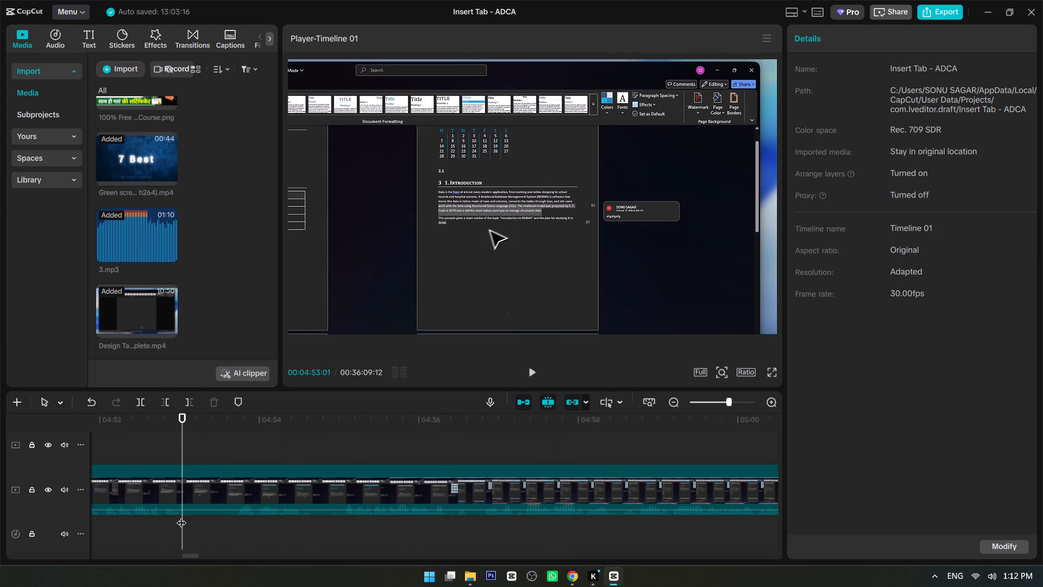
key("ctrl+b")
left_click(236, 517)
key("ctrl+b")
left_click(207, 479)
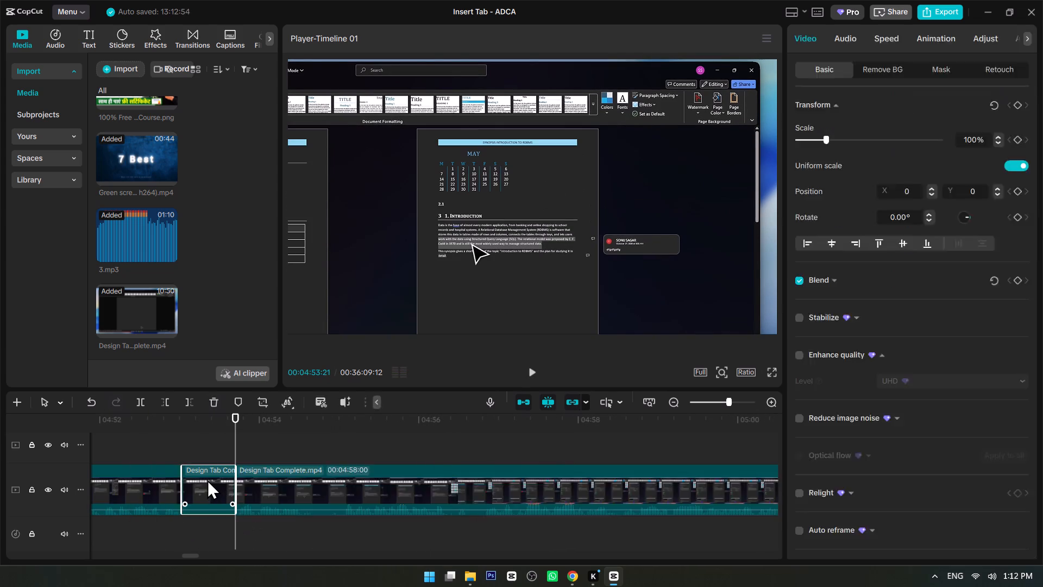
key("Delete")
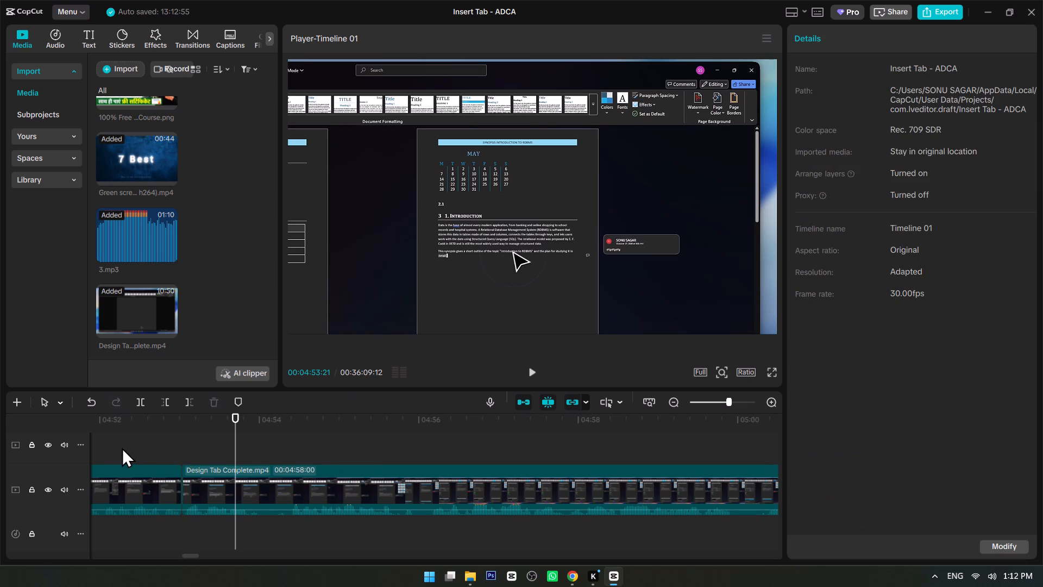
Play back the footage after the new join and review the lead-up to it between 00:04:50 and 00:04:52.
left_click(122, 447)
key("space")
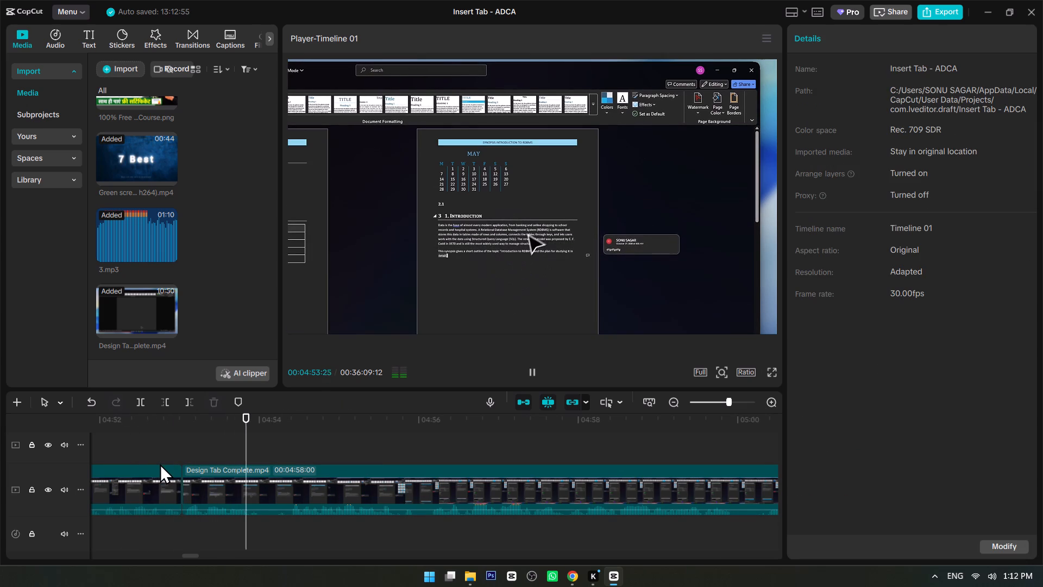
left_click(142, 448)
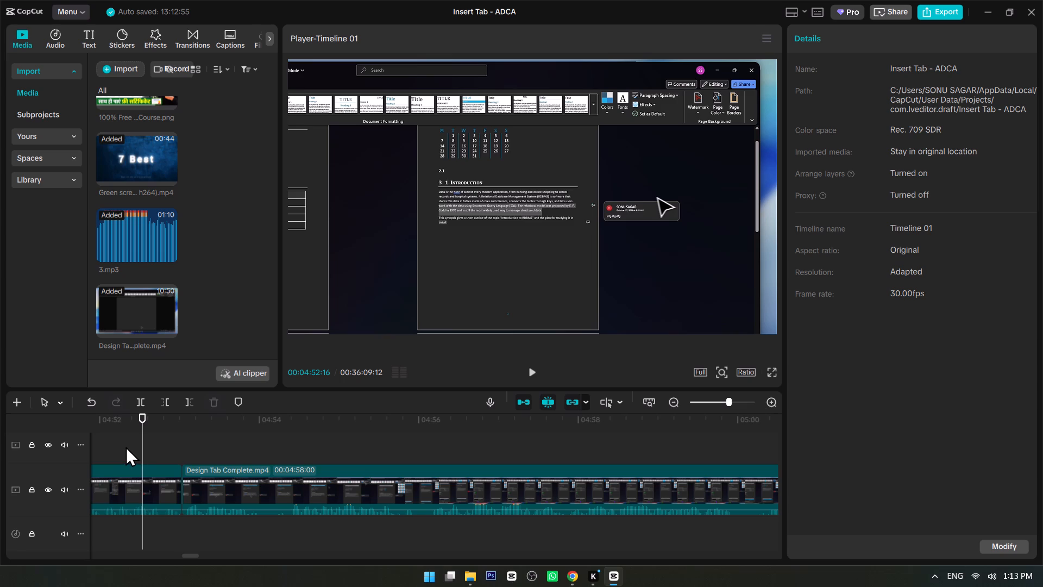
left_click(132, 418)
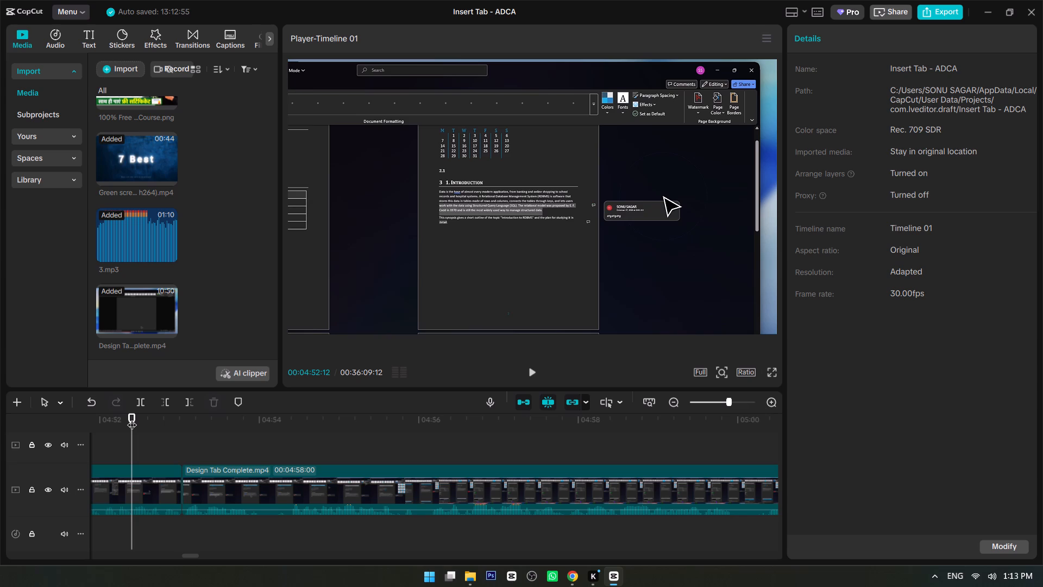
left_click(106, 430)
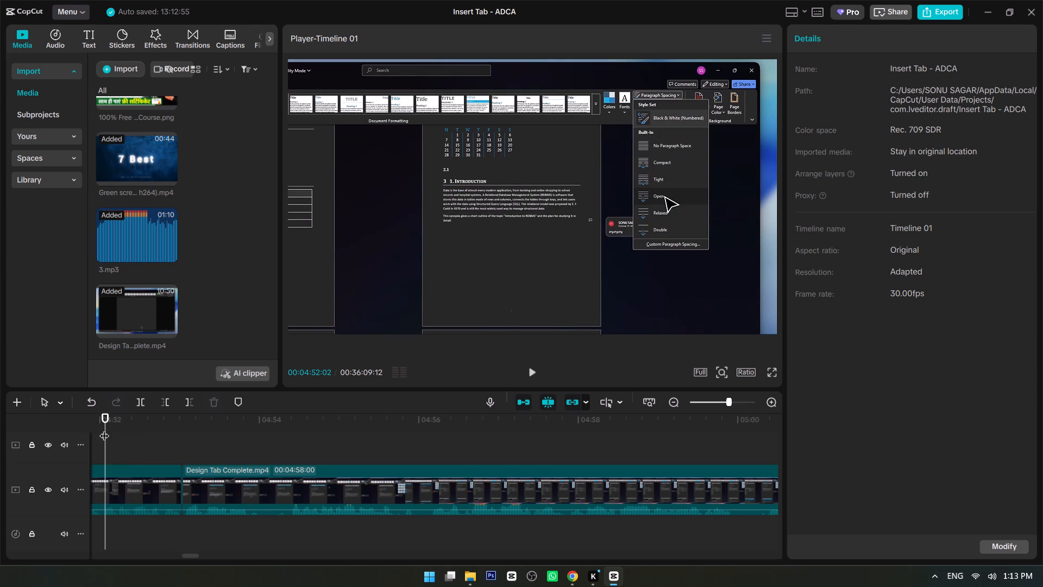
left_click(104, 429)
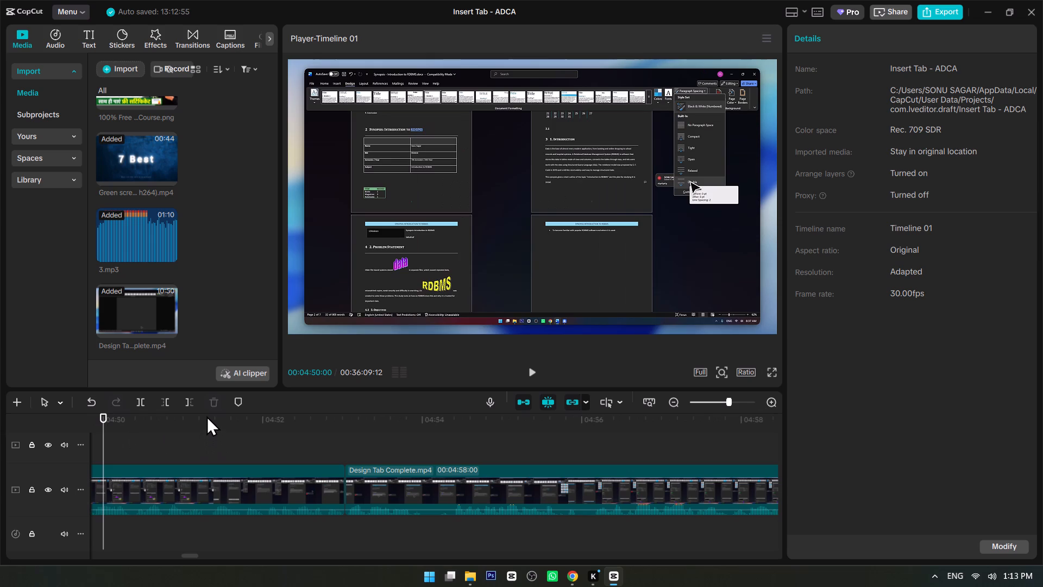
left_click(206, 416)
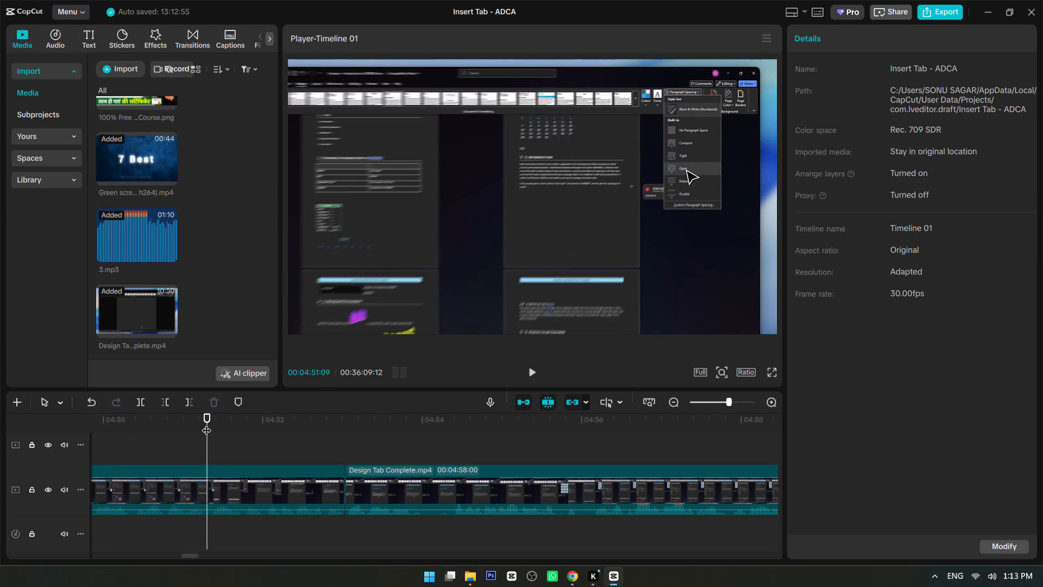
key("space")
key("space")
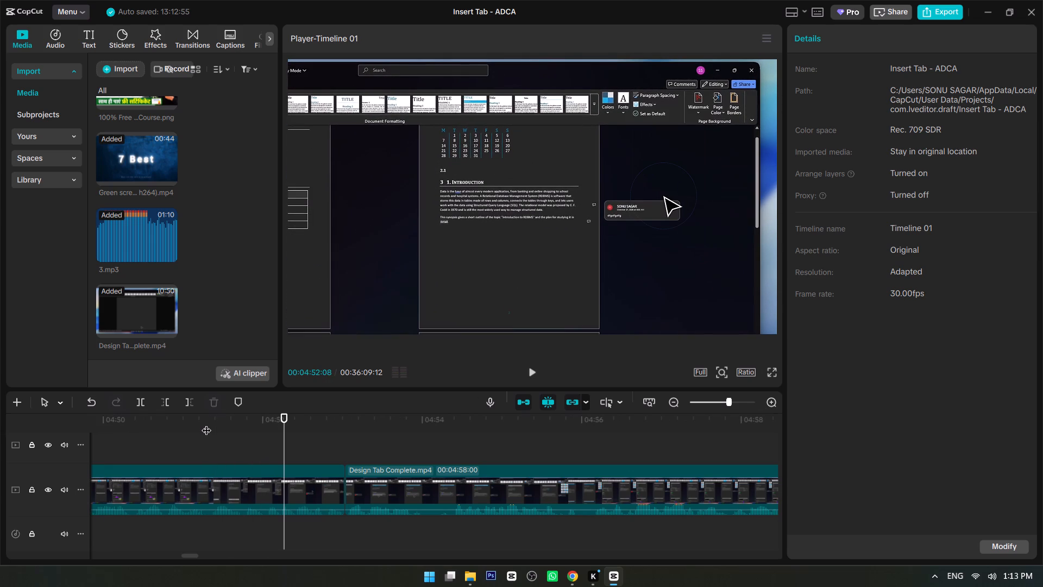
Scrub through the zoom around 00:04:51:07 and replay from 00:04:50:18 across the join at about 00:04:53.
left_click(206, 423)
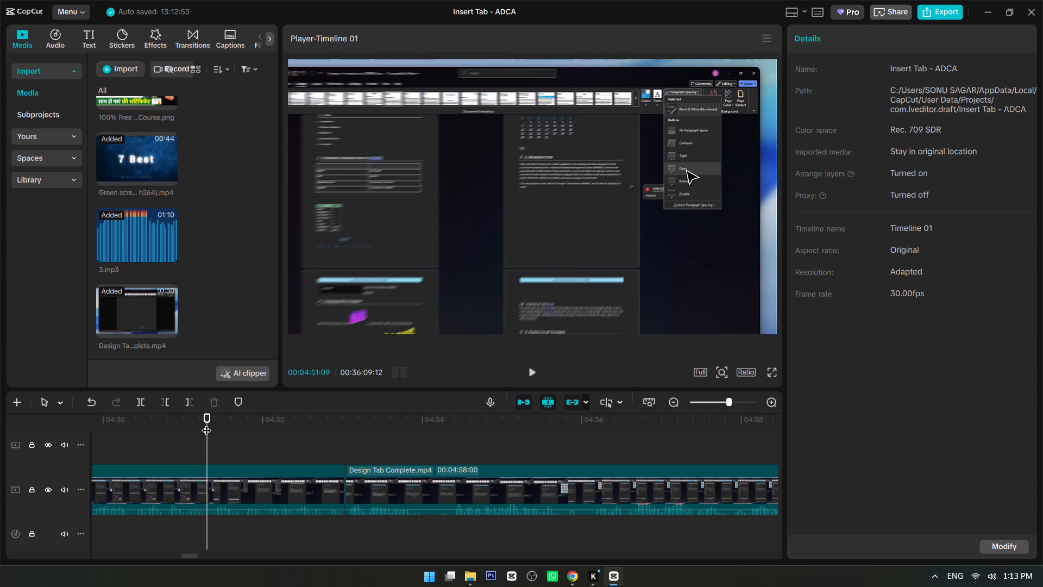
left_click(186, 425)
left_click_drag(189, 425, 203, 425)
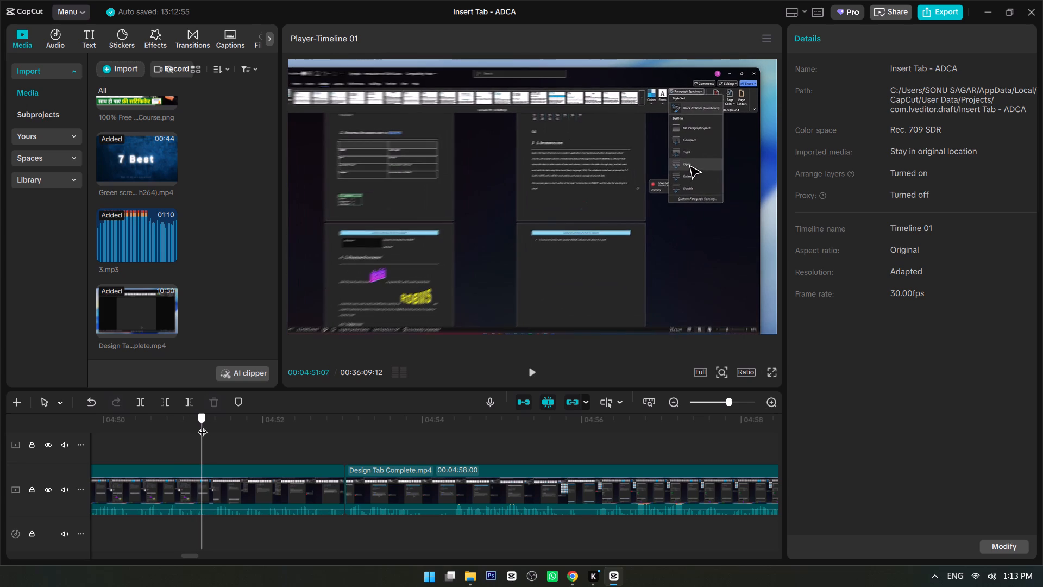
left_click_drag(203, 425, 195, 426)
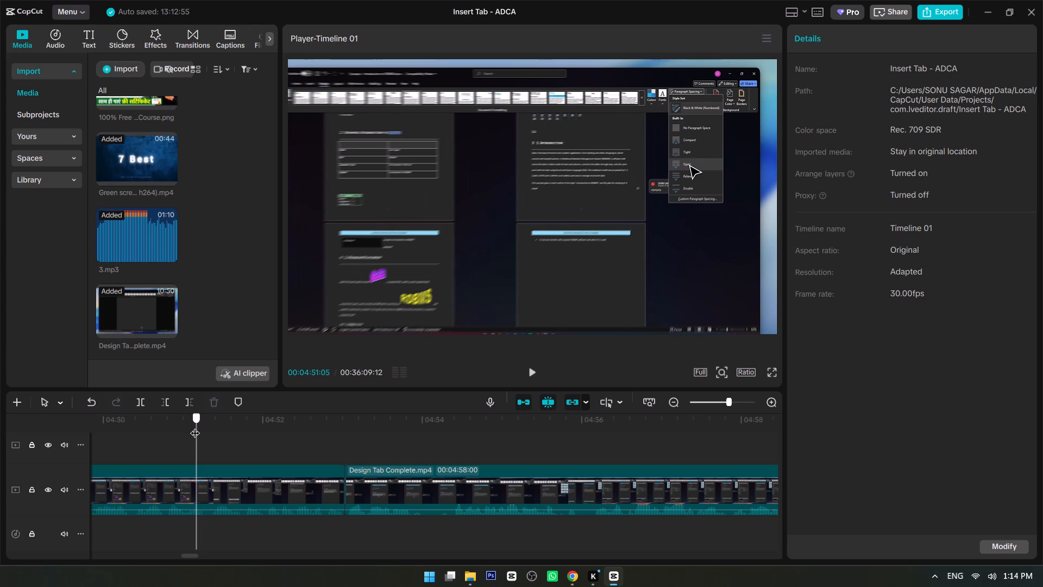
left_click_drag(195, 426, 201, 426)
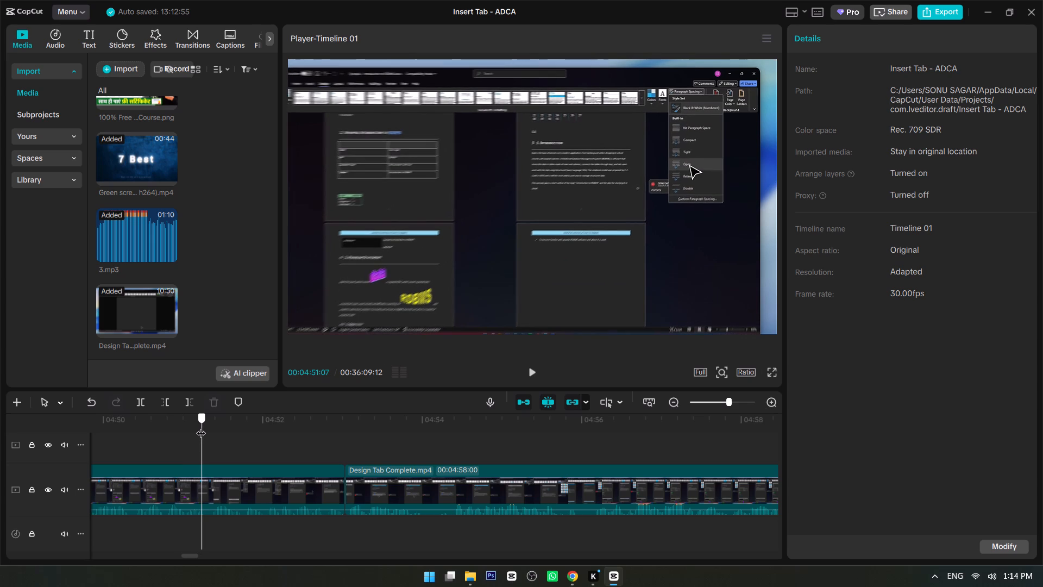
left_click_drag(201, 426, 198, 426)
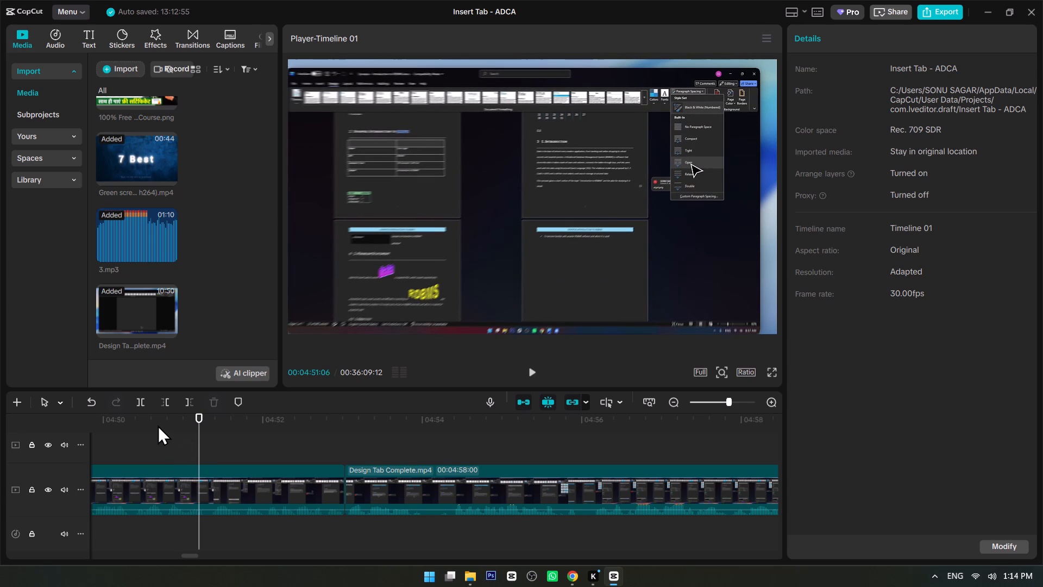
left_click(150, 419)
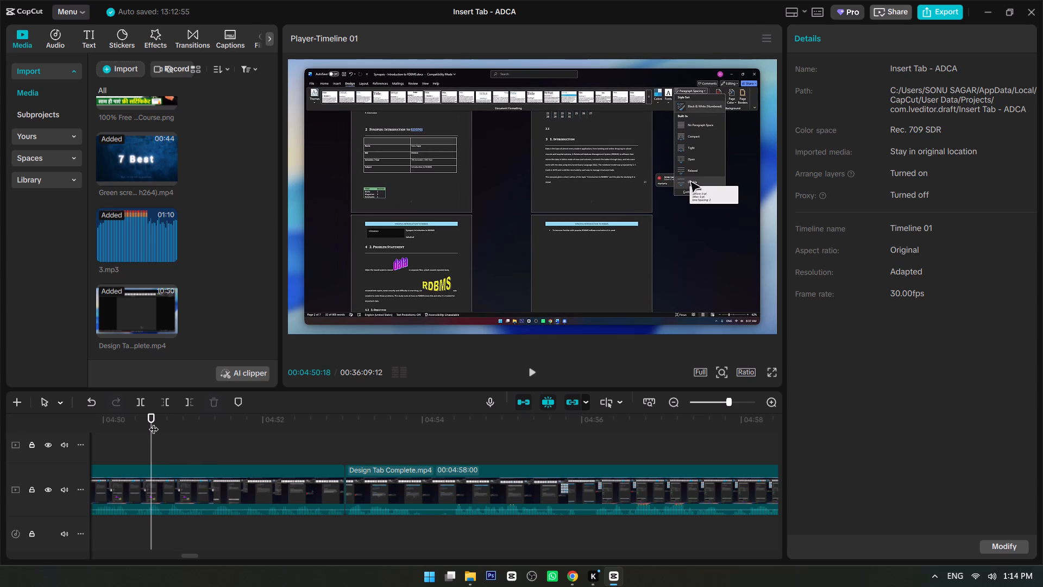
key("space")
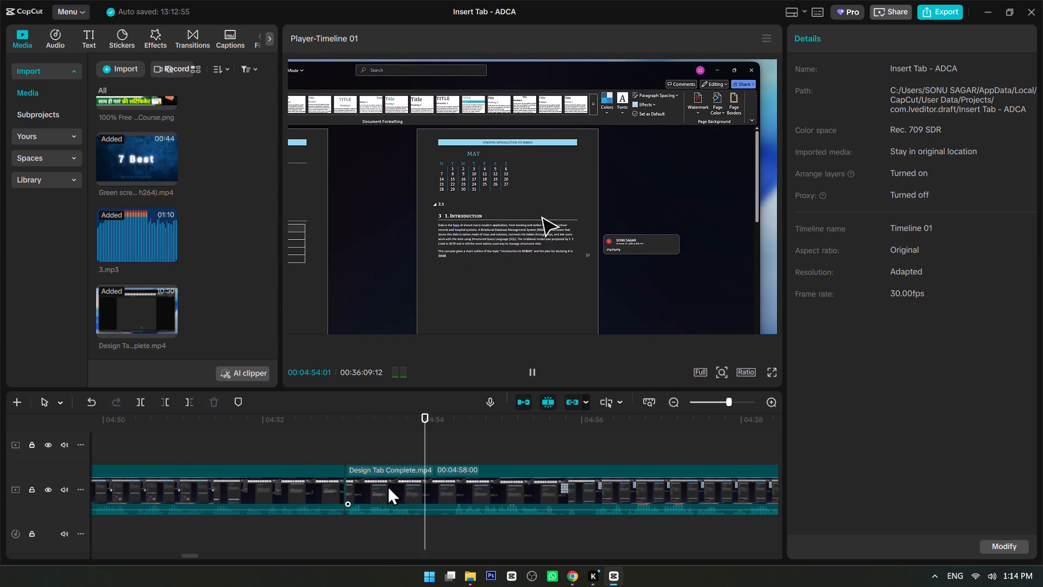
Cut the segment from 00:04:54:00 to 00:04:54:12 out of the Design Tab Complete.mp4 clip.
scroll(433, 532, "up", 7, "ctrl")
key("space")
left_click(297, 521)
key("space")
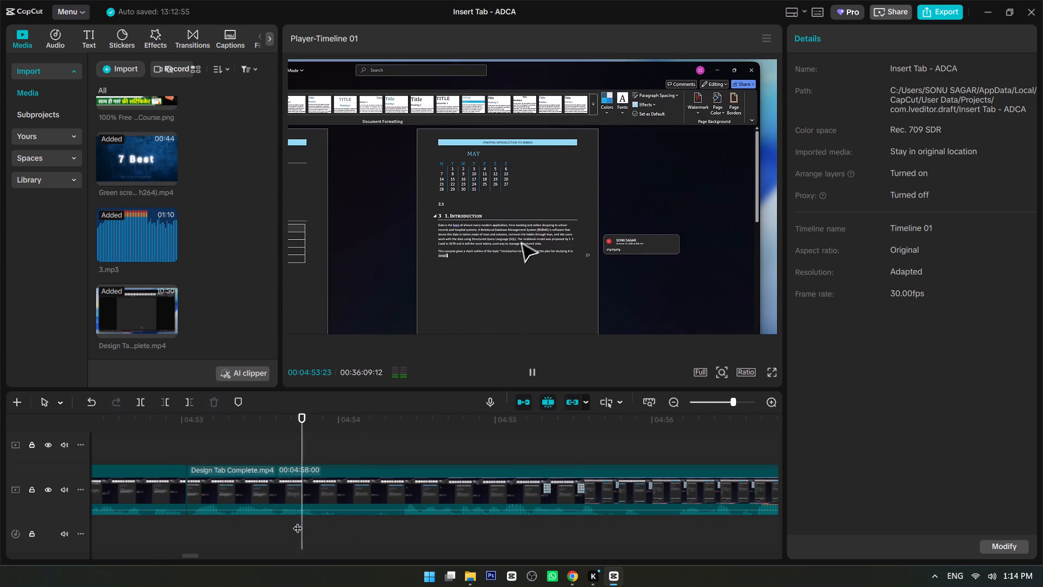
key("space")
left_click(335, 521)
key("space")
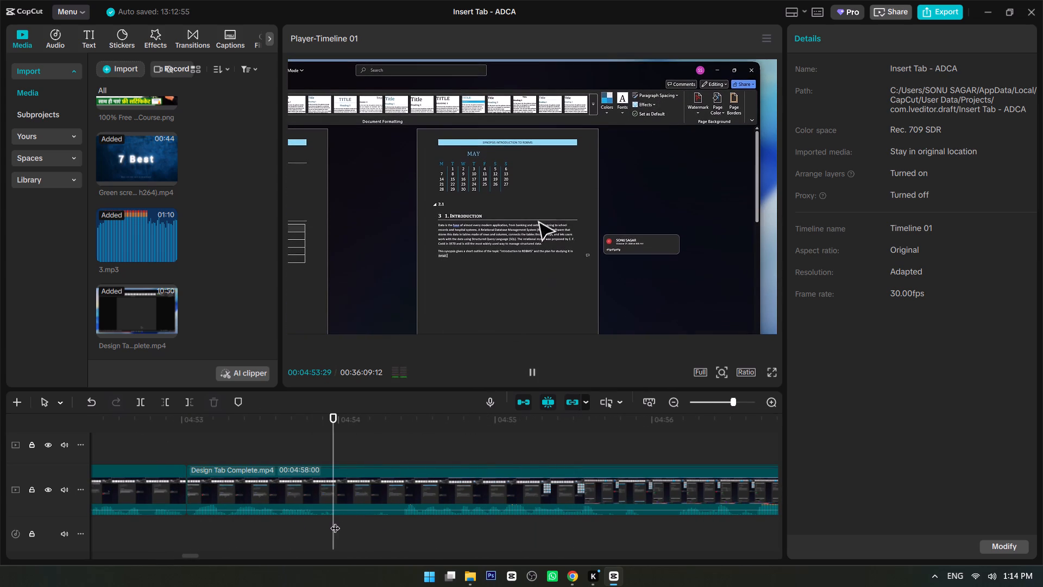
key("space")
left_click(338, 521)
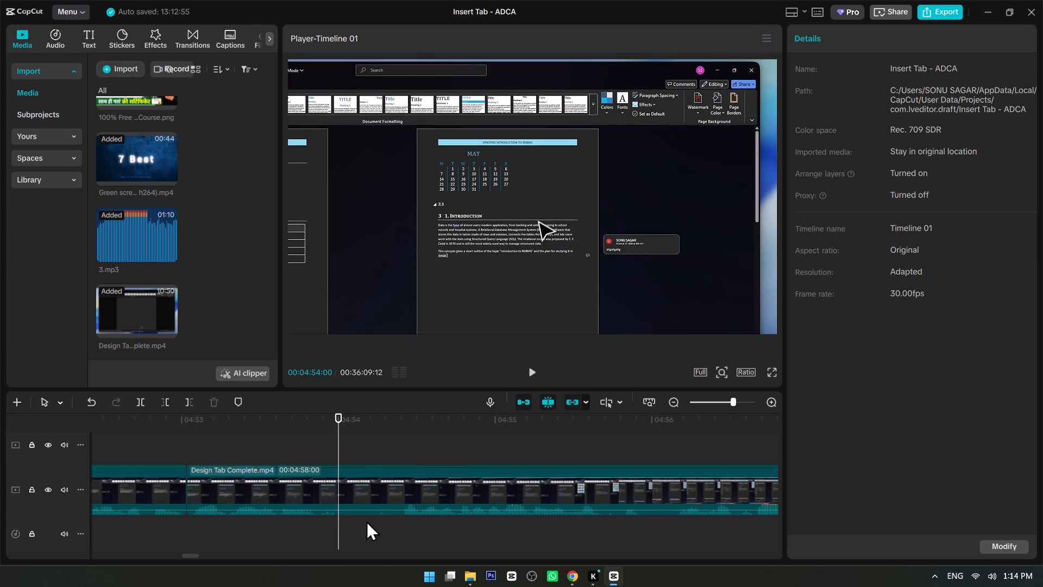
key("ctrl+b")
left_click(401, 519)
key("ctrl+b")
left_click(378, 485)
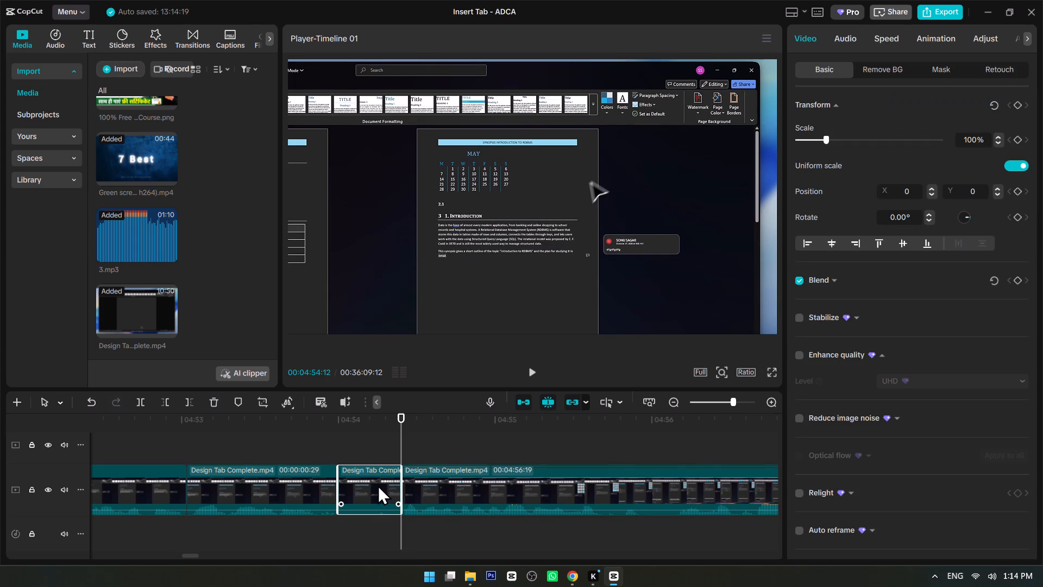
key("Delete")
Check the footage just before the second join, around 00:04:53:18.
left_click(259, 434)
key("space")
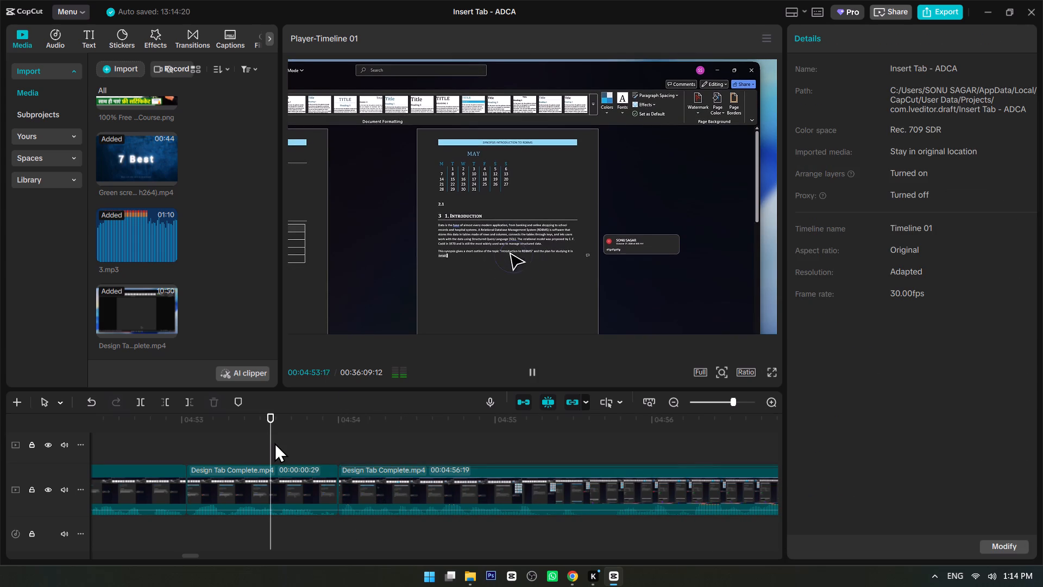
key("space")
left_click(274, 442)
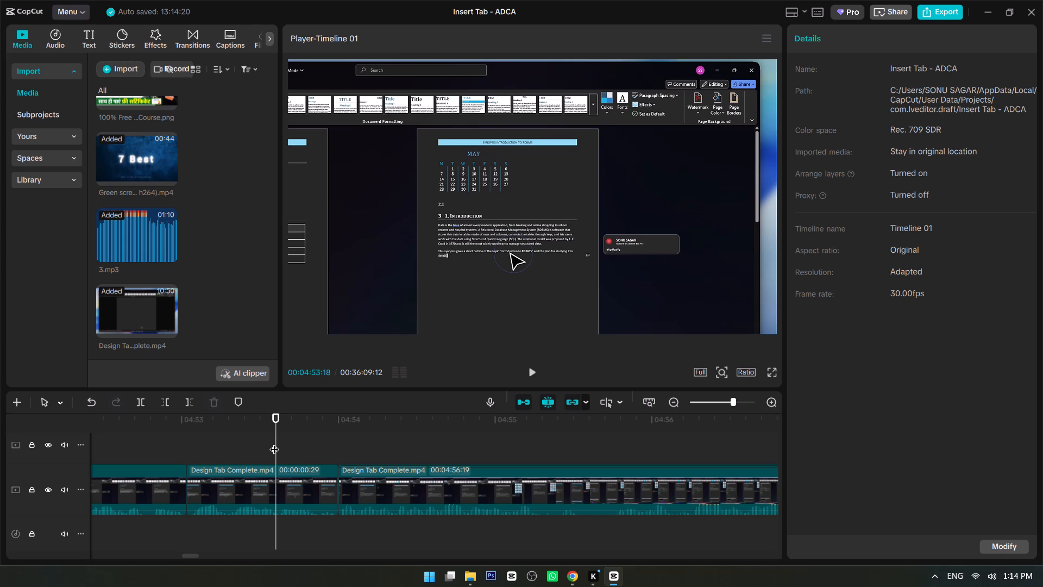
left_click(274, 442)
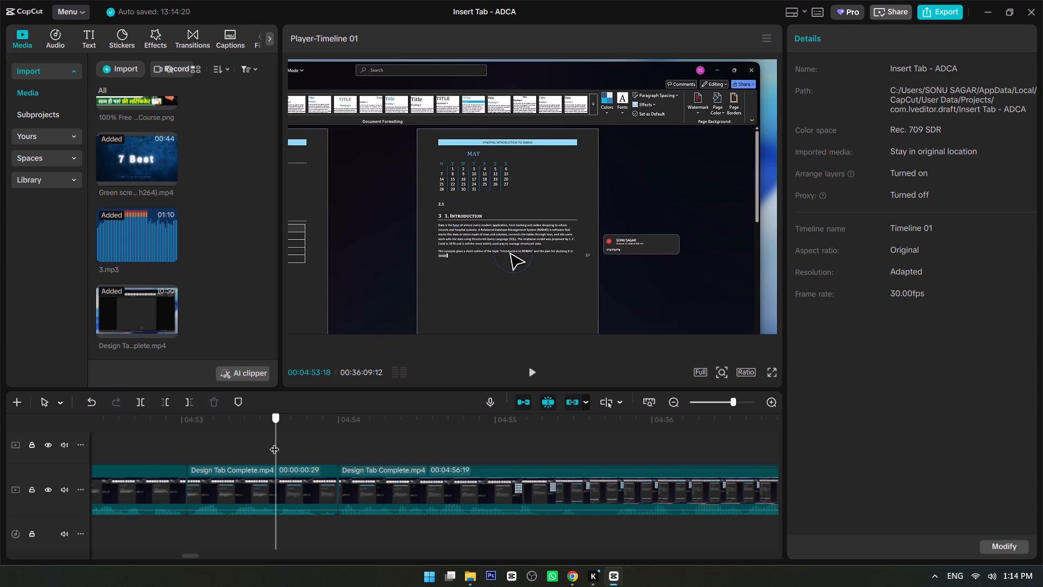
left_click(275, 442)
Play from 00:04:53:18 to just past 00:05:00, and place the playhead at 00:04:59:14.
key("space")
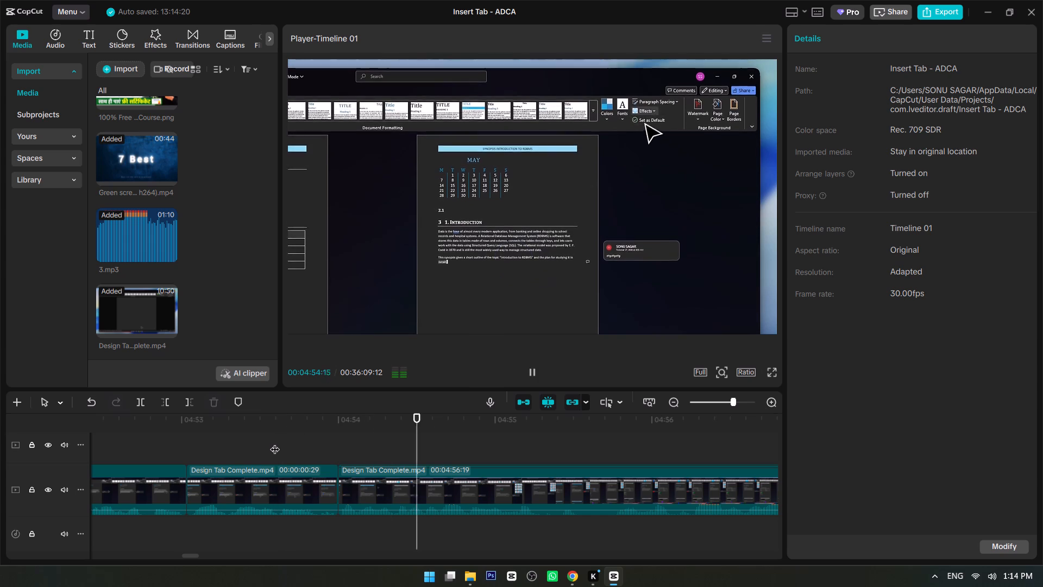
scroll(458, 488, "down", 8)
scroll(459, 490, "down", 6, "alt")
scroll(210, 530, "up", 4, "ctrl")
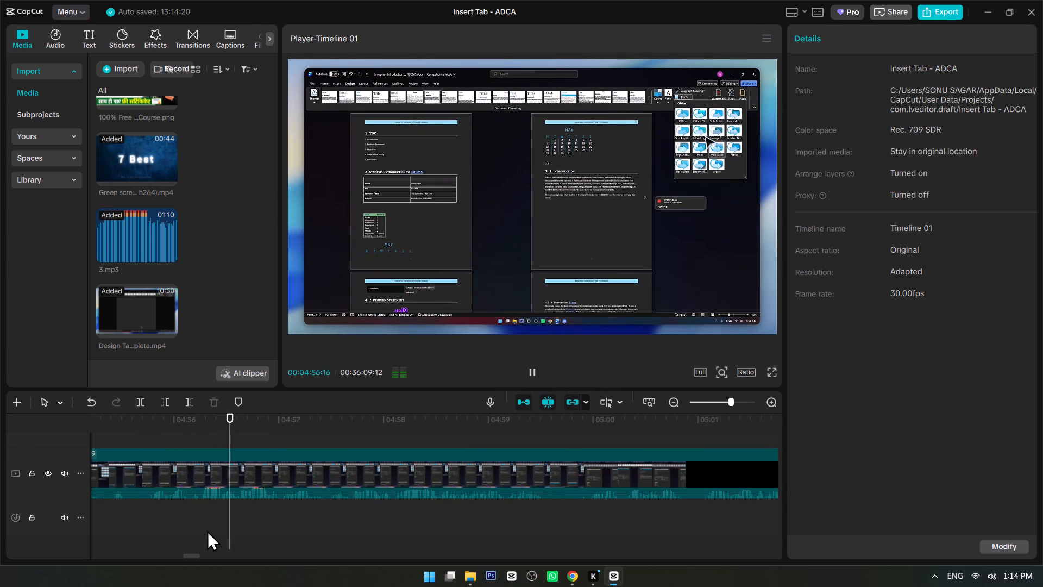
scroll(234, 524, "up", 1, "alt")
scroll(287, 522, "down", 2, "ctrl")
scroll(359, 522, "down", 2, "alt")
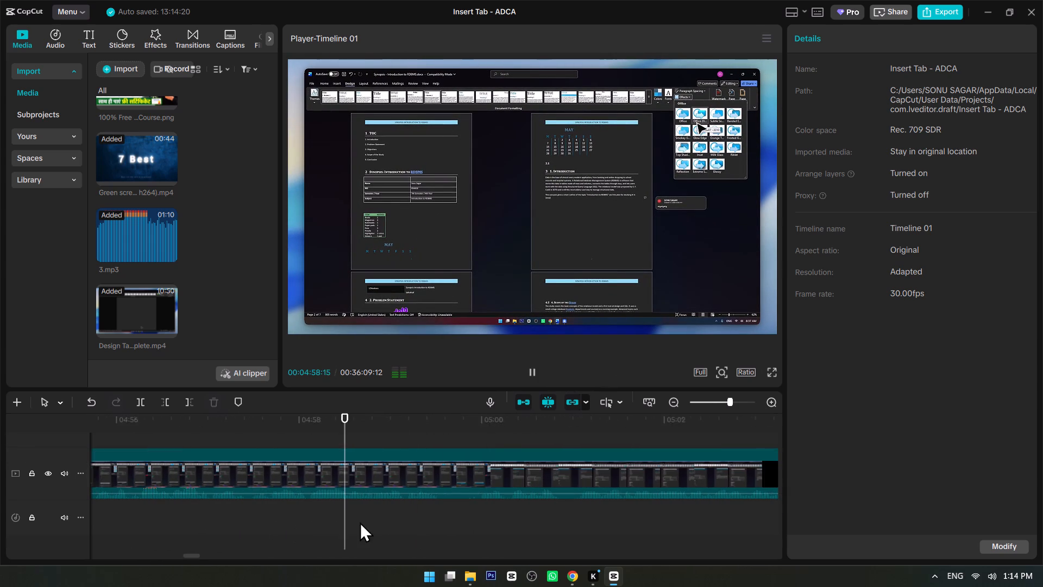
scroll(360, 522, "down", 2, "alt")
scroll(294, 523, "up", 3, "ctrl")
scroll(293, 523, "up", 2)
scroll(293, 523, "down", 1)
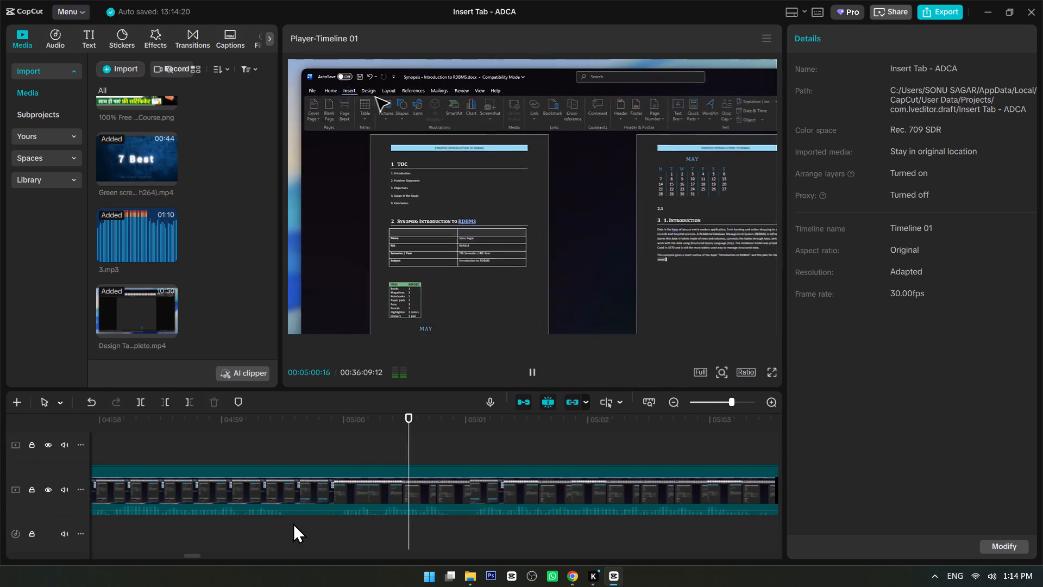
left_click(280, 521)
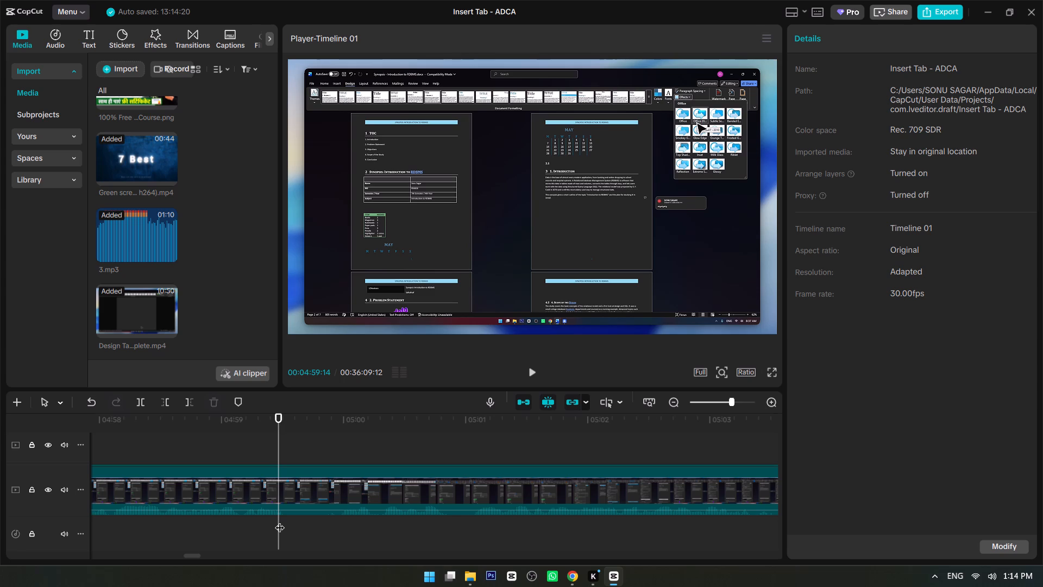
Cut the segment from 00:04:59:16 to 00:04:59:29 out of the Design Tab Complete.mp4 clip.
scroll(304, 519, "up", 6, "ctrl")
left_click(296, 519)
left_click(292, 519)
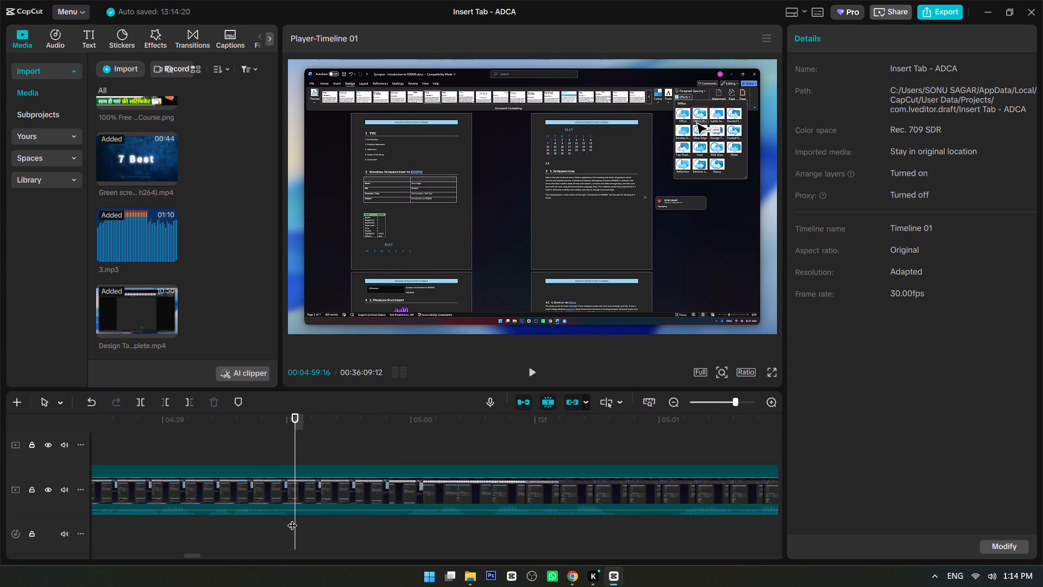
left_click(292, 519)
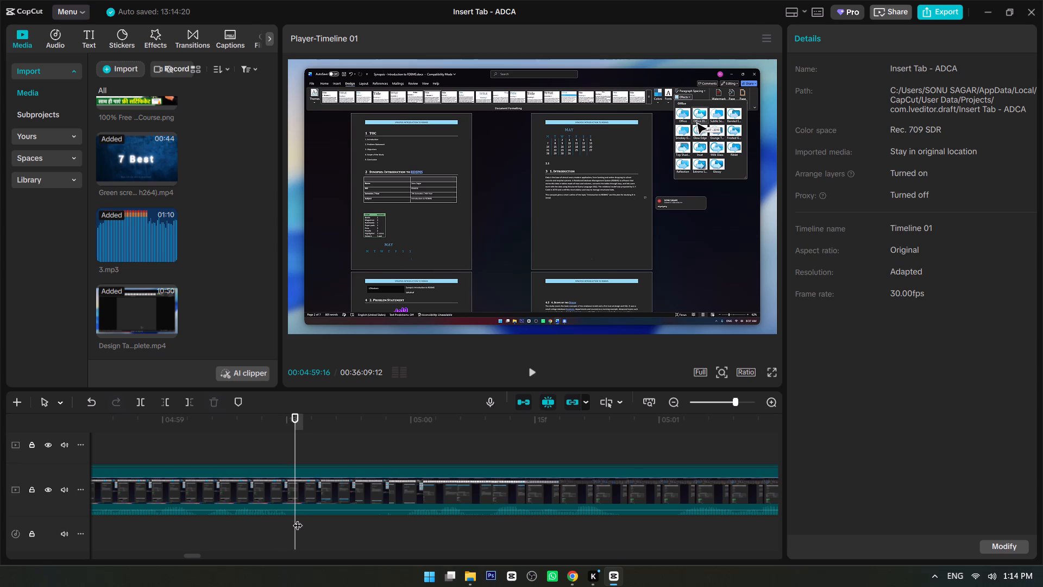
left_click(292, 519)
key("ctrl+b")
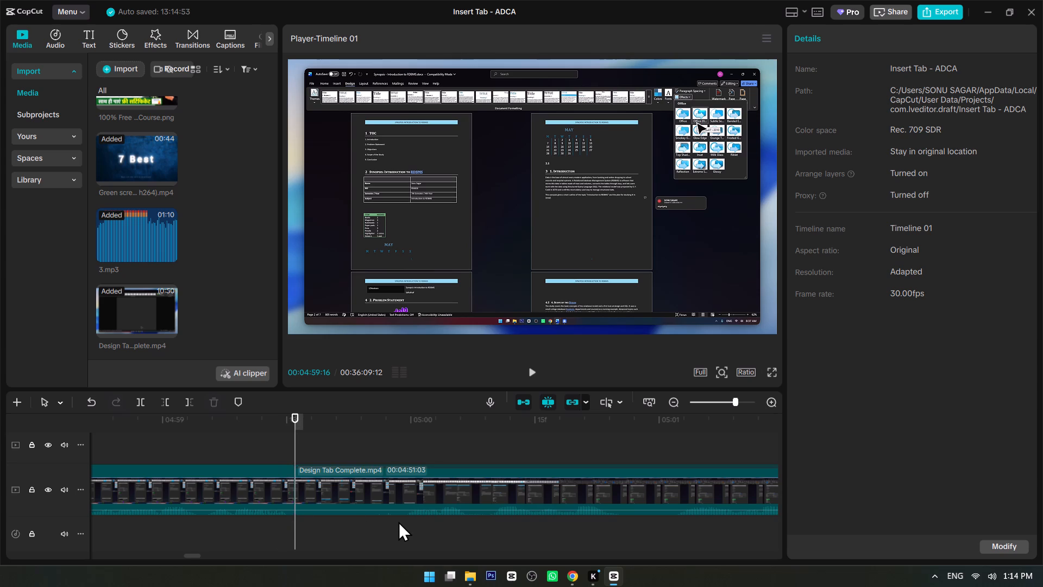
left_click(405, 519)
key("ctrl+b")
left_click(376, 482)
key("Delete")
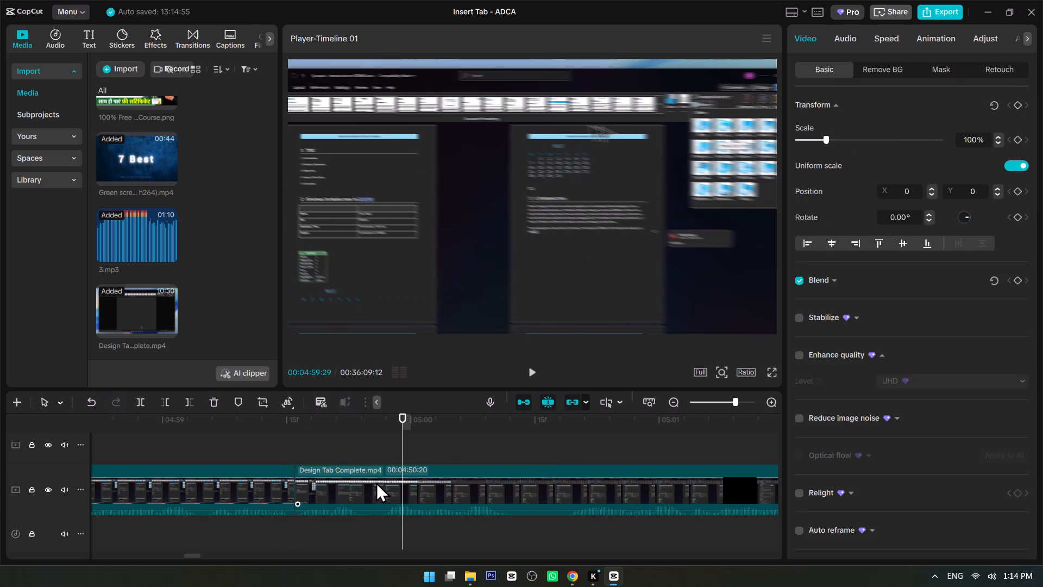
Replay the new join at 00:04:59:16 several times from just before it, playing on to 00:05:03:25.
left_click(278, 442)
left_click(216, 441)
key("space")
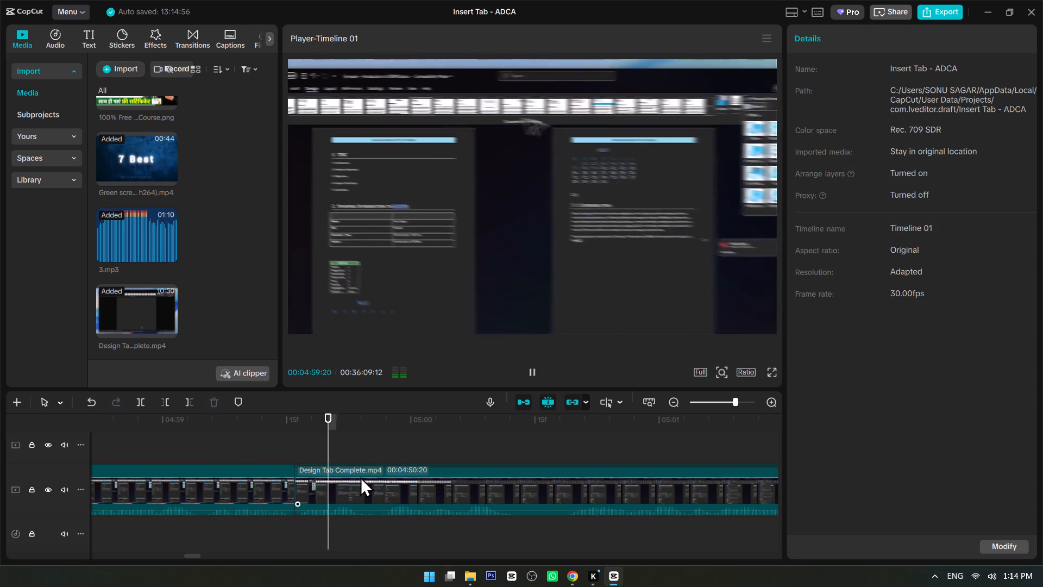
key("space")
left_click(212, 449)
key("space")
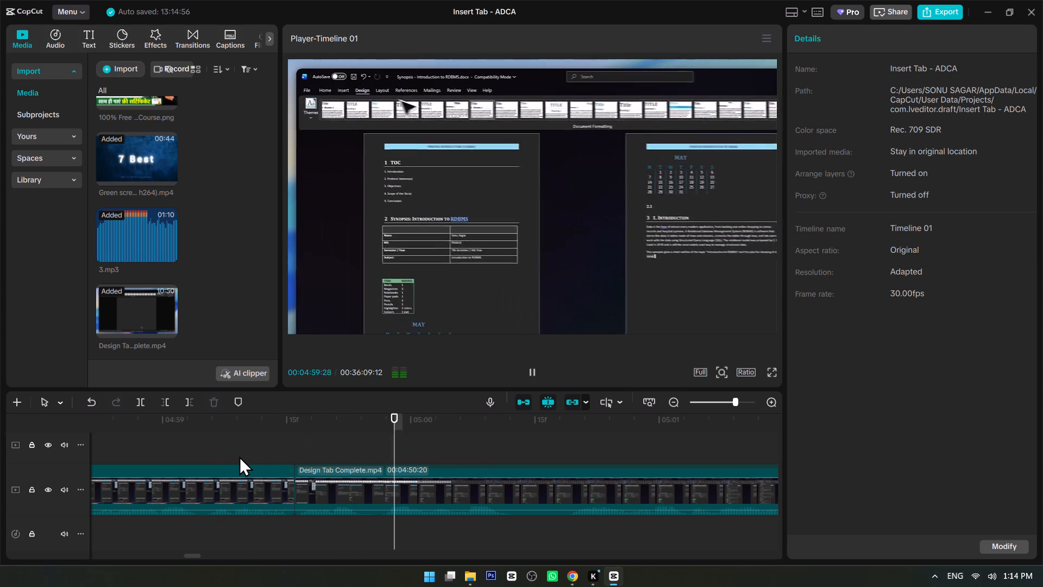
key("space")
left_click(174, 448)
key("space")
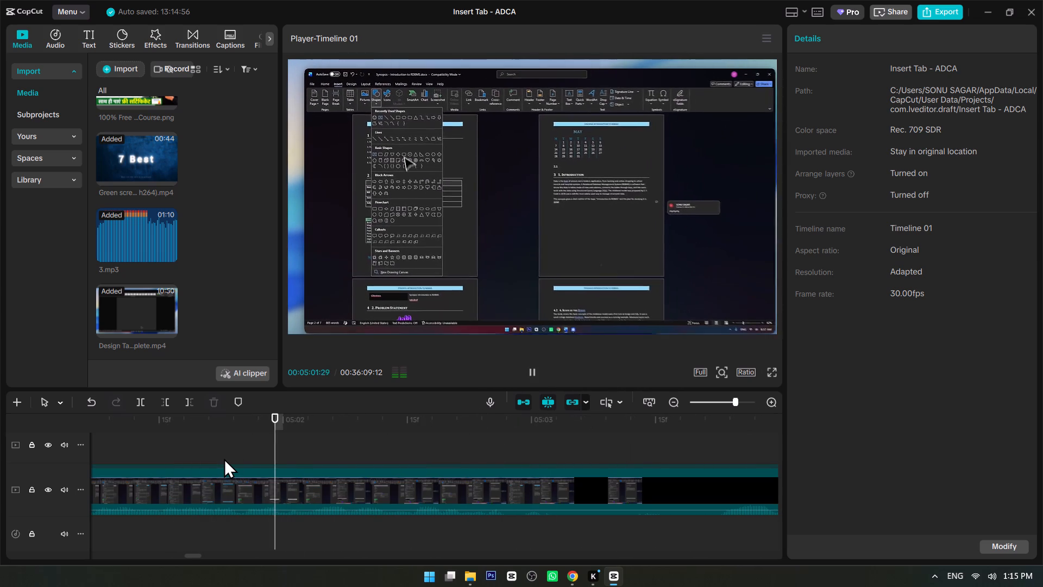
scroll(394, 477, "down", 8, "ctrl")
key("space")
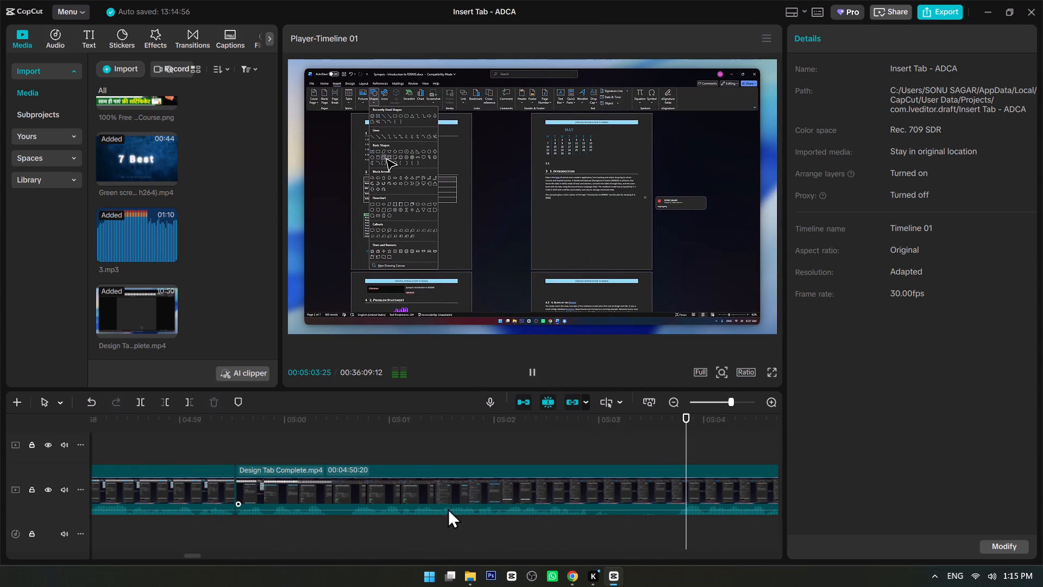
Switch to Chrome, open the call desk for the student in row 4 of the dues list, and view the follow-up date calendar.
key("alt+Tab")
scroll(382, 441, "down", 6)
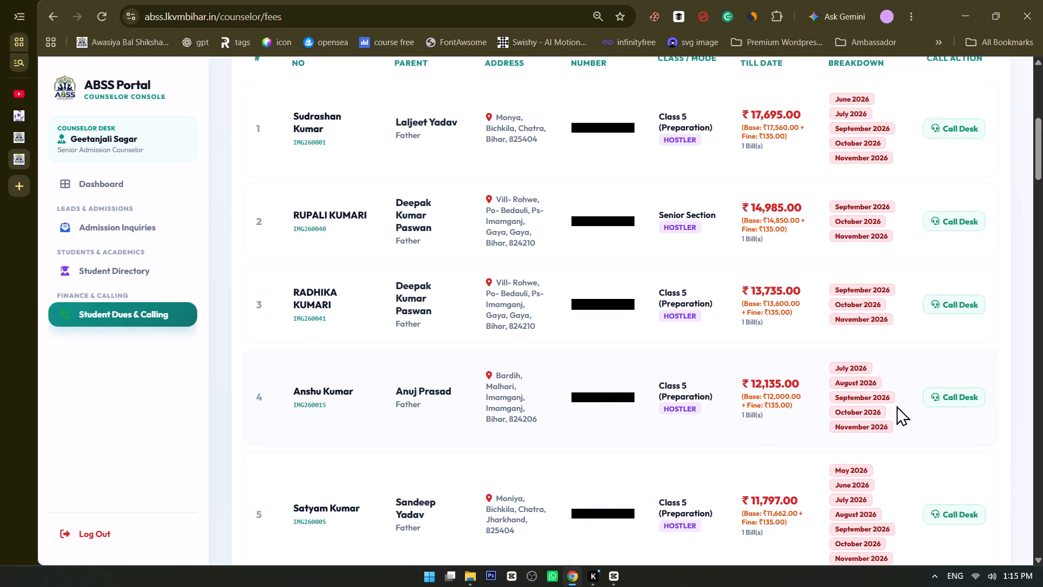
left_click(969, 398)
scroll(756, 371, "down", 10)
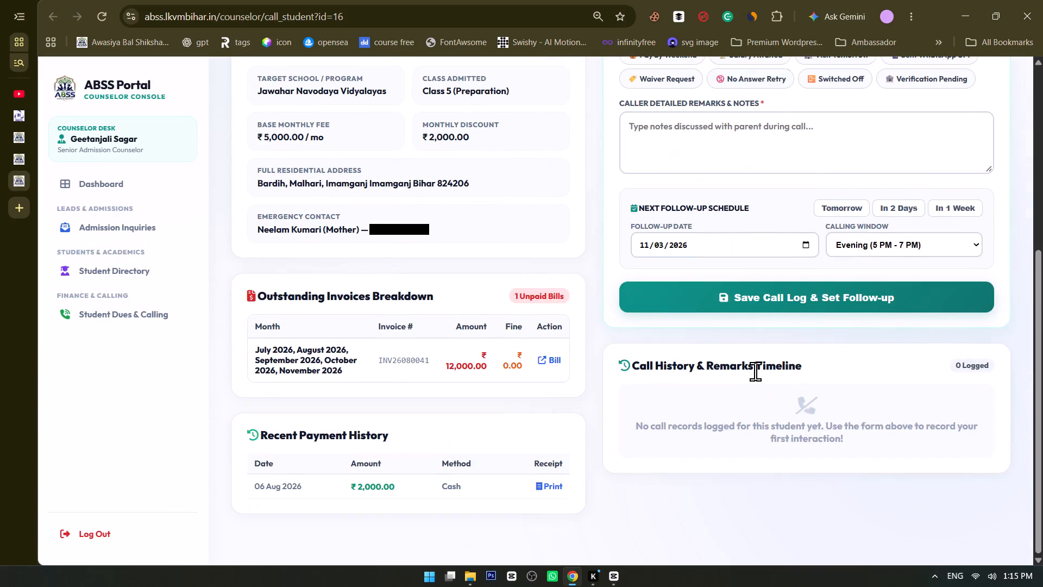
scroll(755, 371, "up", 3)
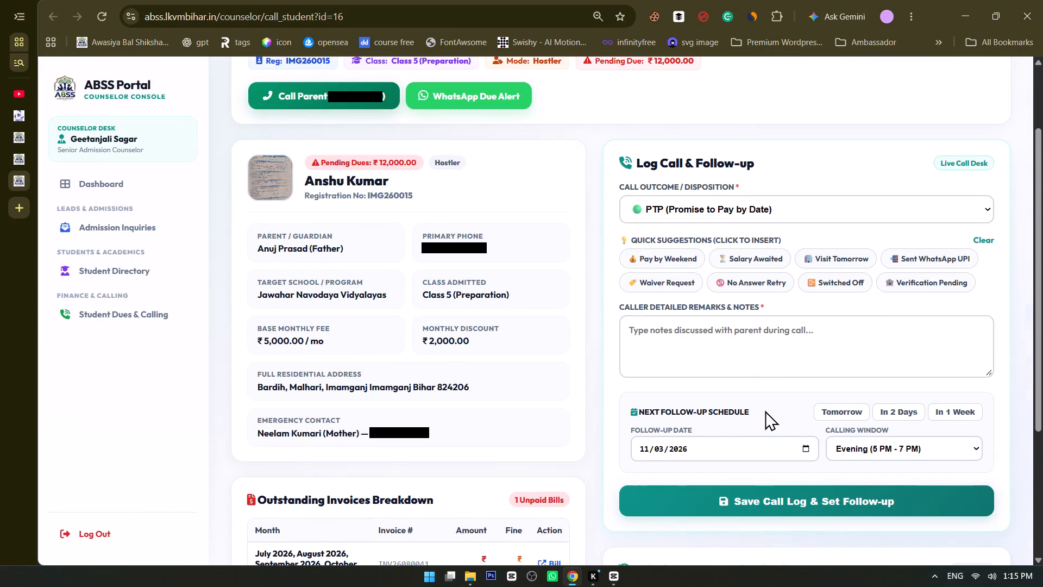
left_click(803, 449)
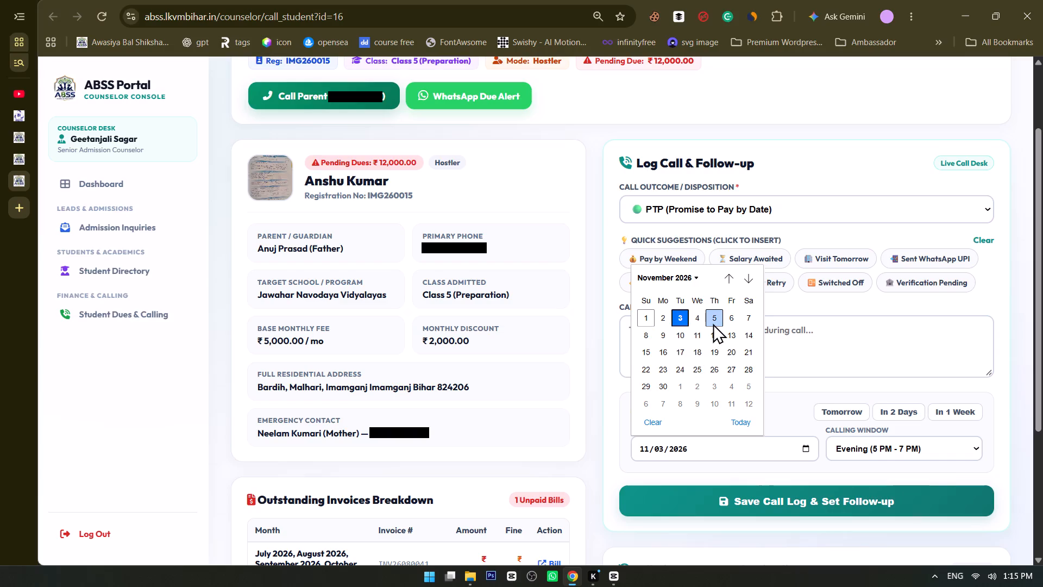
left_click(606, 445)
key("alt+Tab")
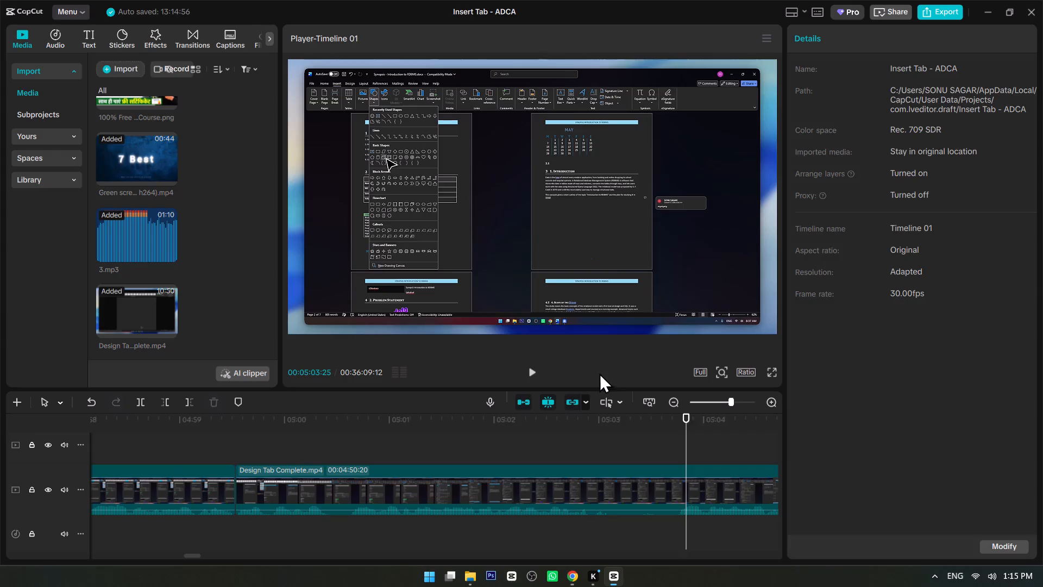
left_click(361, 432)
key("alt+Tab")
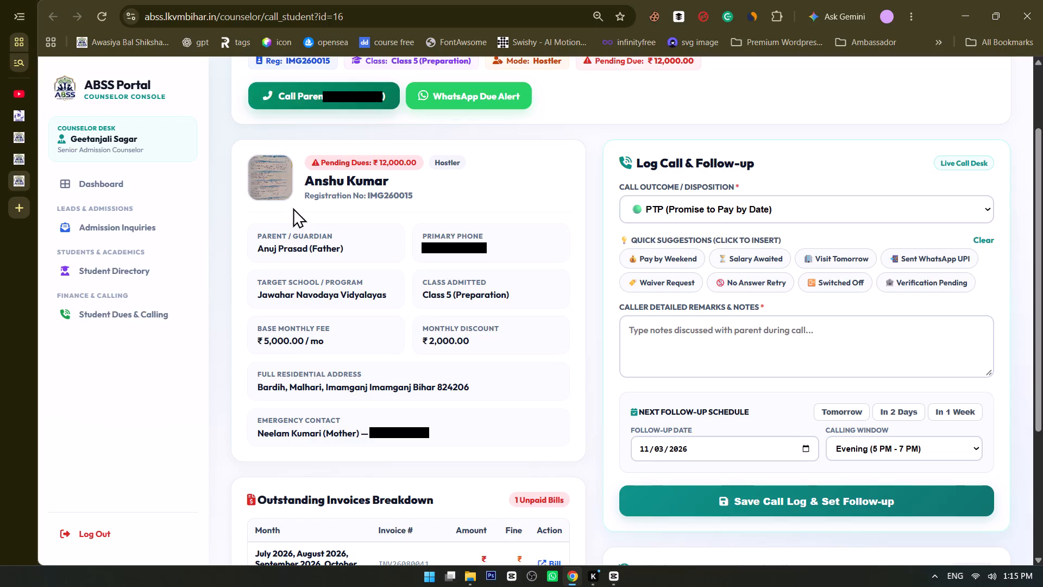
Return to the dues calling desk, then close the duplicate dues tab and the other open Call Desk tab.
scroll(274, 179, "up", 5)
left_click(279, 104)
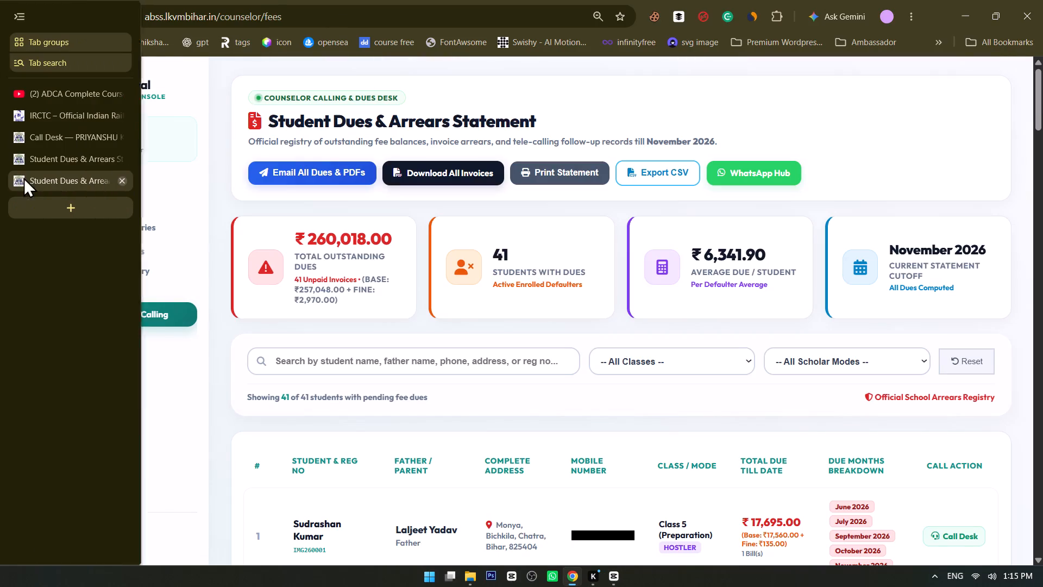
left_click(146, 182)
left_click(105, 137)
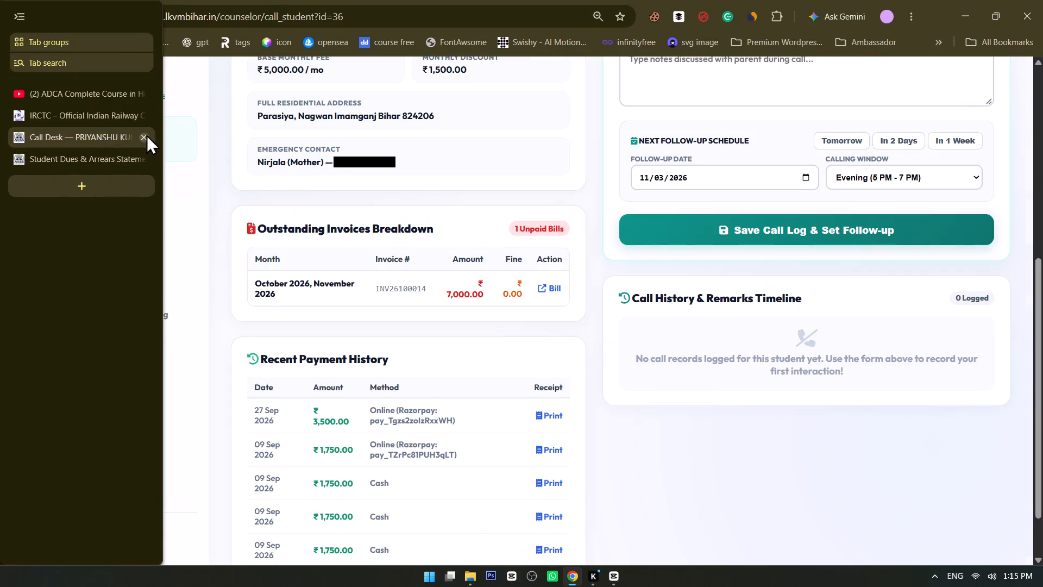
left_click(146, 134)
left_click(85, 139)
Reload the Student Dues & Arrears Statement page.
scroll(481, 327, "down", 1)
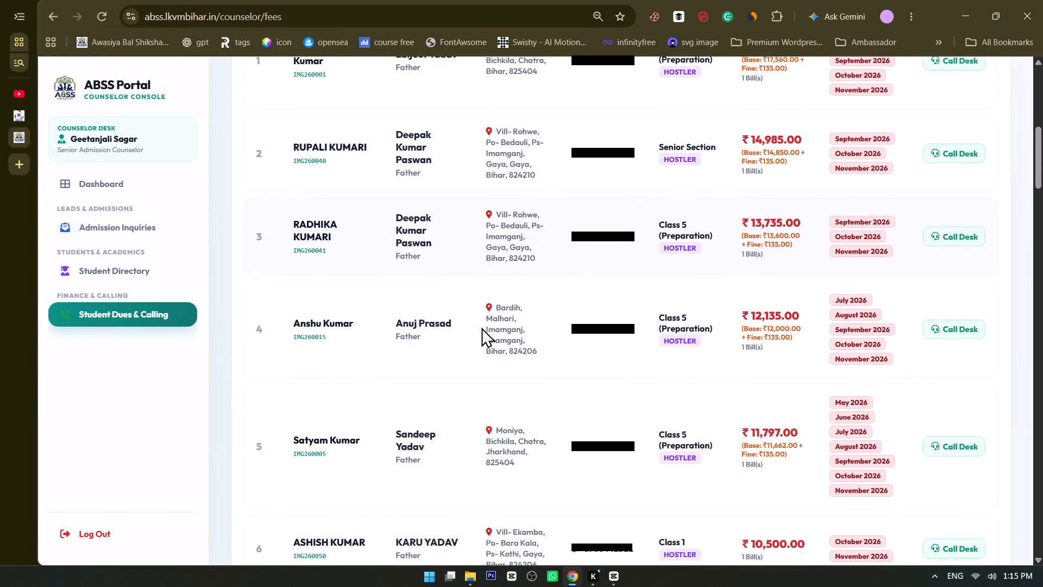
scroll(481, 327, "up", 3)
left_click(96, 11)
Examine the students' dues, due months and follow-up dates through the arrears list.
scroll(528, 373, "down", 2)
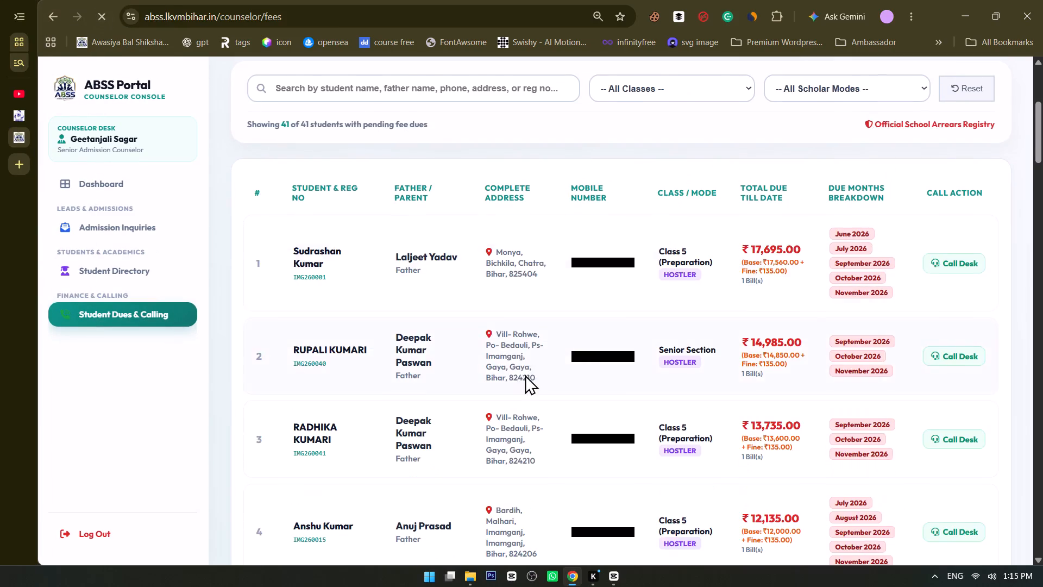
scroll(525, 374, "down", 4)
scroll(524, 374, "up", 1)
scroll(524, 374, "down", 7)
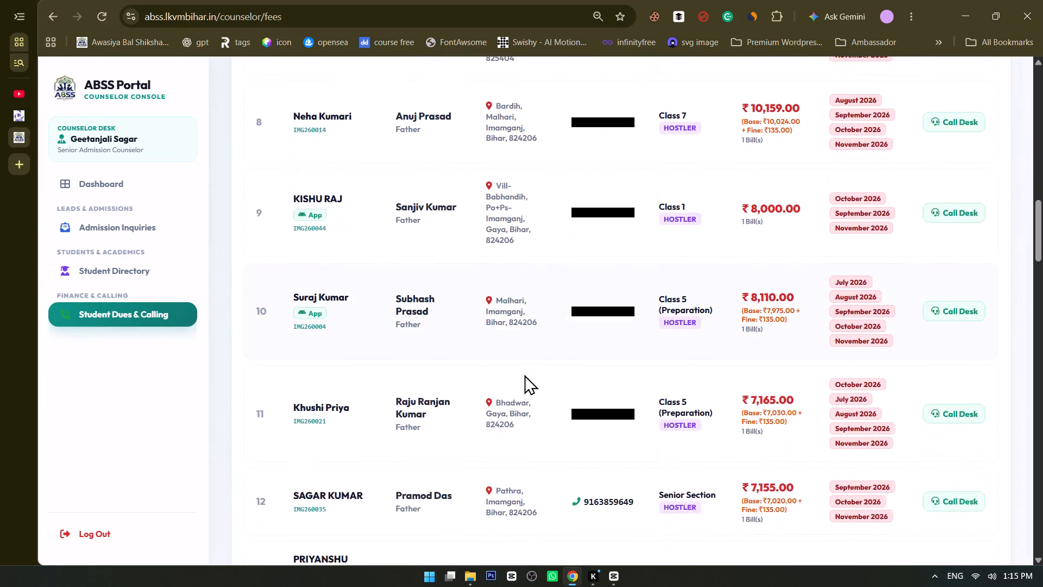
scroll(524, 374, "up", 14)
scroll(524, 374, "down", 4)
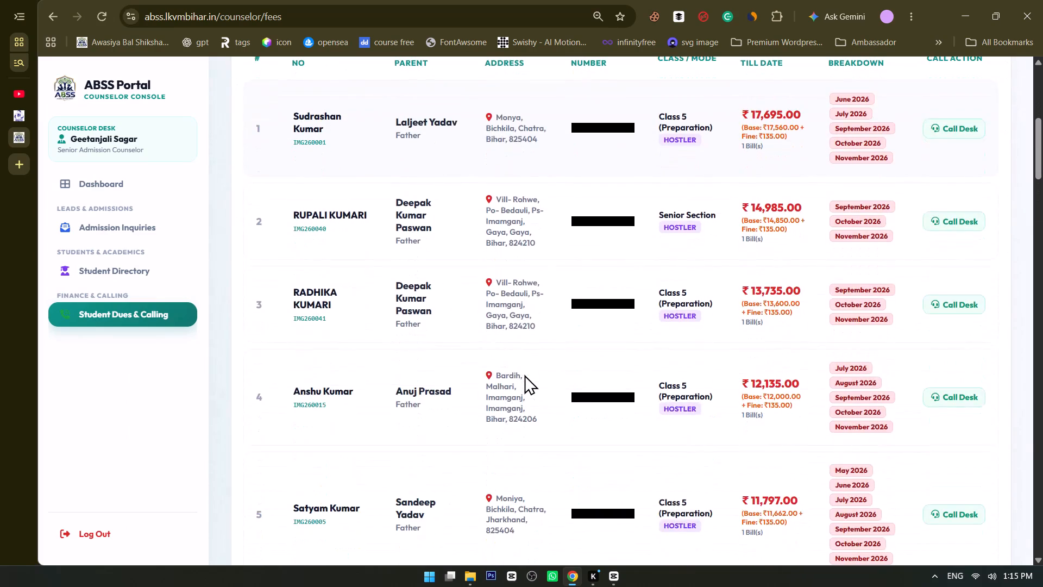
scroll(524, 374, "down", 7)
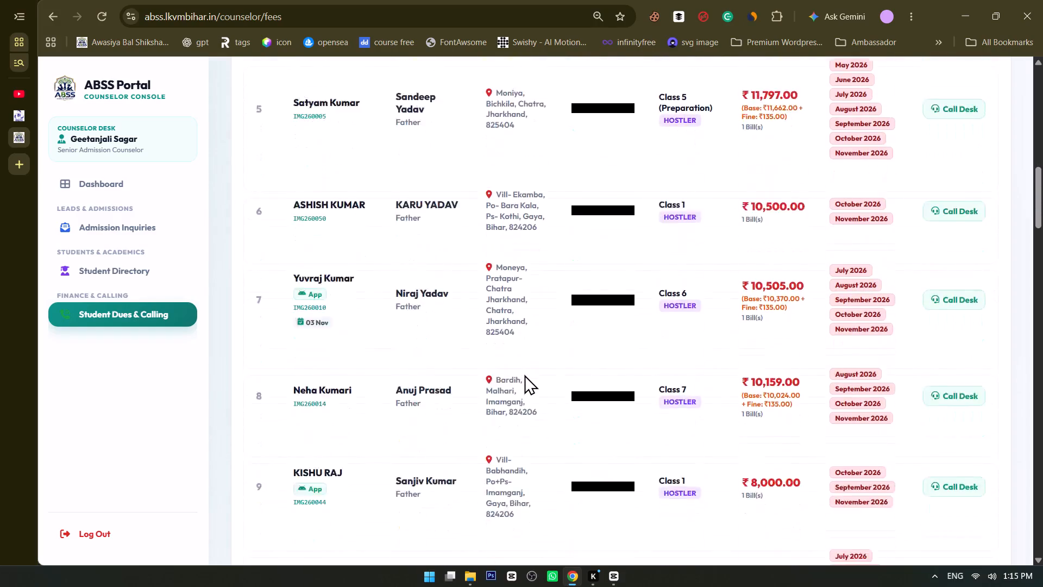
scroll(524, 374, "down", 12)
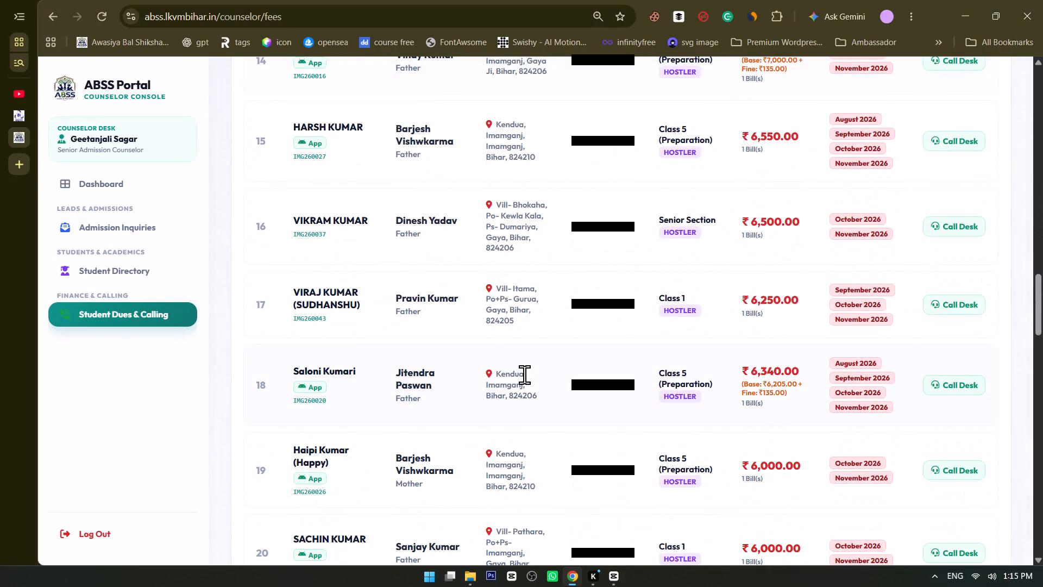
scroll(524, 374, "down", 7)
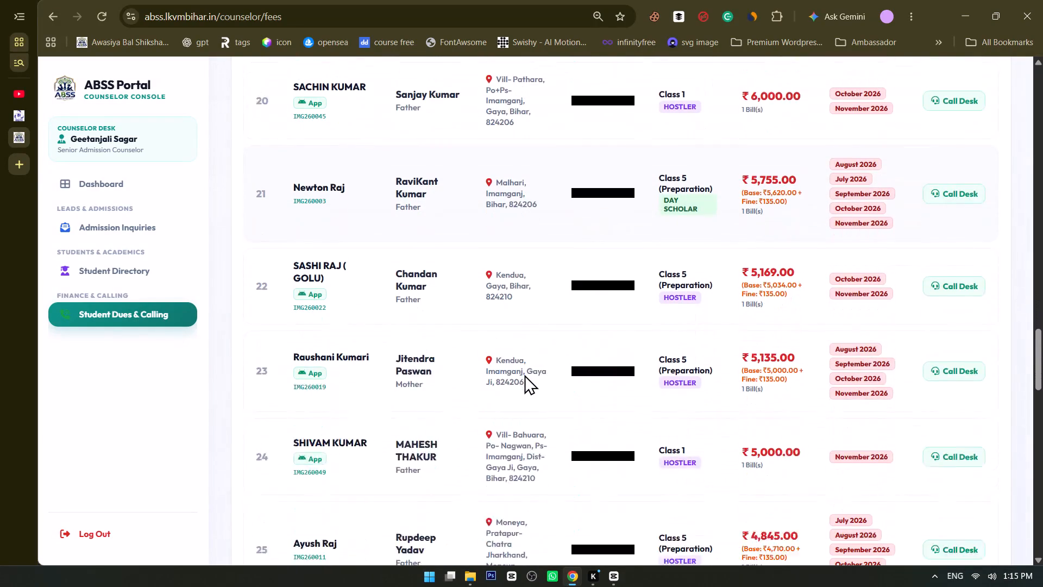
scroll(524, 374, "up", 6)
scroll(476, 365, "up", 5)
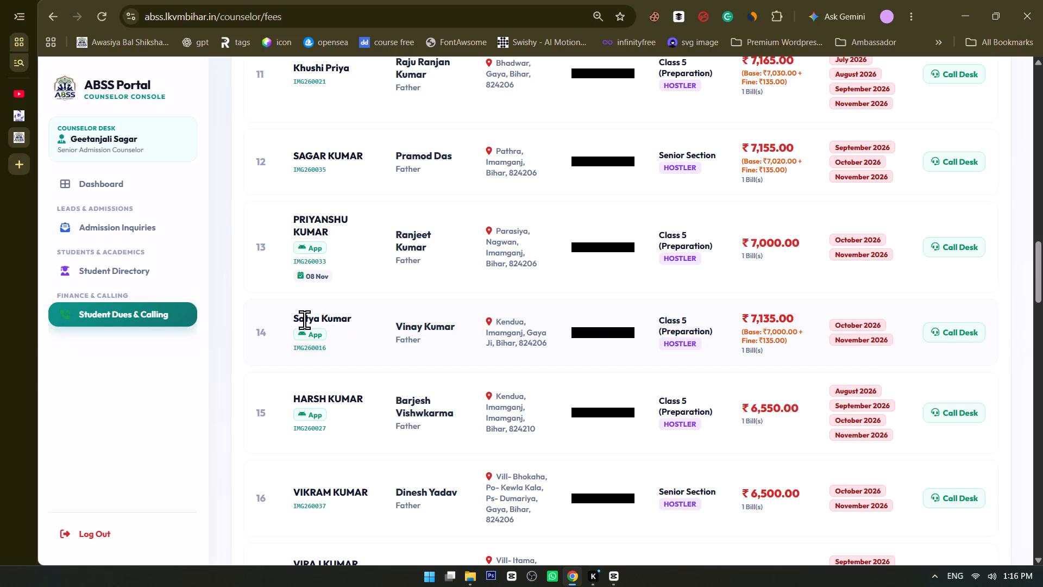
left_click_drag(304, 320, 341, 319)
left_click(338, 343)
scroll(338, 343, "down", 2)
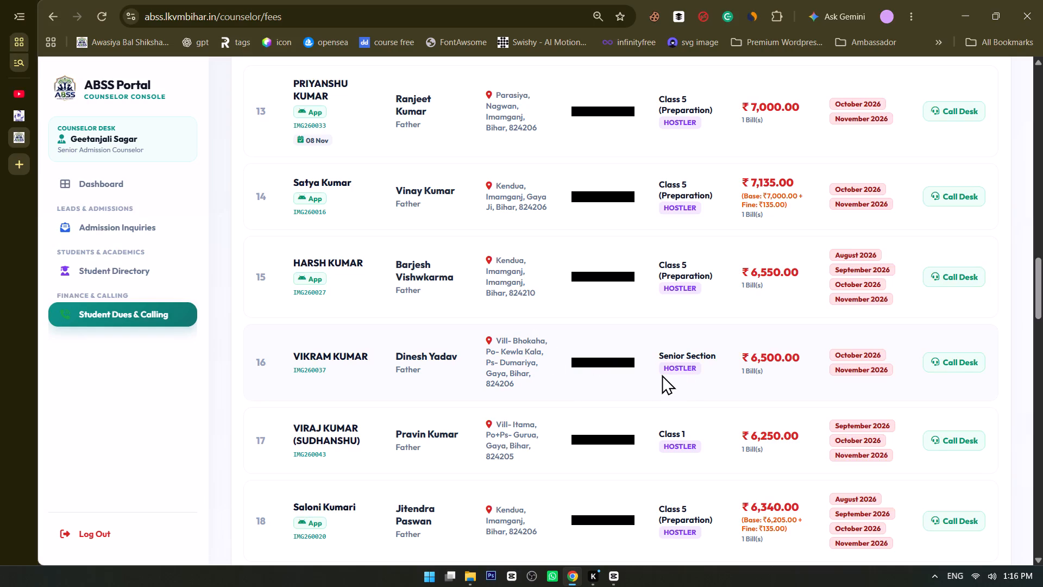
Open the call desk for the student in row 16 and view the profile and outstanding invoices.
left_click(953, 366)
scroll(441, 353, "down", 1)
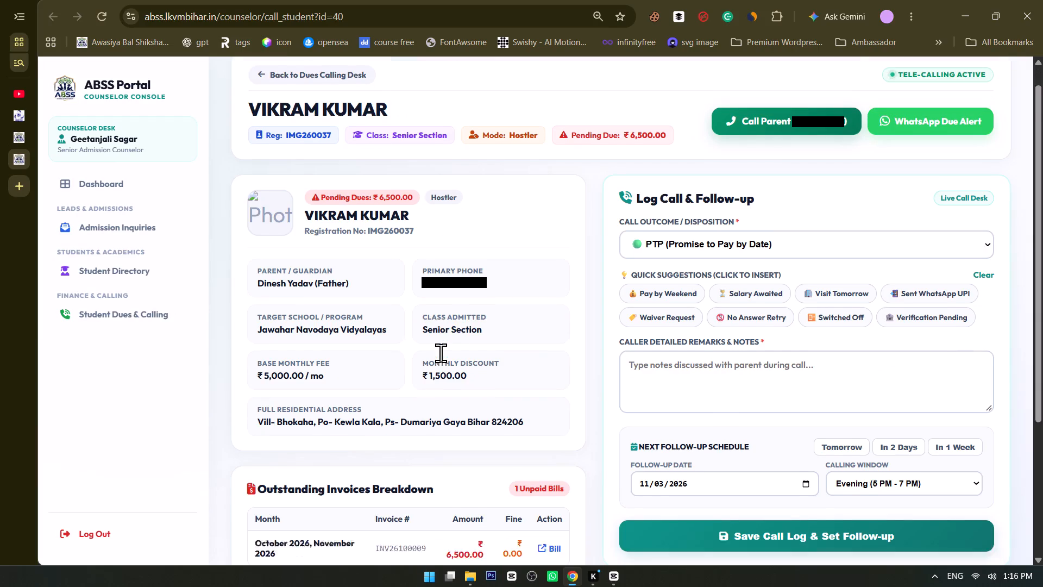
scroll(441, 353, "down", 4)
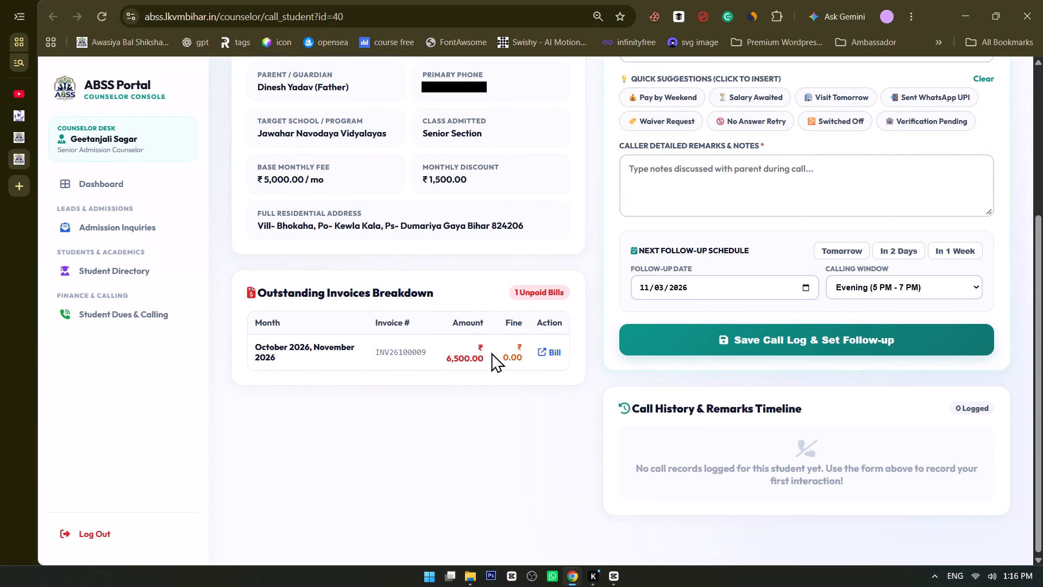
View the student's October and November 2026 bill, go from it to the Fees Ledger, and close that tab.
left_click(547, 355)
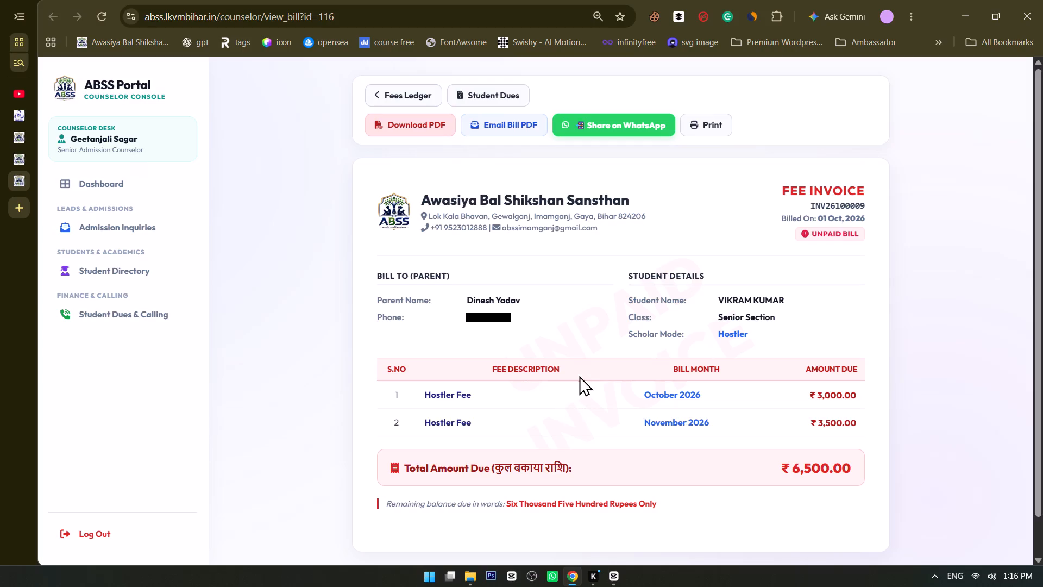
left_click(403, 96)
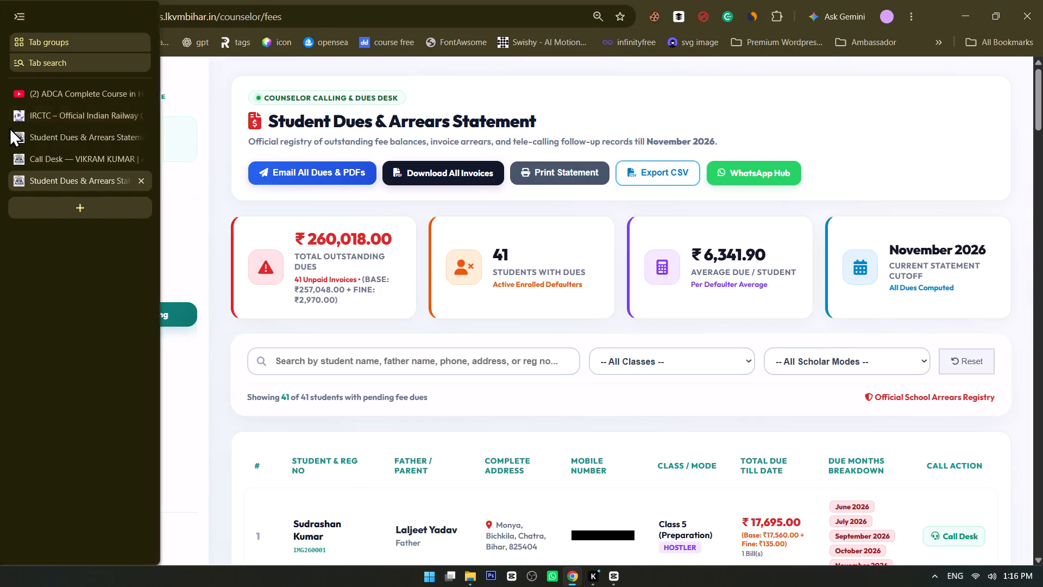
left_click(144, 184)
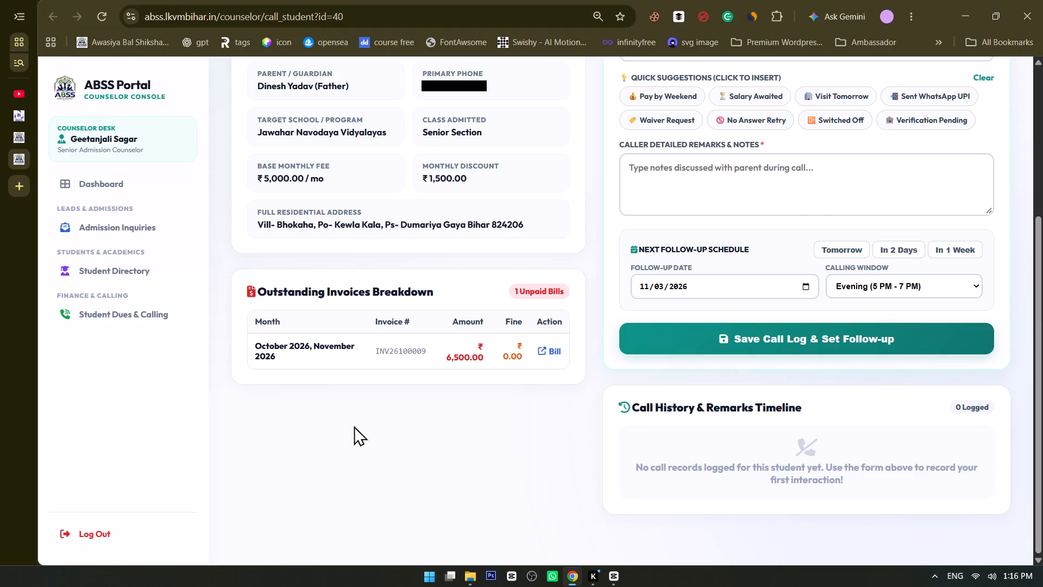
Examine the student's Outstanding Invoices Breakdown and the school program and class details on the call desk page.
left_click_drag(380, 422, 514, 333)
left_click(492, 431)
left_click_drag(527, 417, 325, 327)
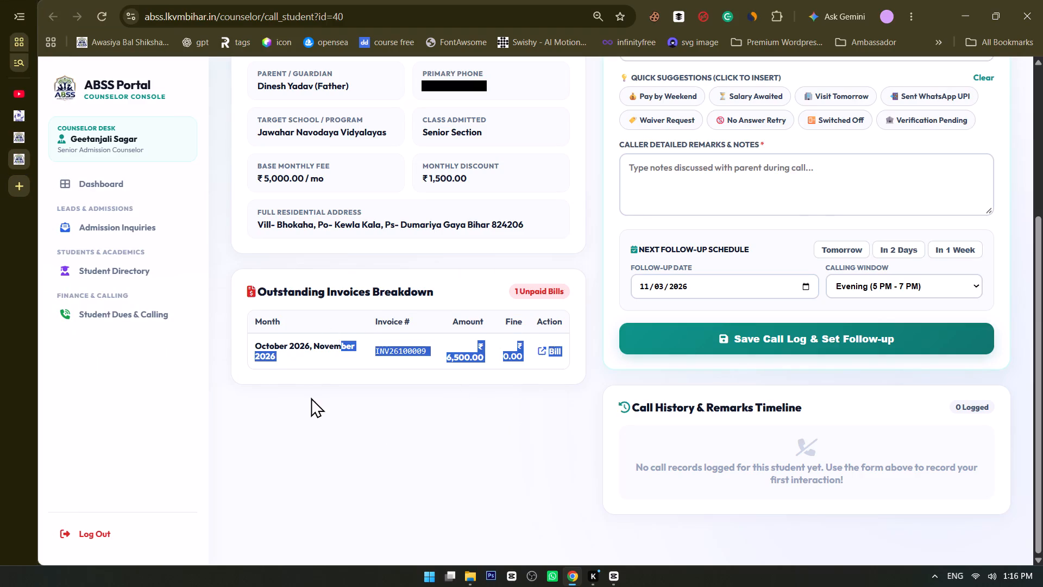
left_click(311, 397)
left_click_drag(240, 373, 582, 380)
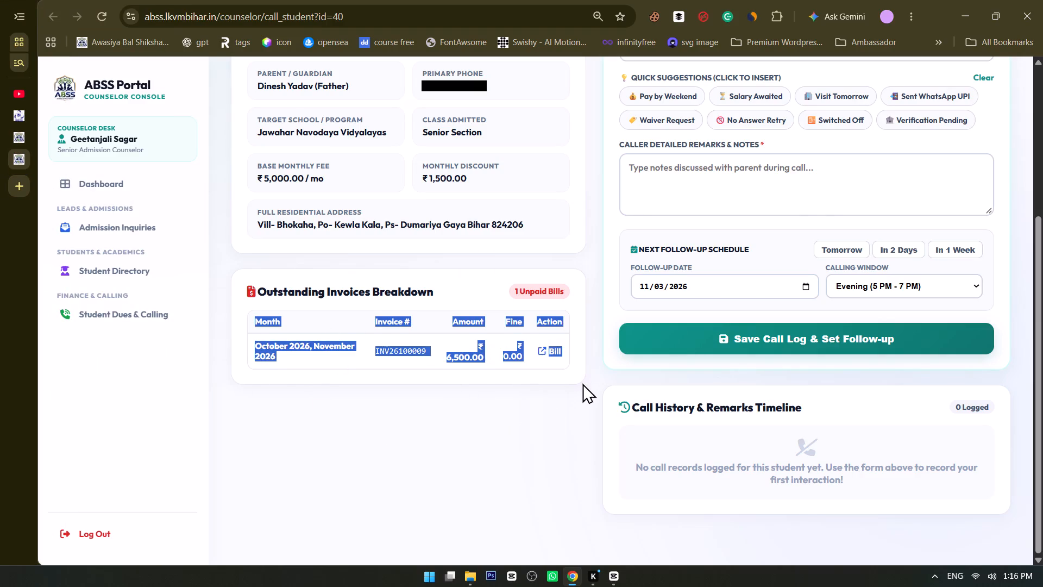
left_click(536, 410)
scroll(464, 411, "up", 6)
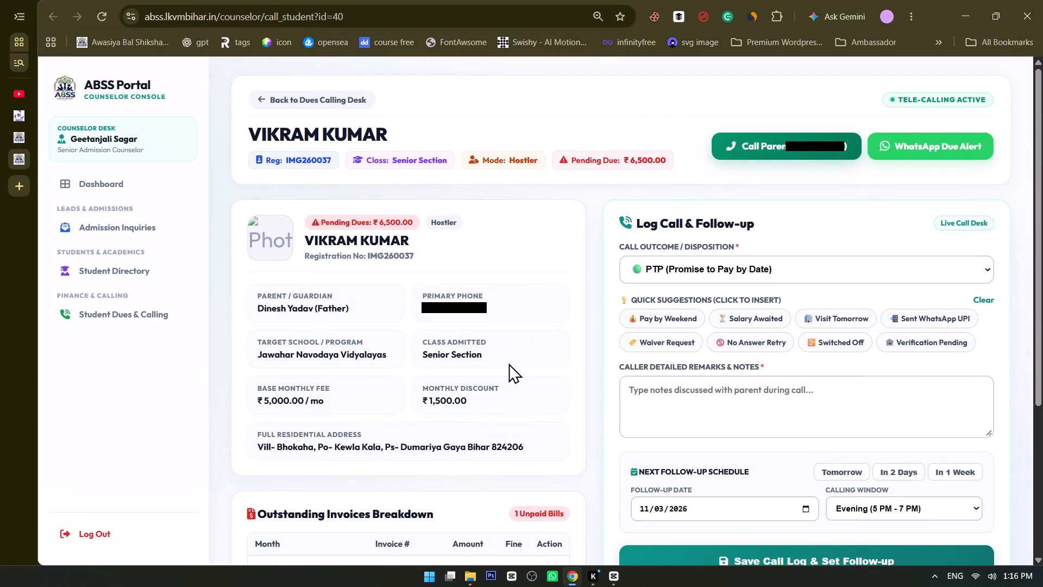
left_click_drag(483, 354, 386, 340)
left_click(385, 370)
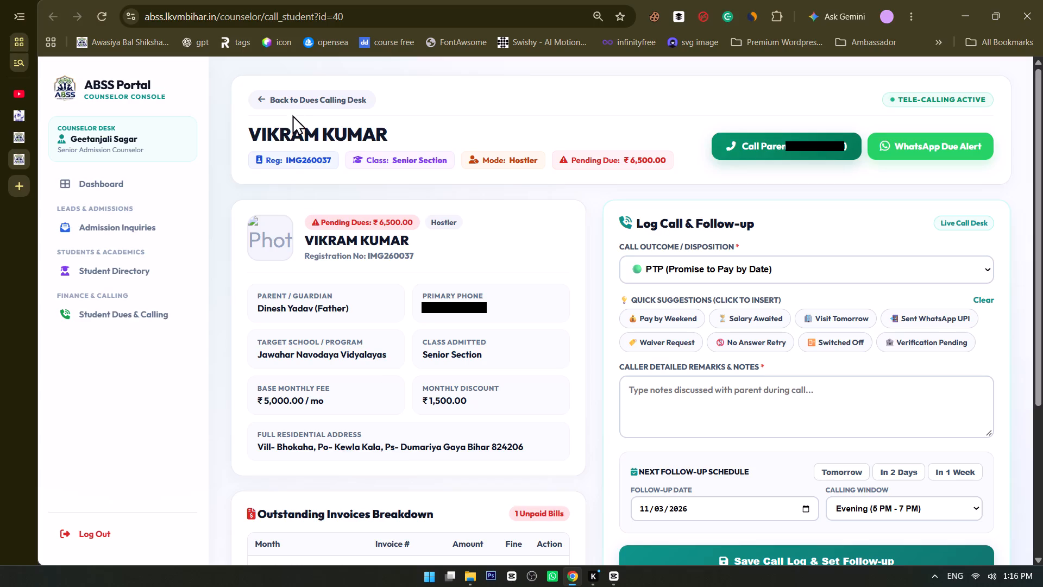
Return from the call desk to the Student Dues & Arrears Statement and look through the students' pending dues.
left_click(318, 105)
scroll(418, 246, "down", 5)
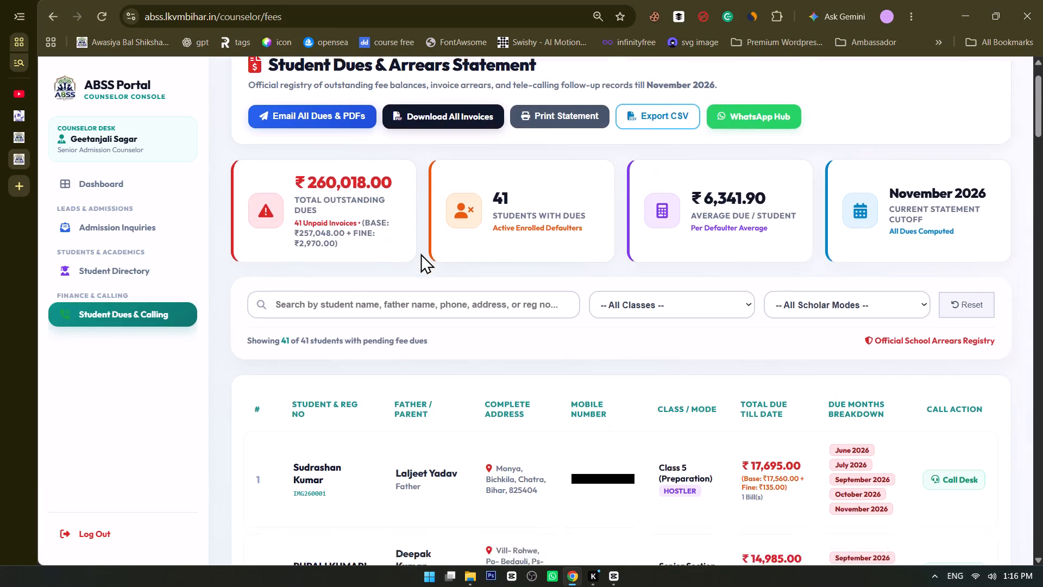
scroll(420, 253, "down", 5)
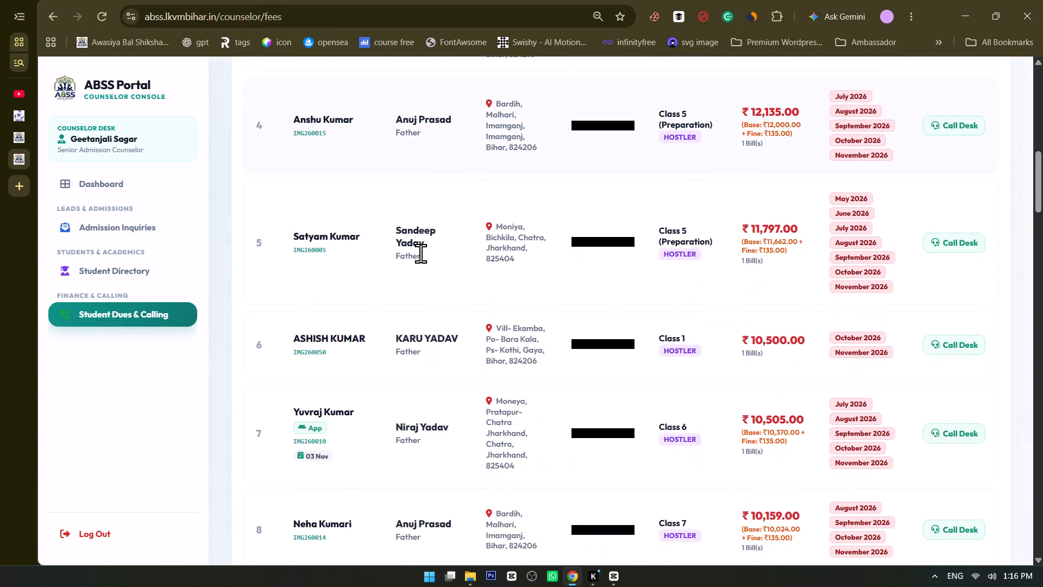
scroll(420, 253, "down", 3)
scroll(420, 253, "up", 16)
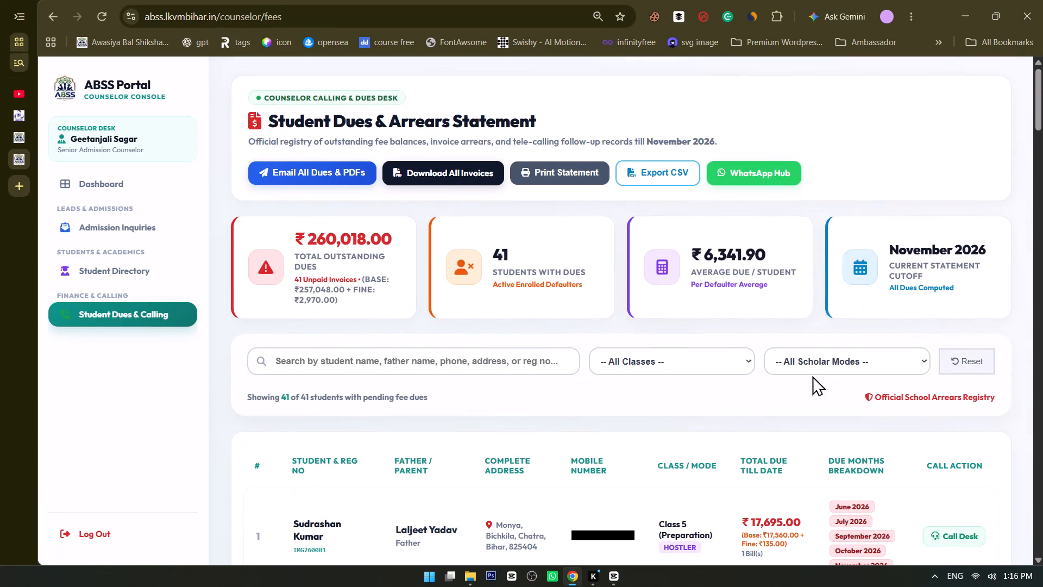
Search the dues list for "saga" and open the matching student's call desk to view the Outstanding Invoices Breakdown.
left_click(450, 354)
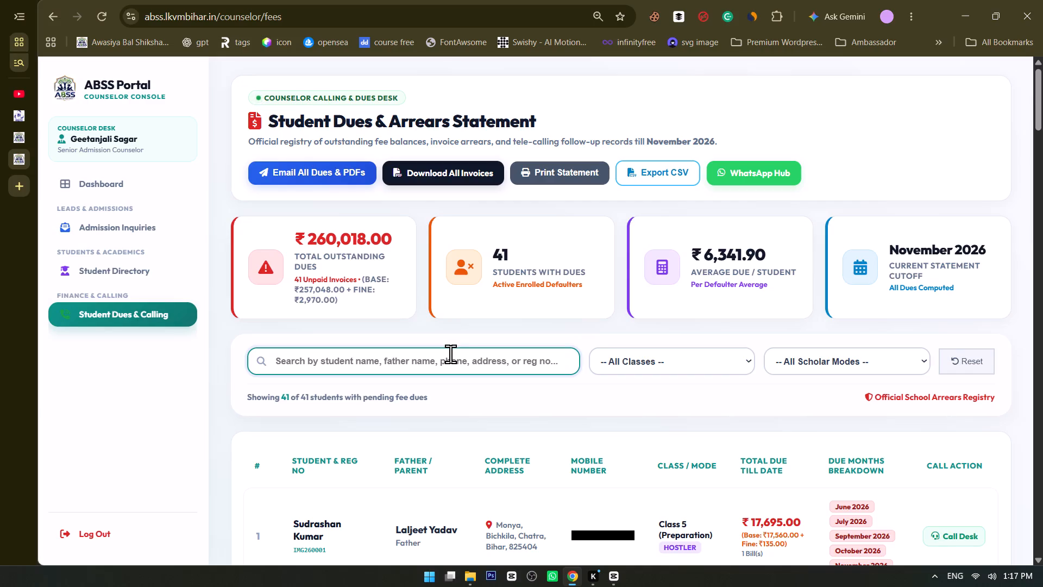
type("saga")
scroll(497, 469, "down", 3)
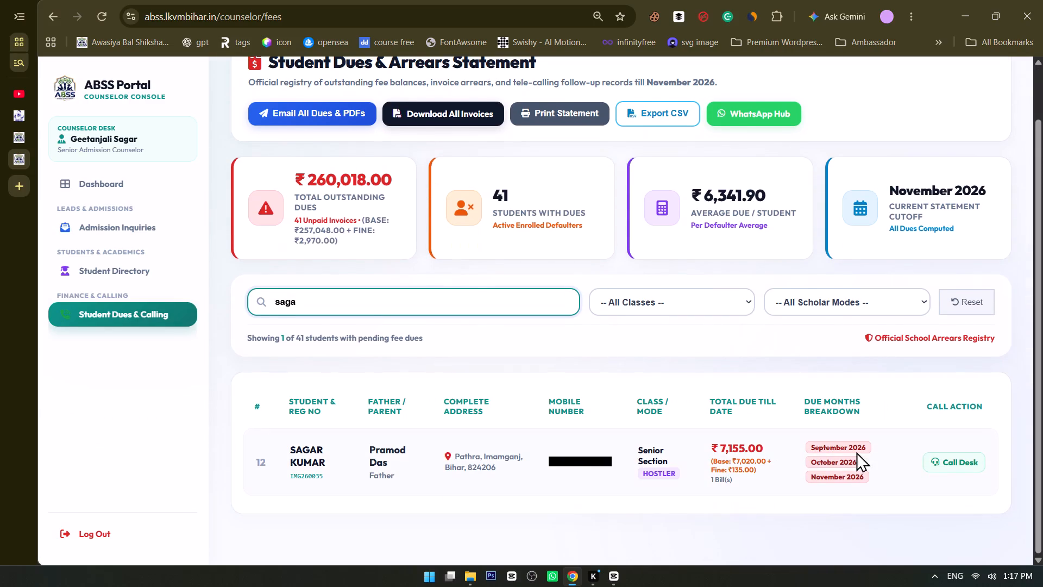
left_click(958, 457)
scroll(621, 317, "down", 4)
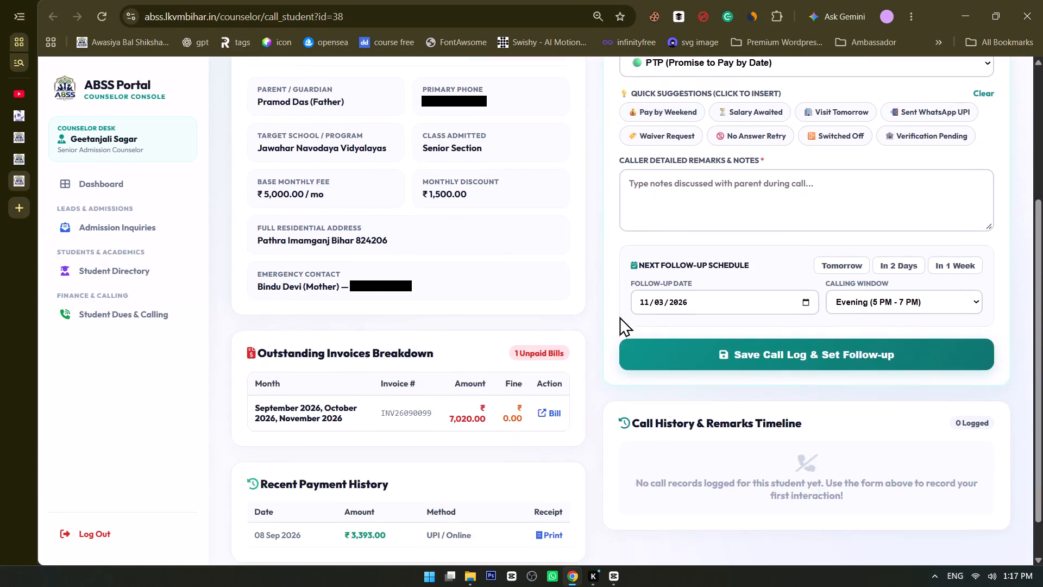
scroll(619, 316, "down", 1)
Open the student's September to November 2026 bill and examine the fee items, especially the tuition and hostel fee months.
left_click(553, 358)
left_click(543, 371)
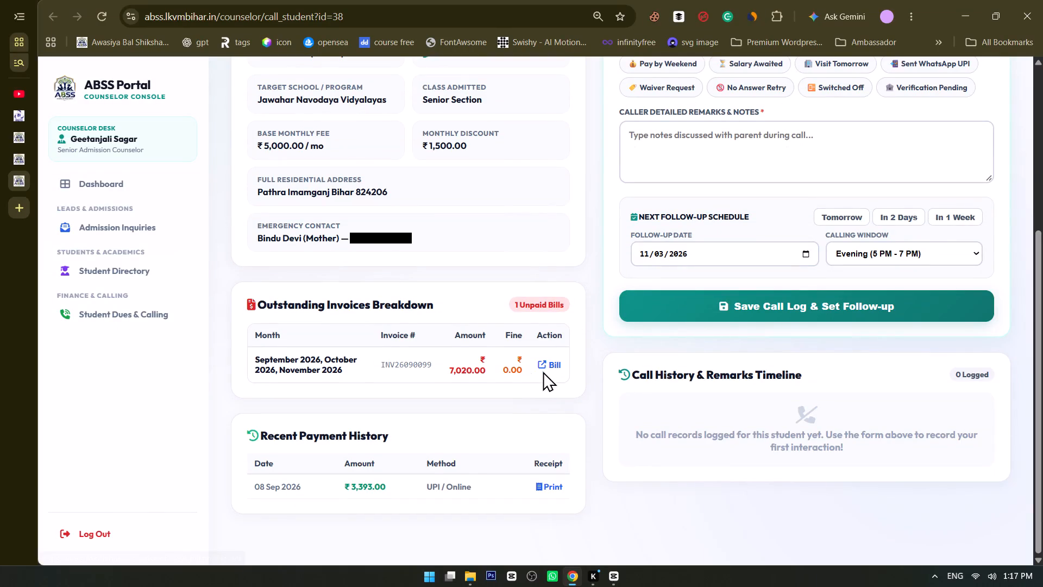
left_click(552, 362)
scroll(545, 372, "down", 1)
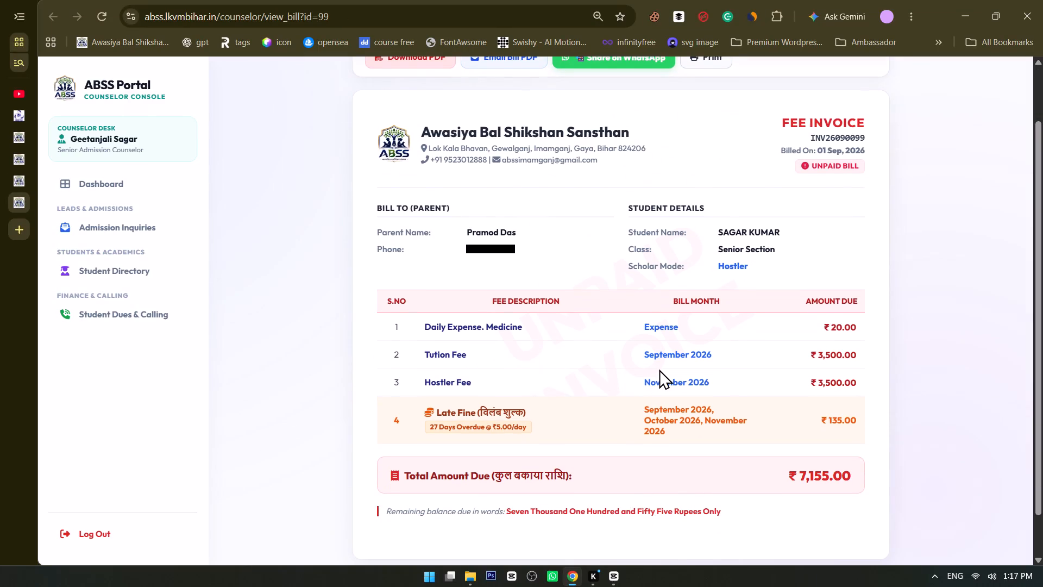
left_click_drag(650, 383, 699, 381)
left_click_drag(660, 362, 704, 360)
left_click(680, 379)
scroll(691, 374, "up", 5)
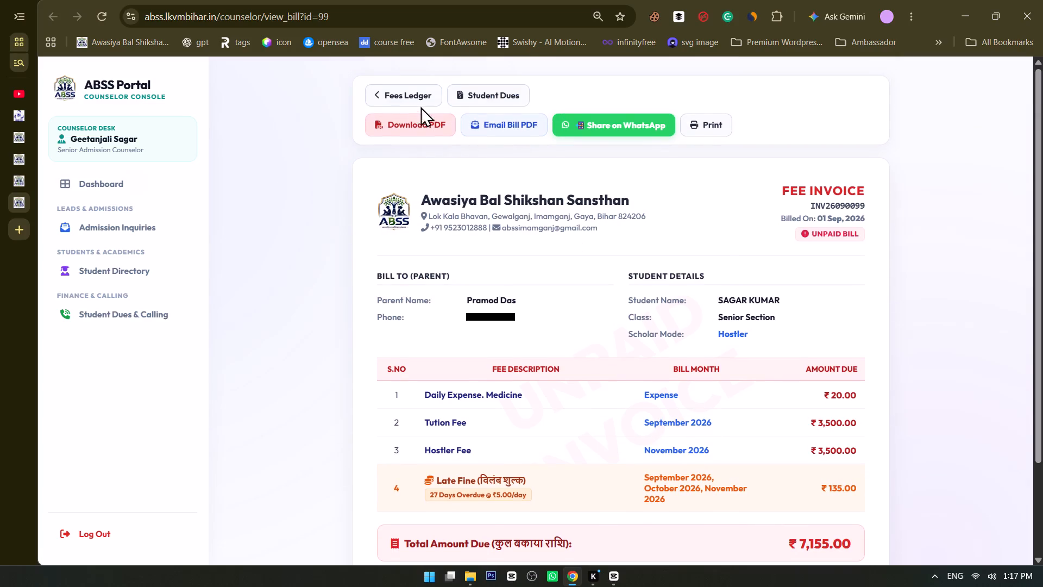
Go from the bill to the Fees Ledger and open the call desk for the student in row 2.
left_click(413, 96)
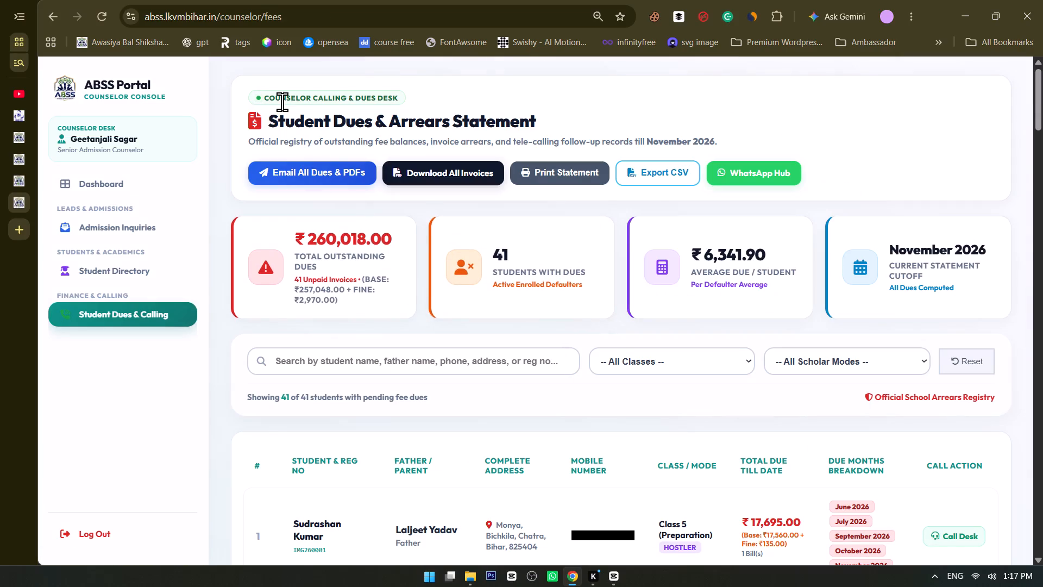
scroll(694, 409, "down", 9)
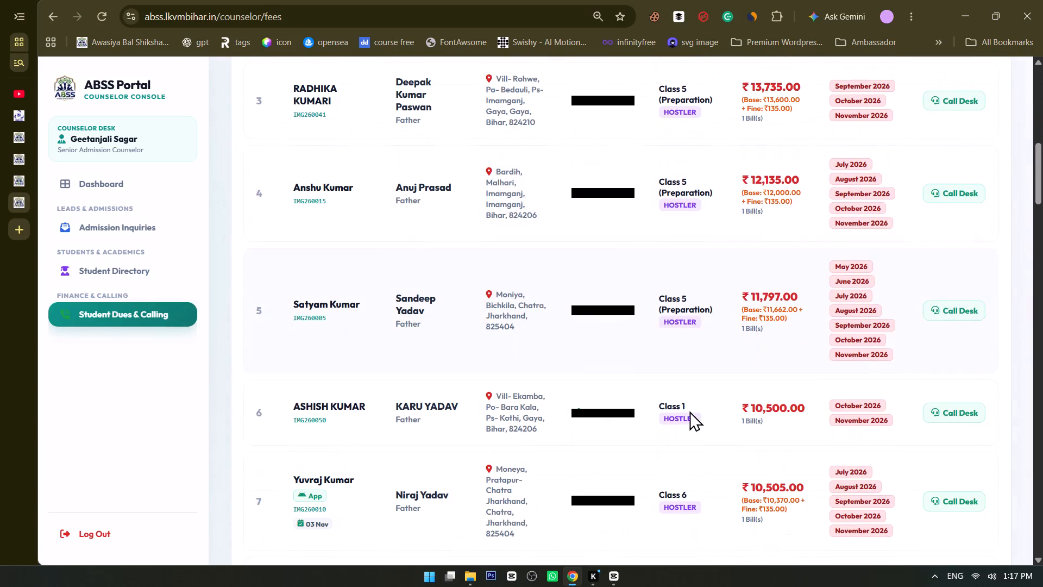
scroll(694, 309, "up", 3)
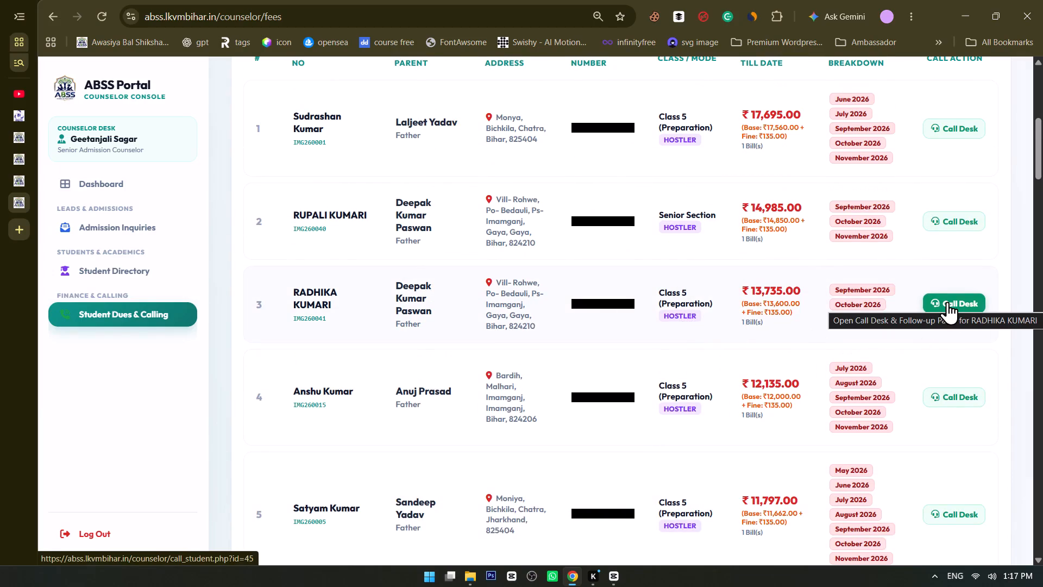
left_click(947, 220)
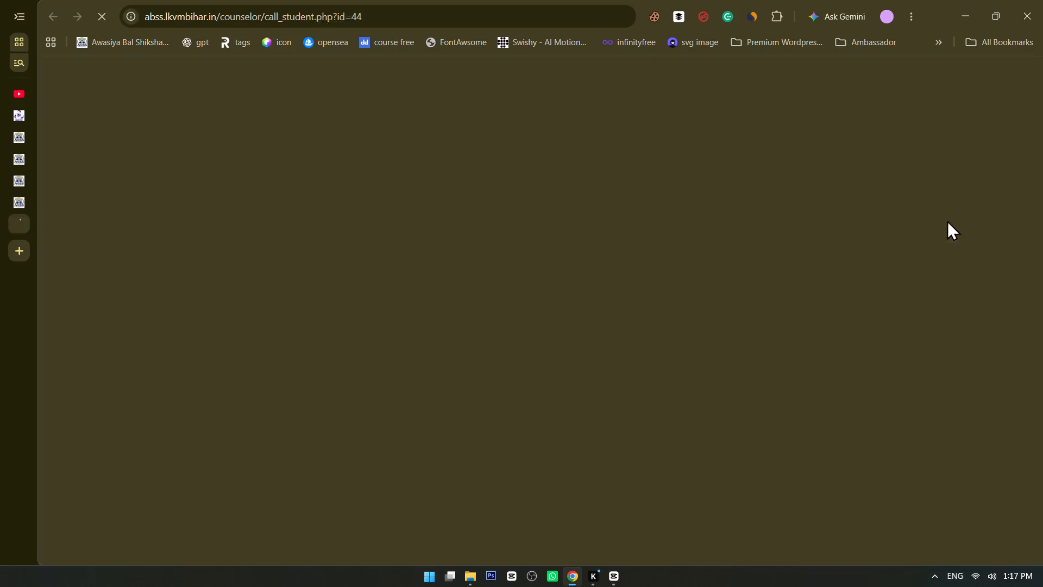
scroll(537, 251, "down", 3)
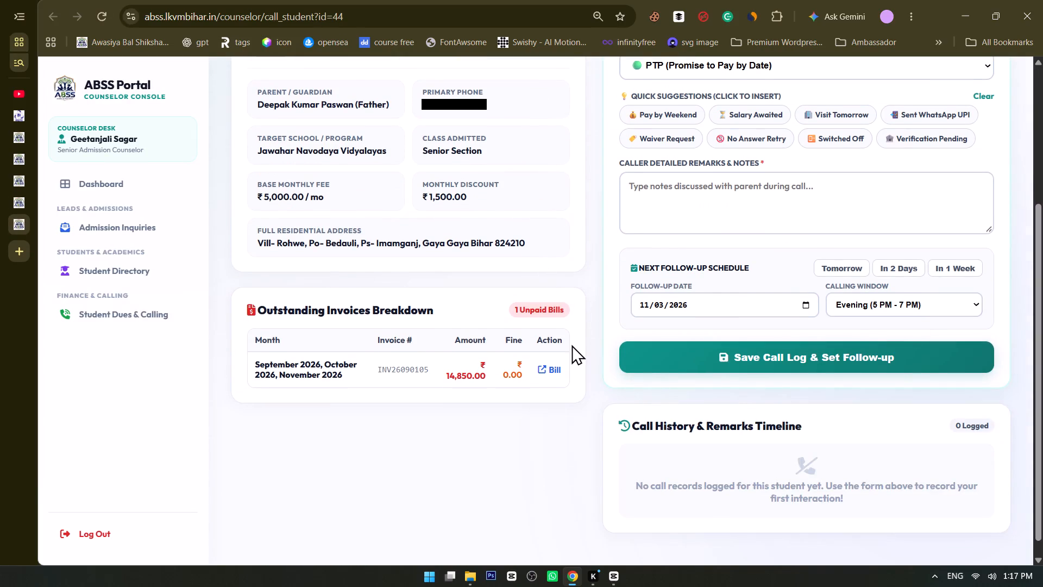
Open the row 2 student's September to November 2026 bill and examine its fee lines and total amount due.
left_click(550, 370)
scroll(560, 349, "down", 1)
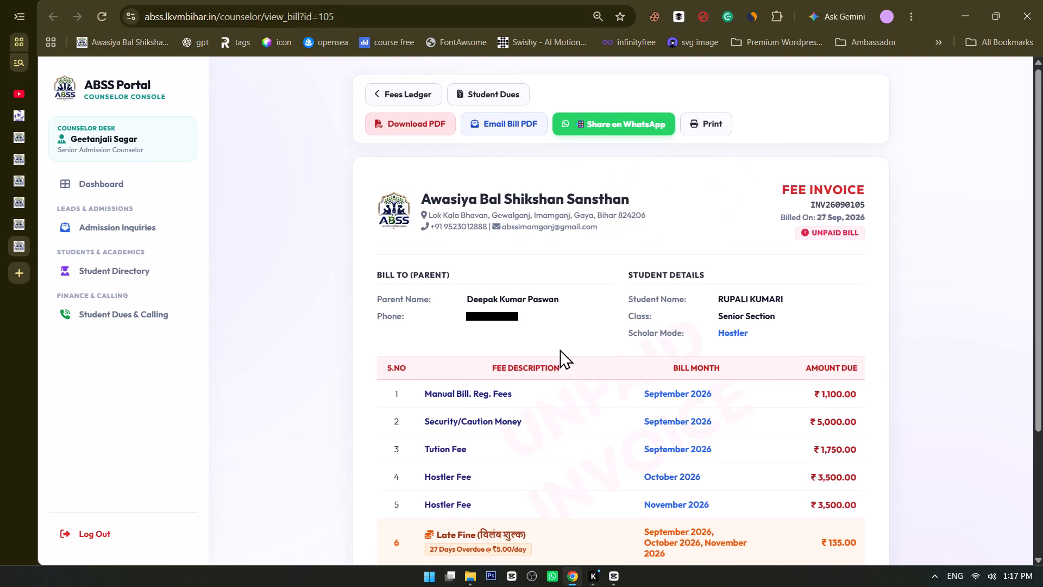
scroll(560, 349, "down", 1)
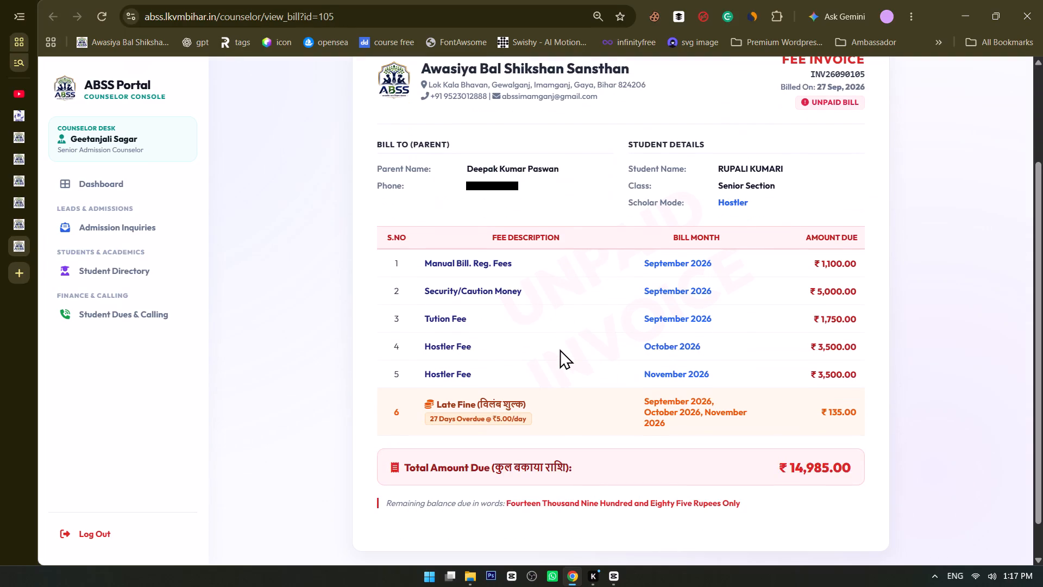
scroll(560, 349, "up", 1)
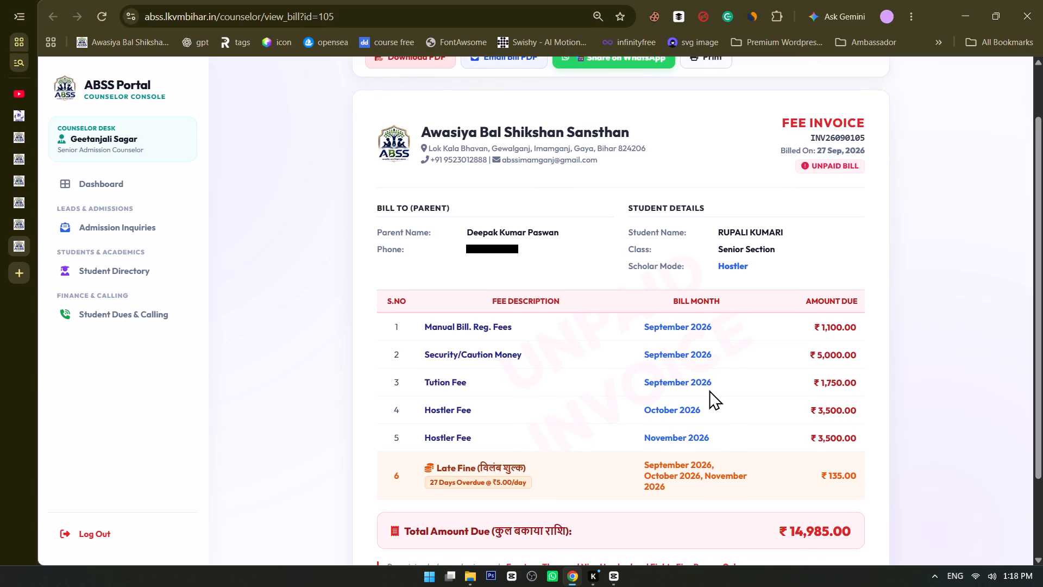
Open Calculator and subtract the 3500 hostel fee from 14985, followed by the 135 late fine.
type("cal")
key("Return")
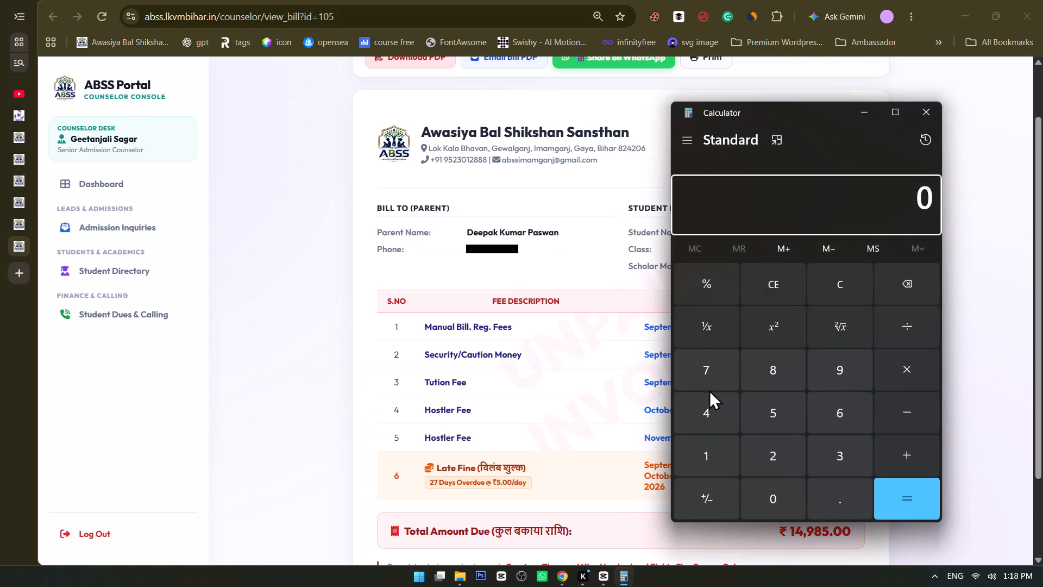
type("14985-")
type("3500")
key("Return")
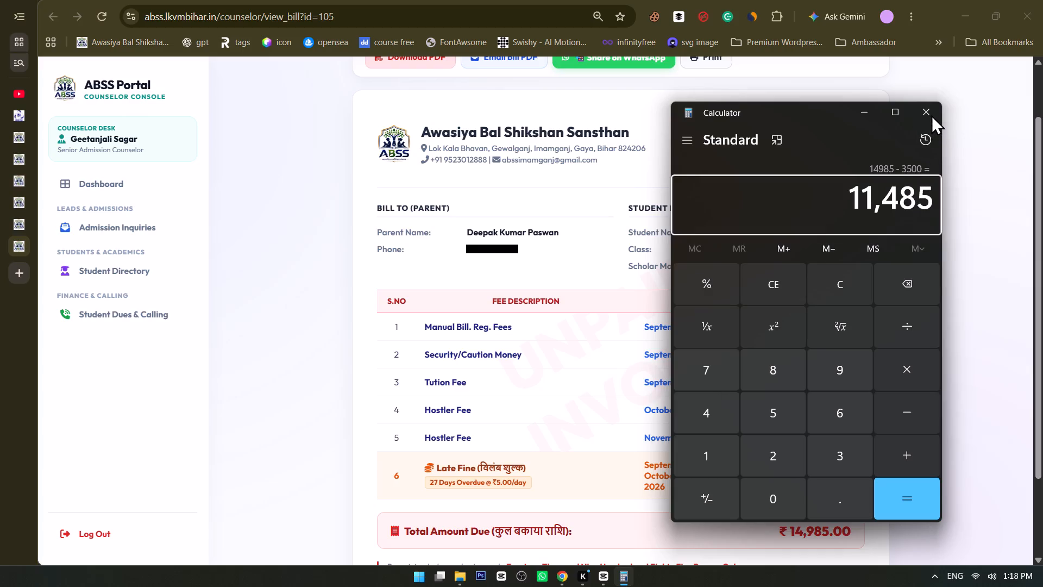
left_click_drag(830, 114, 593, 115)
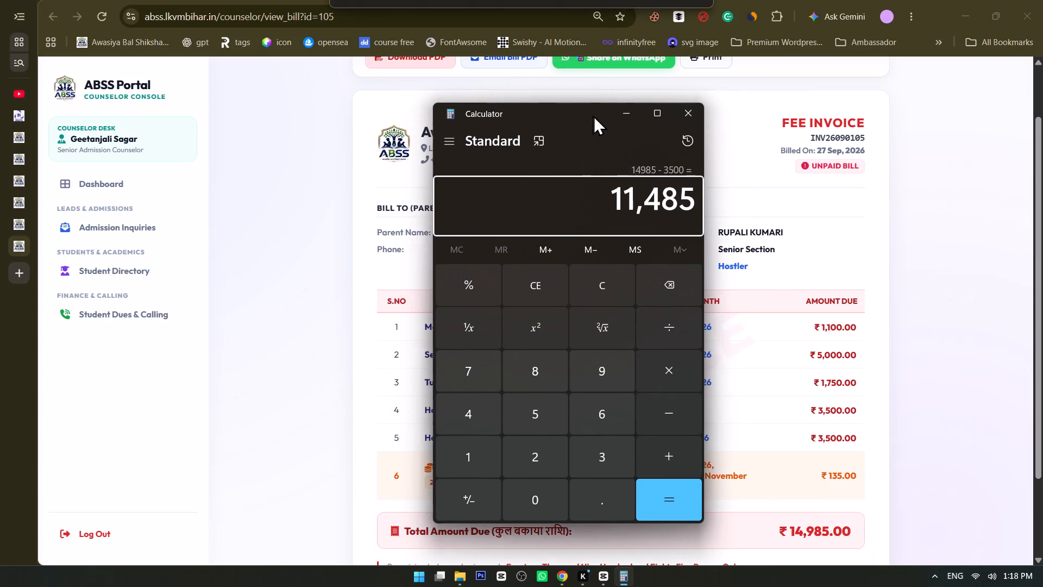
left_click(664, 407)
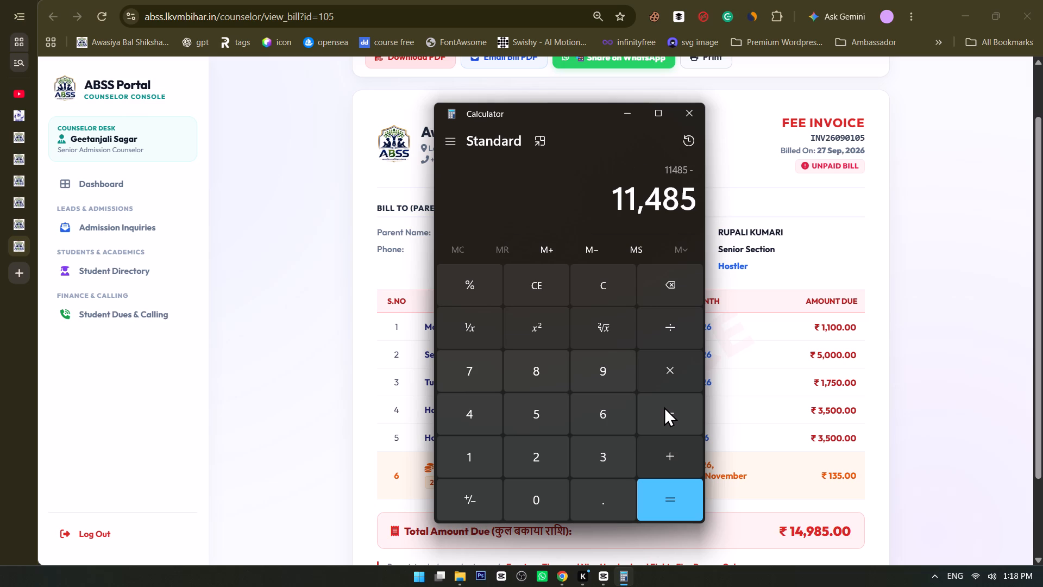
type("135")
key("Return")
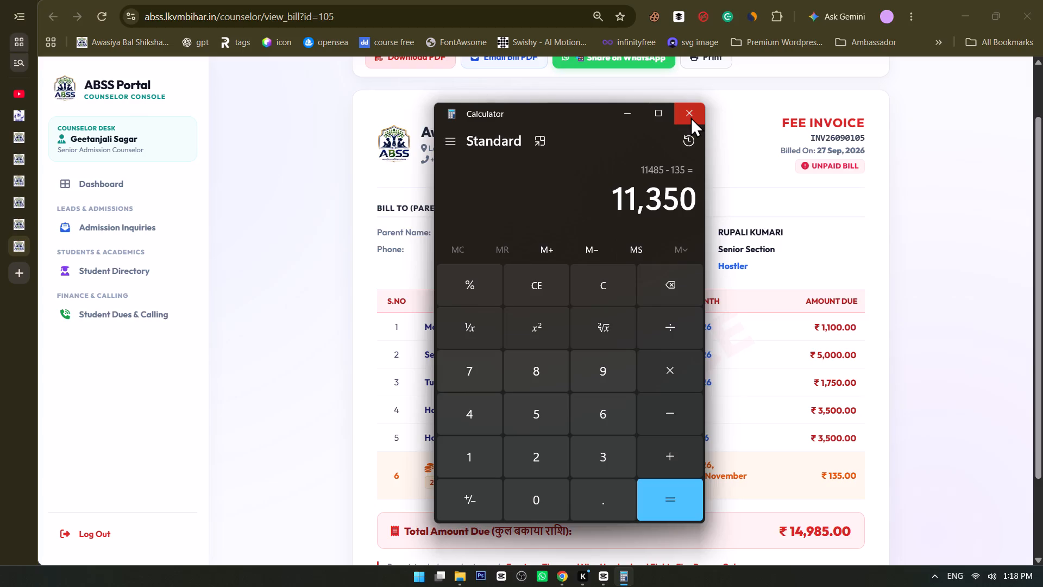
Switch back to the fee invoice in Chrome and examine the amounts due from the registration fee through the November hostel fee.
left_click(957, 267)
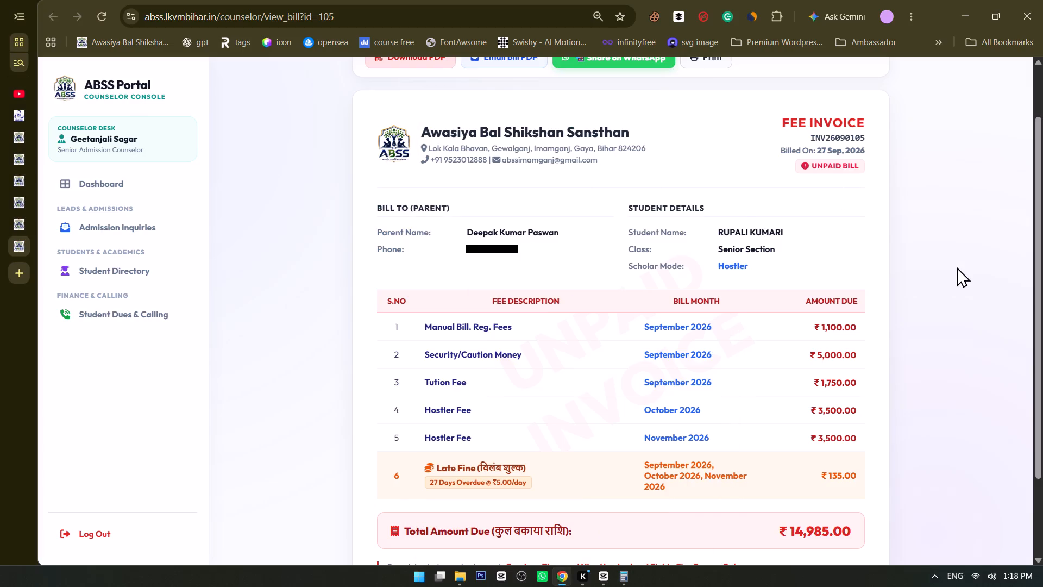
left_click_drag(831, 327, 834, 437)
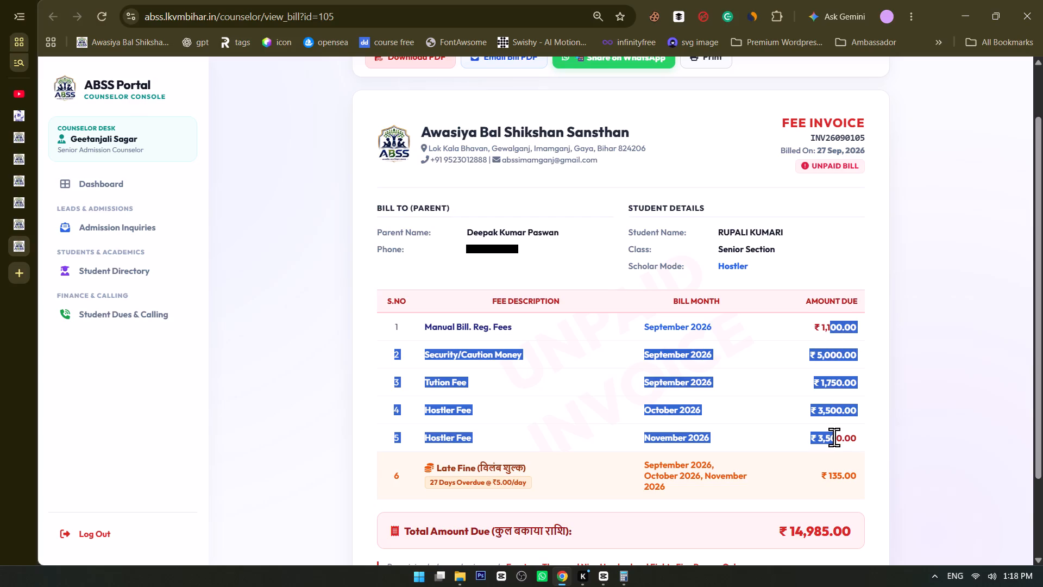
left_click_drag(834, 437, 835, 438)
scroll(797, 427, "down", 6)
scroll(782, 411, "up", 5)
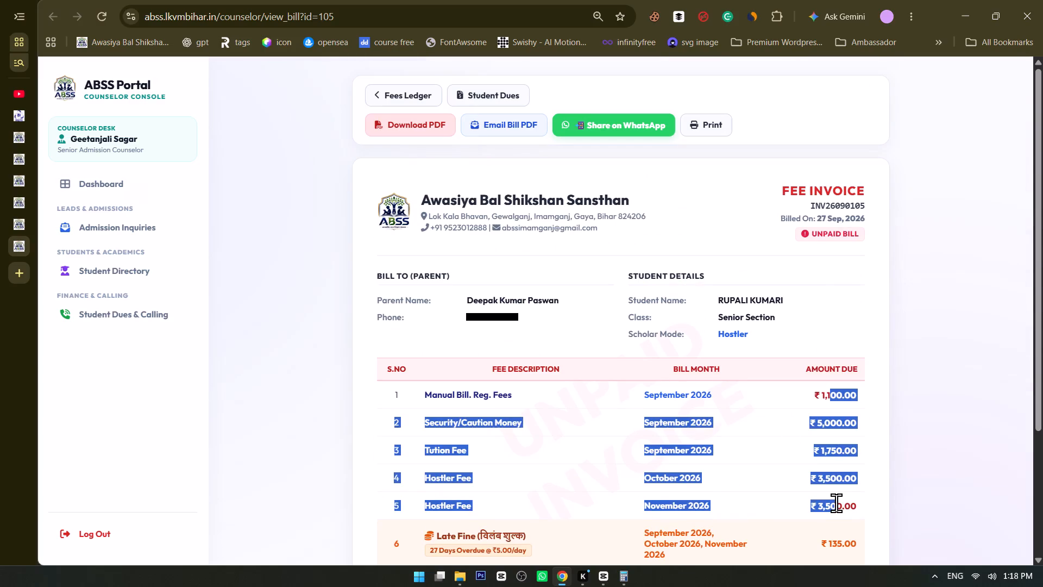
left_click(838, 505)
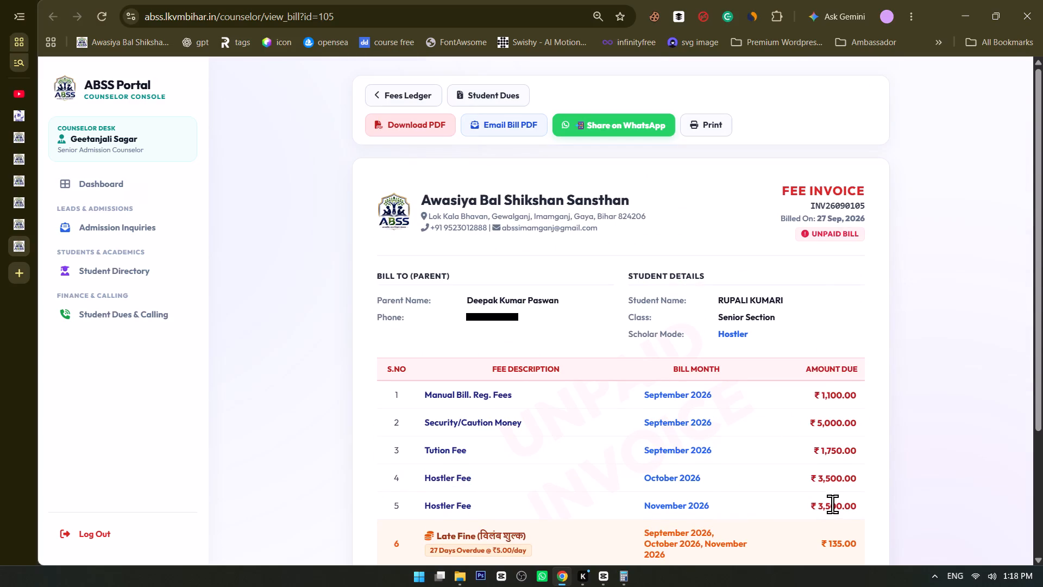
left_click_drag(831, 508, 810, 397)
left_click(819, 430)
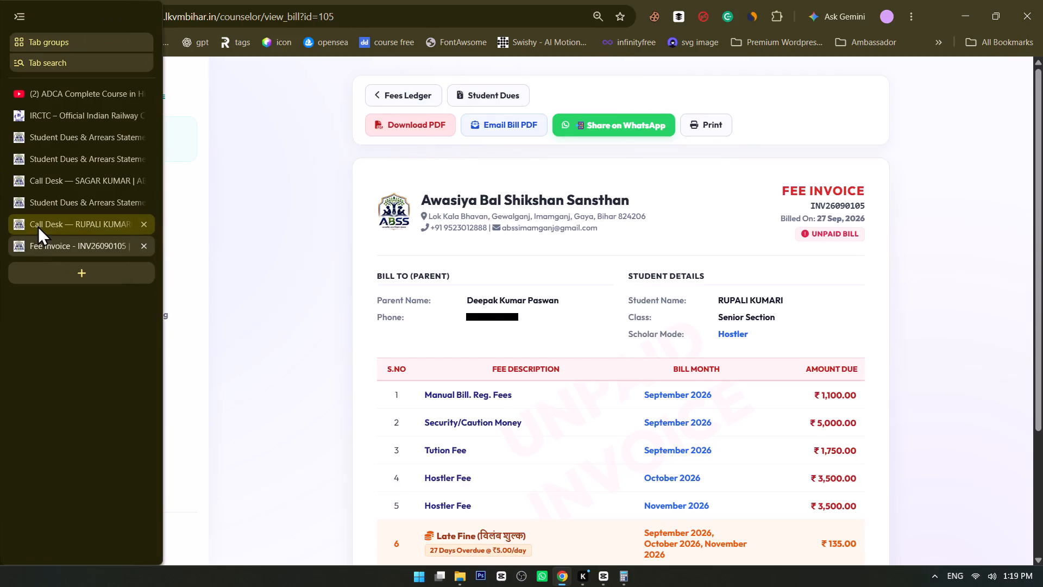
Return to the arrears list tab, reopen the row 2 student's call desk and view the September to November 2026 bill.
left_click(37, 226)
left_click(67, 199)
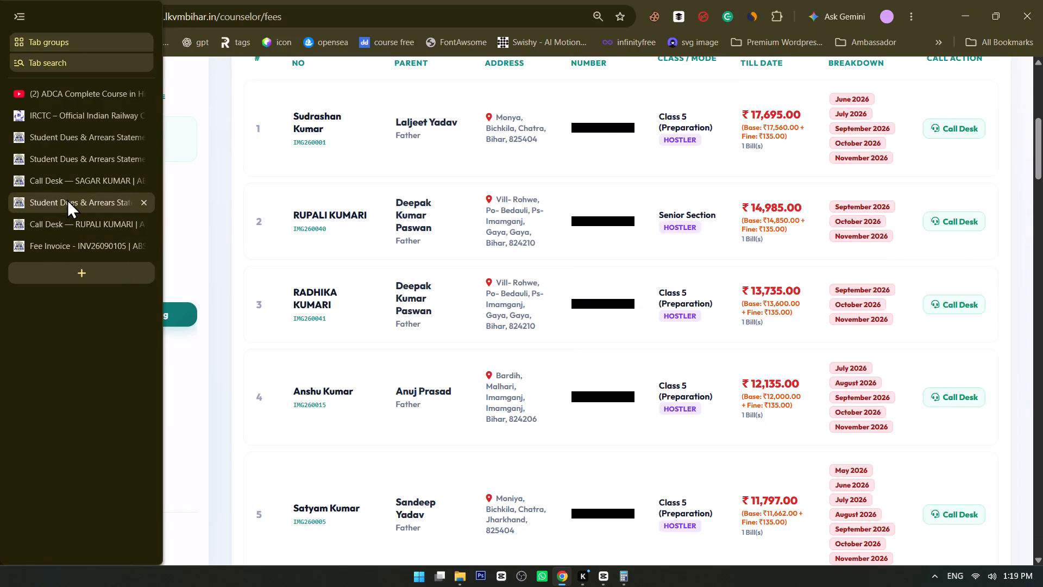
scroll(370, 272, "up", 1)
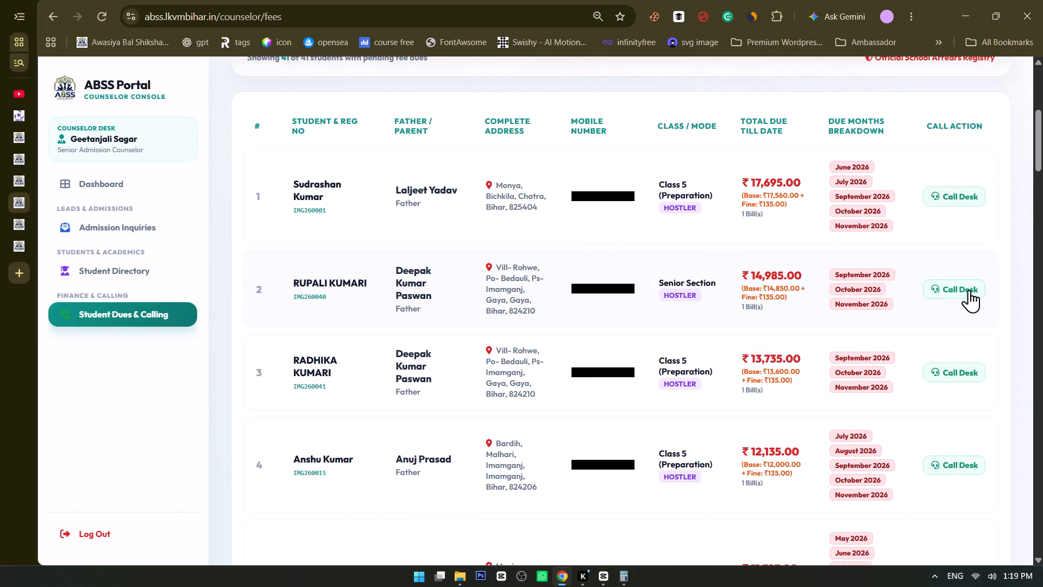
left_click(969, 290)
scroll(786, 372, "down", 2)
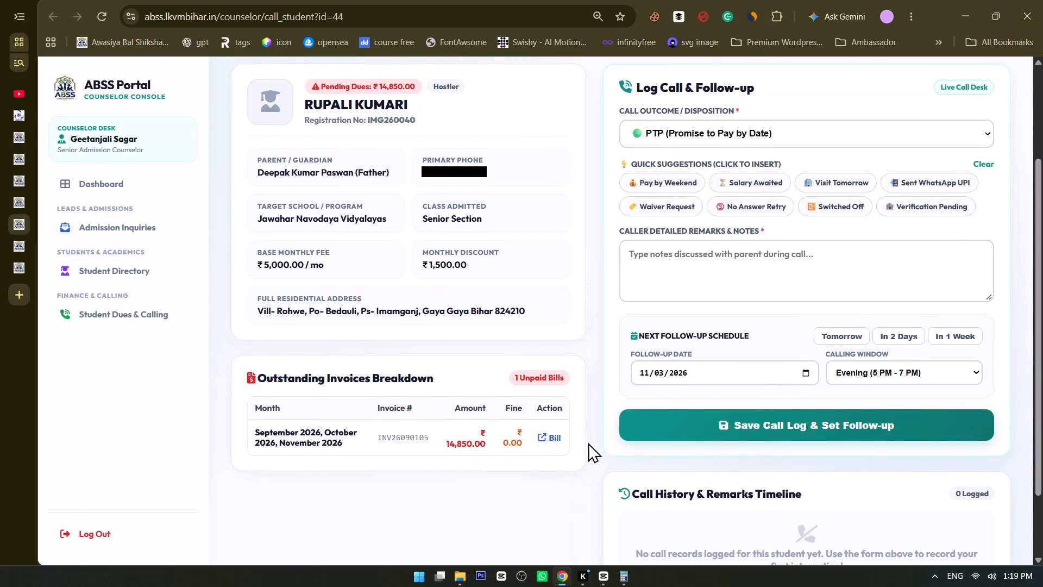
left_click(549, 436)
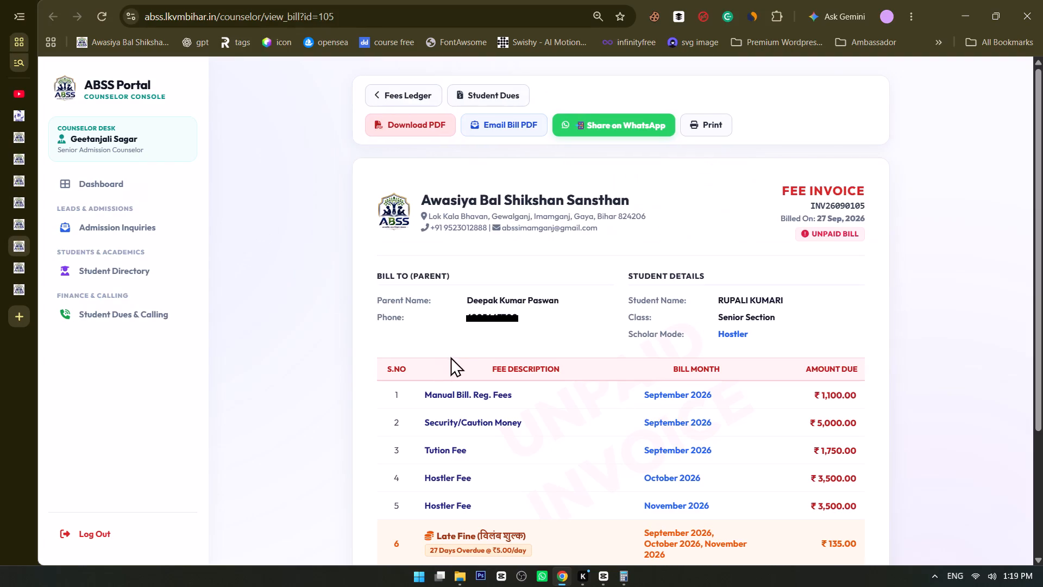
Highlight the invoice's parent and student details and examine them along with the fee lines and total amount due.
left_click_drag(464, 299, 789, 341)
left_click(780, 341)
left_click_drag(766, 338, 373, 271)
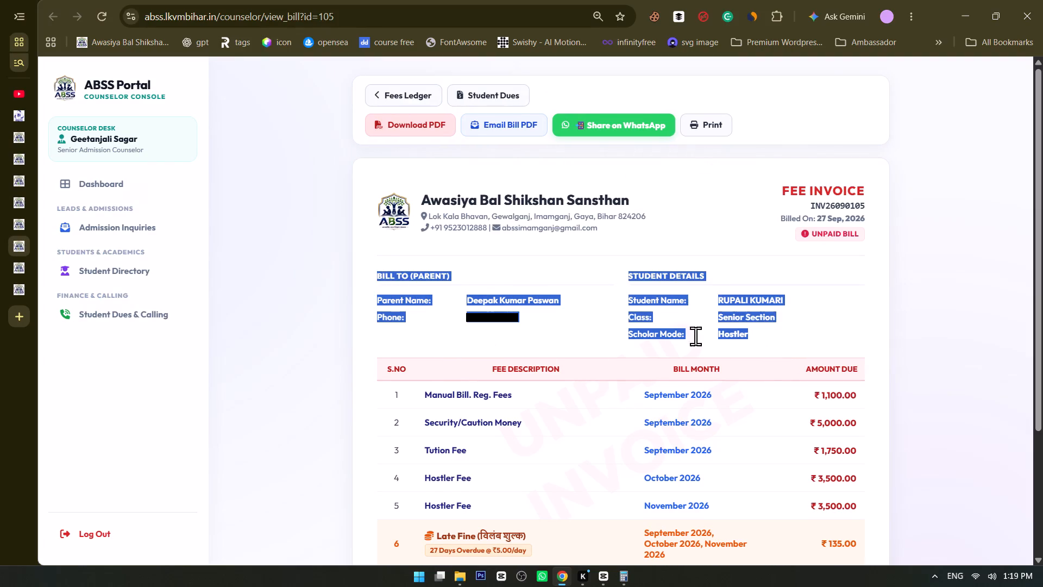
scroll(801, 341, "down", 2)
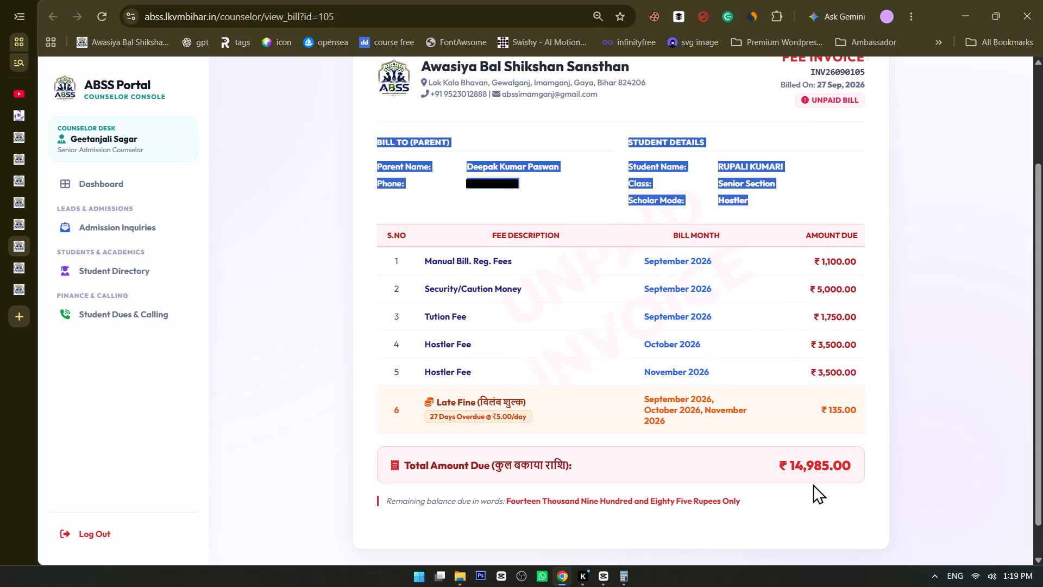
Close the row 2 student's fee invoice and call desk tabs to return to the arrears list.
scroll(791, 480, "up", 1)
left_click(789, 465)
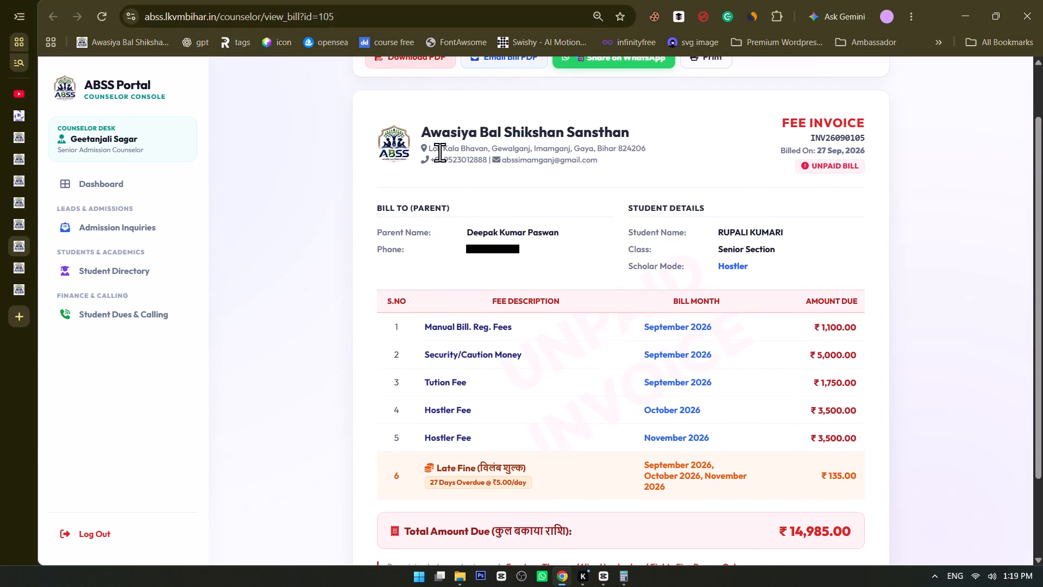
scroll(412, 138, "up", 2)
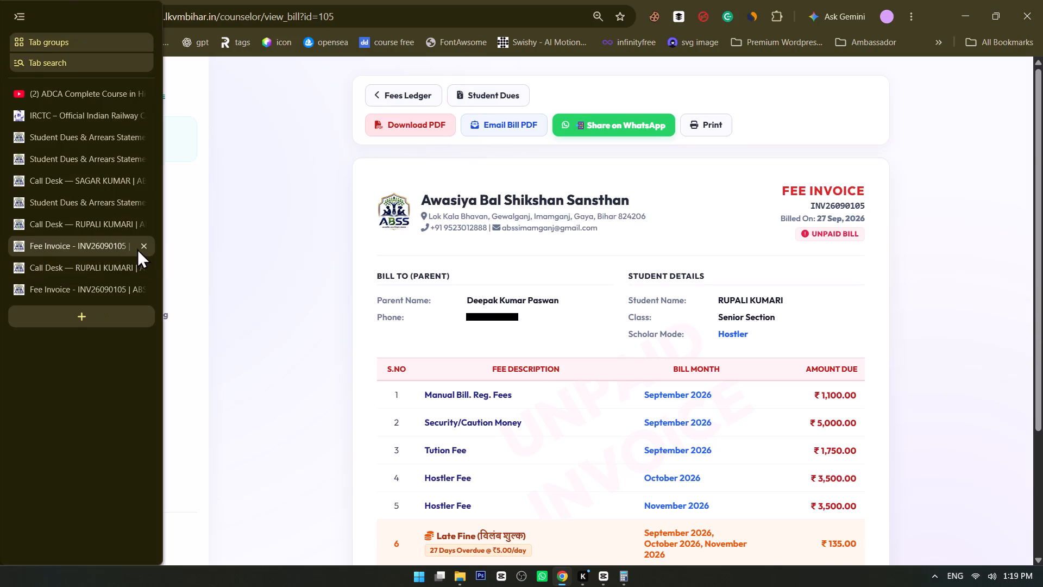
double_click(140, 248)
left_click(142, 247)
left_click(140, 218)
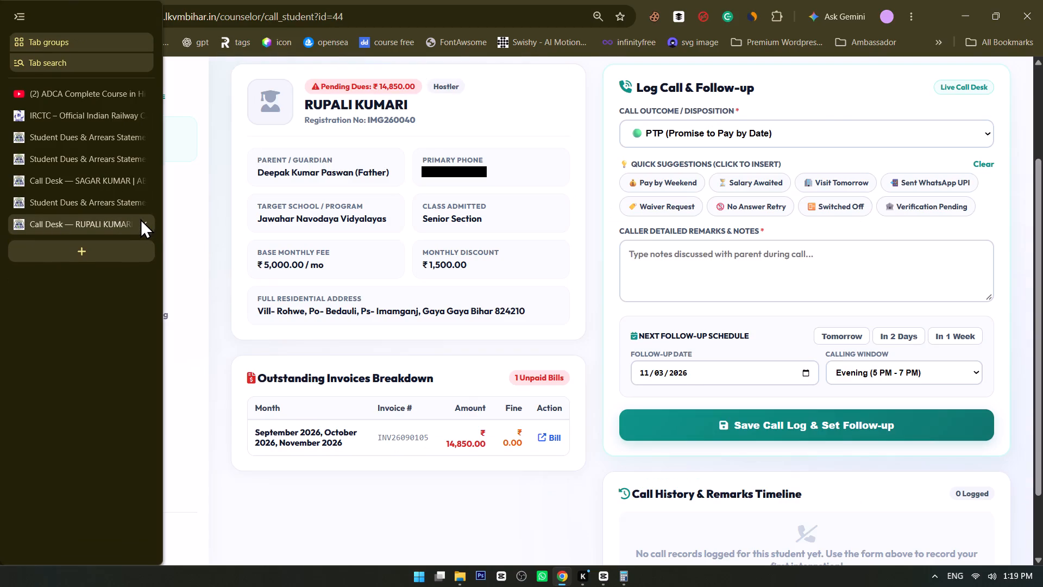
left_click(140, 220)
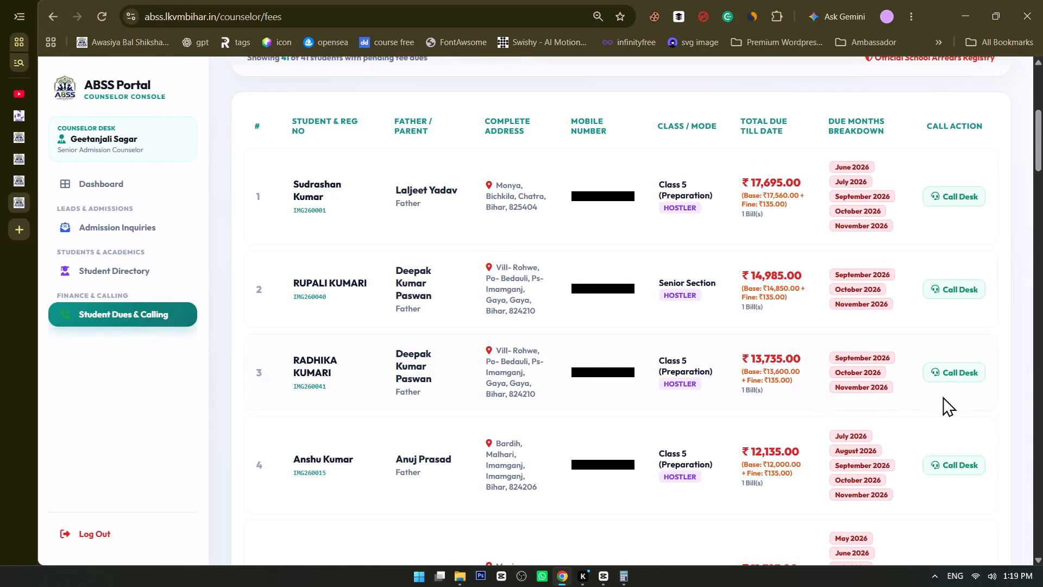
Open the row 3 student's call desk and view the September to November 2026 bill's fee lines and total due.
left_click(945, 379)
scroll(862, 348, "down", 3)
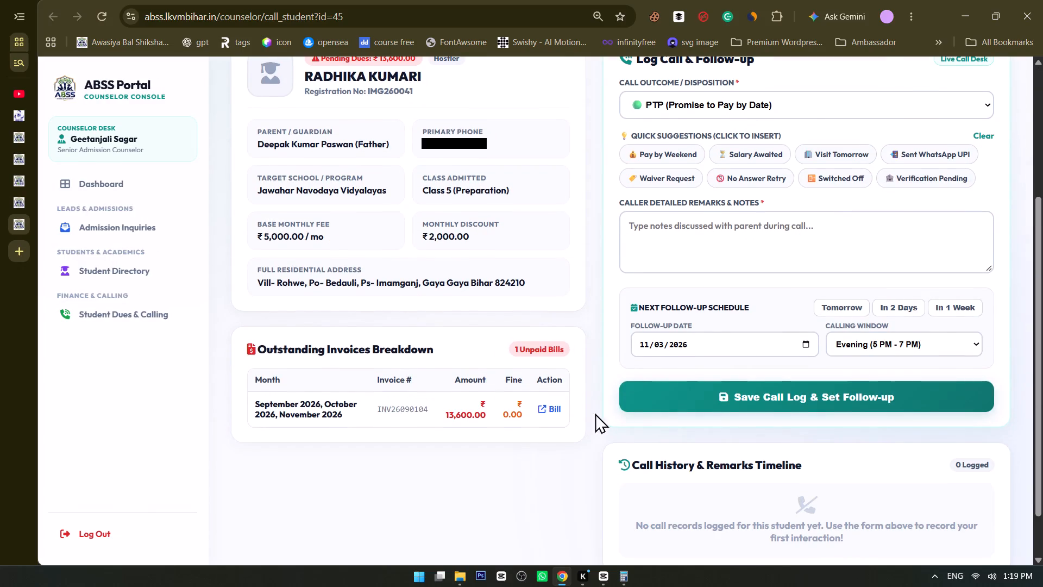
left_click(548, 408)
scroll(678, 320, "down", 3)
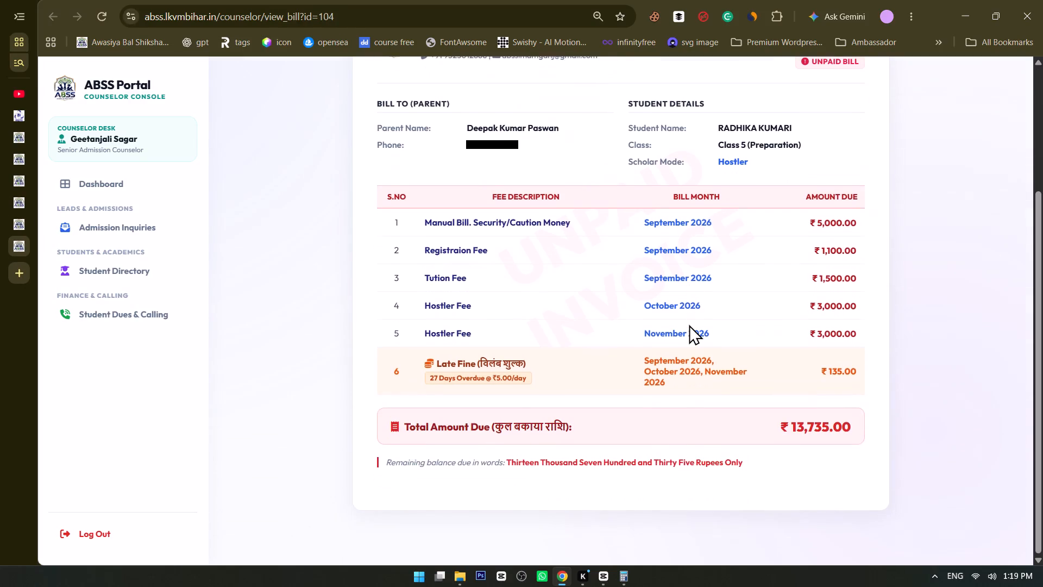
scroll(689, 324, "up", 1)
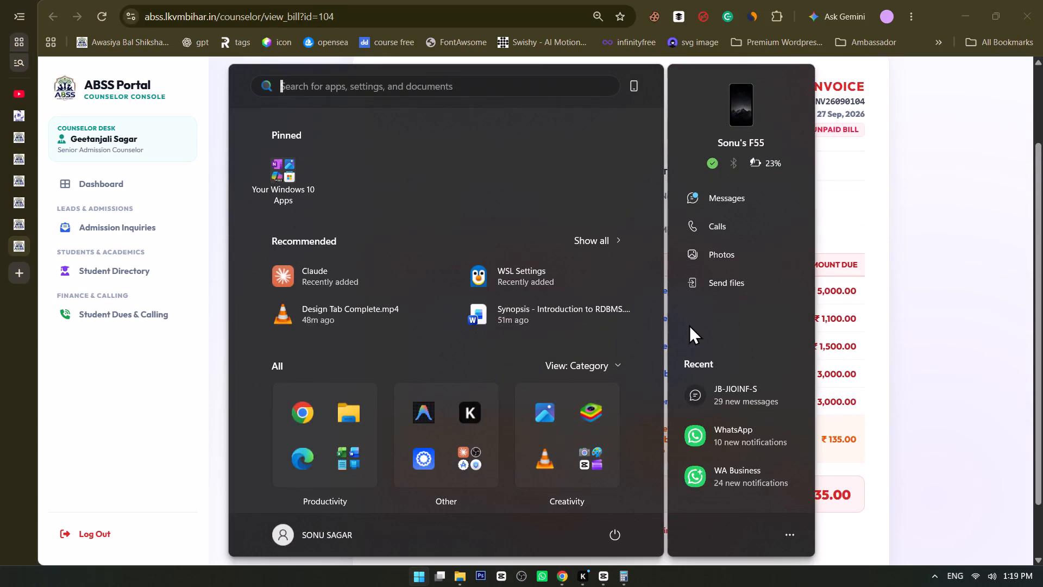
Open Calculator beside the bill's amounts, subtract the 3000 hostel fee and the 135 late fine from 13735, and close it.
type("cal")
key("Return")
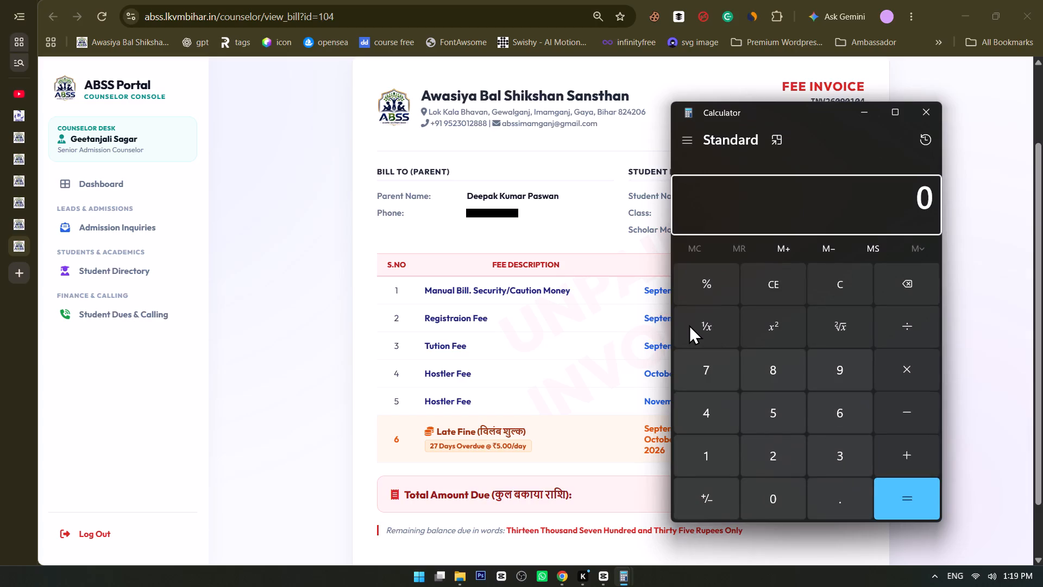
type("13")
left_click_drag(818, 115, 803, 114)
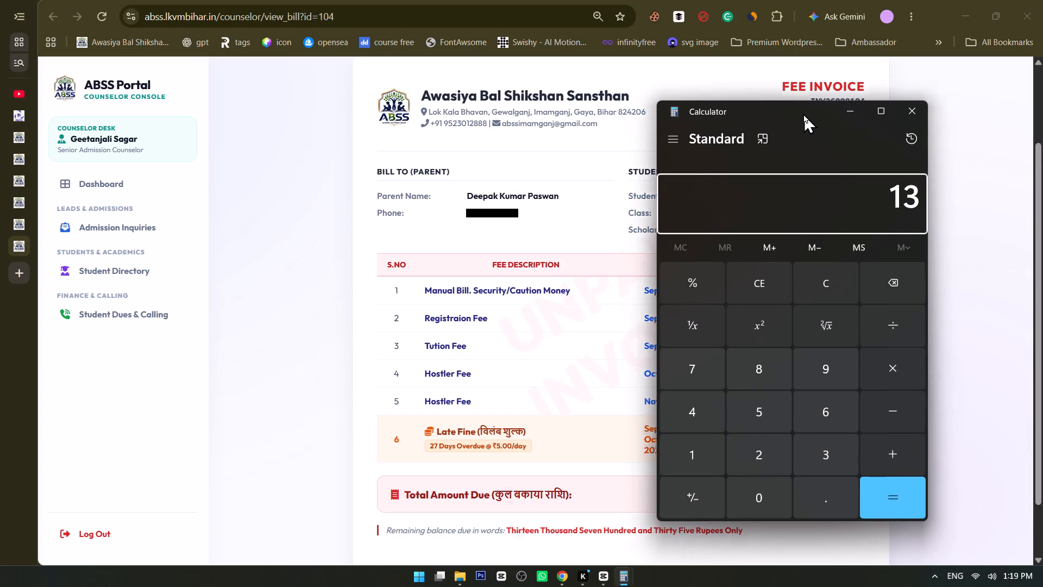
left_click_drag(803, 114, 526, 101)
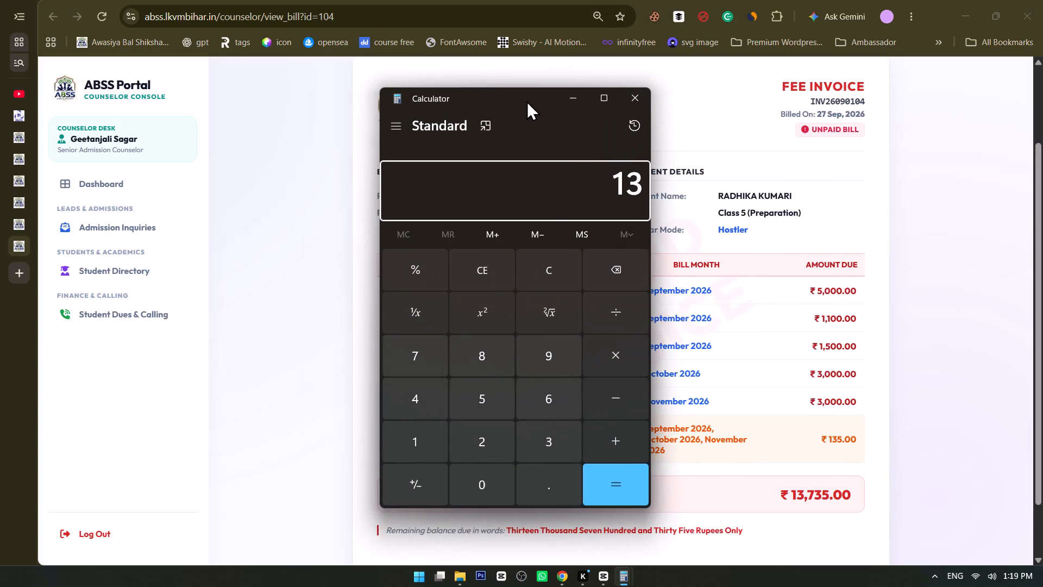
type("735-")
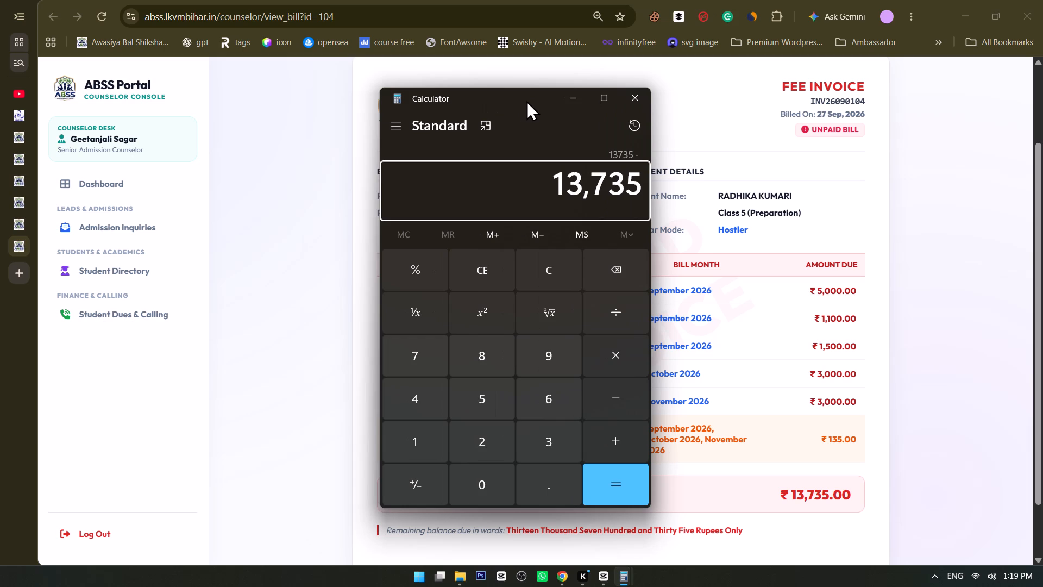
type("3000")
key("Return")
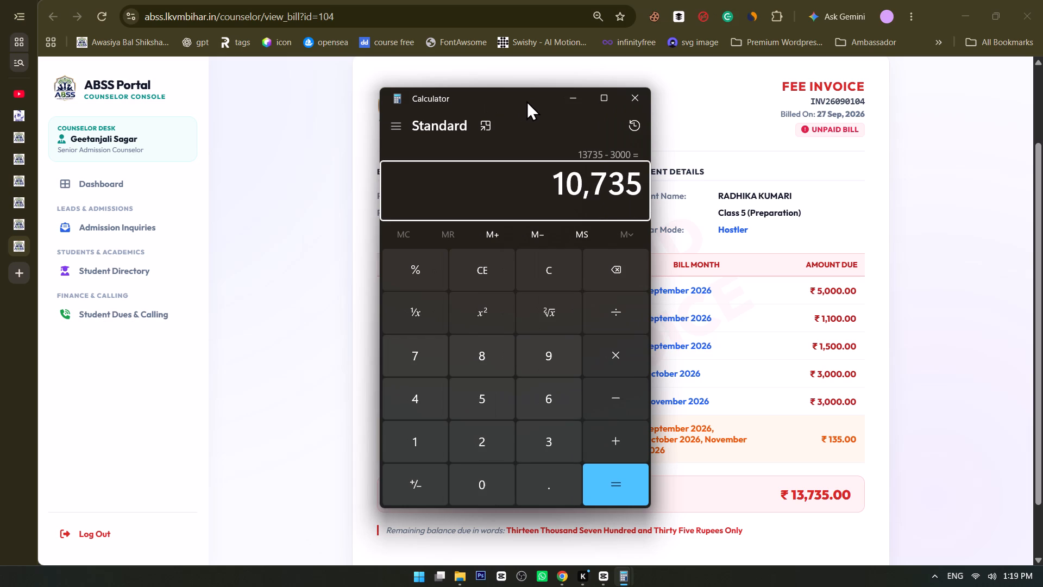
type("-13")
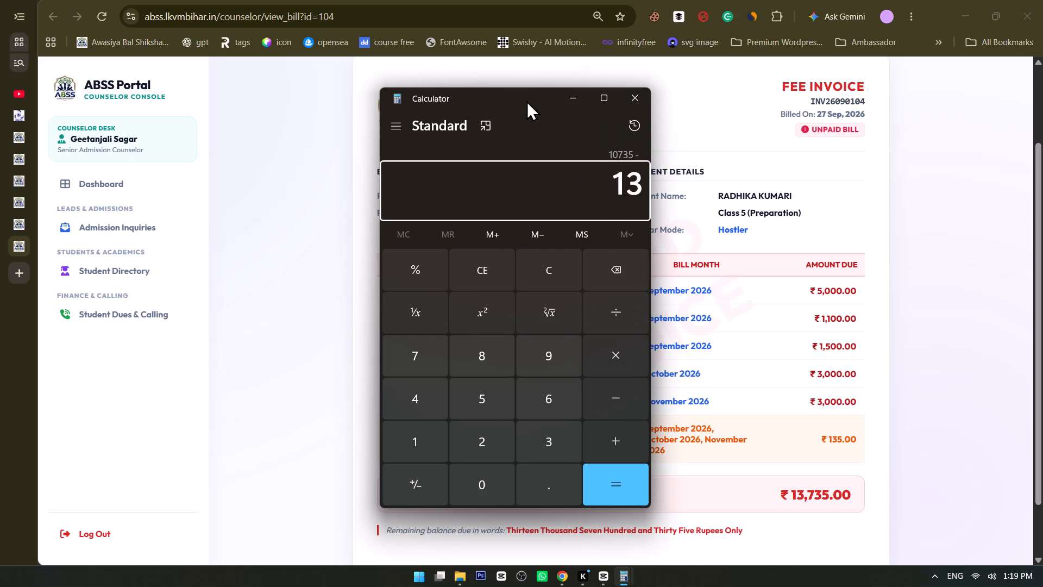
key("5")
key("Return")
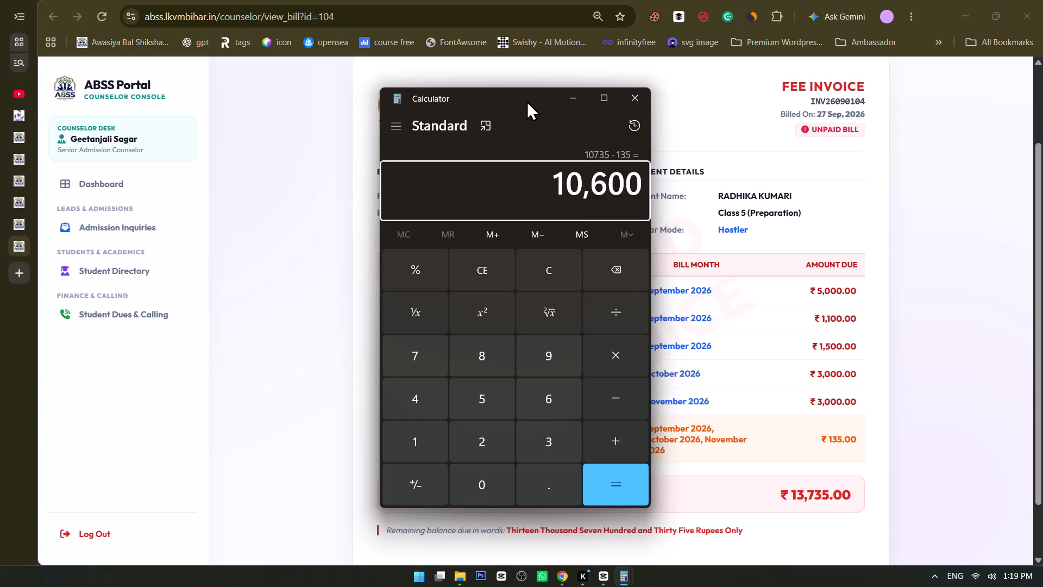
left_click(635, 101)
left_click(929, 323)
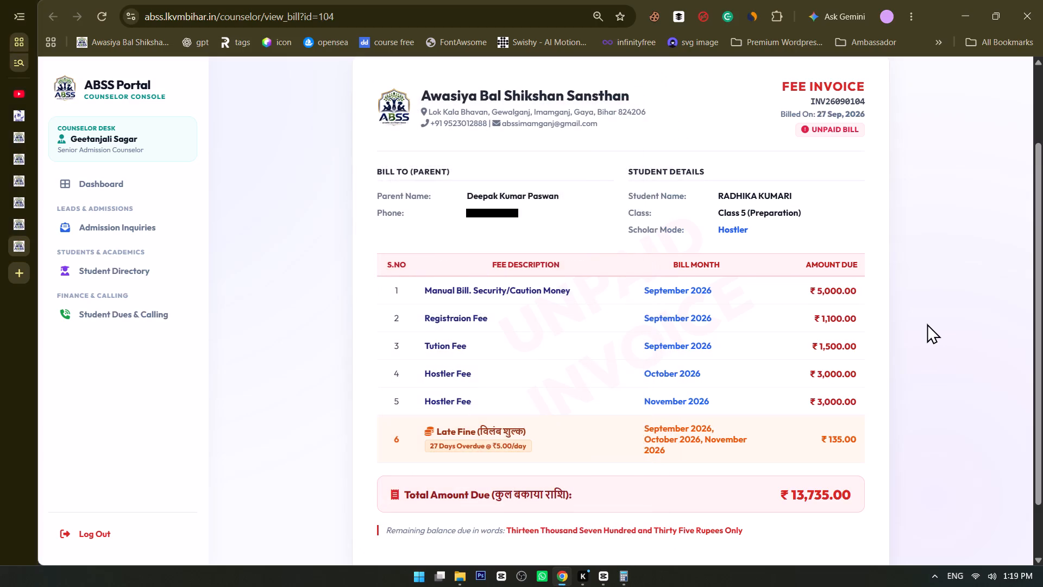
Leave the invoice for the fees ledger and open the counselor dashboard.
scroll(843, 316, "up", 5)
left_click(407, 102)
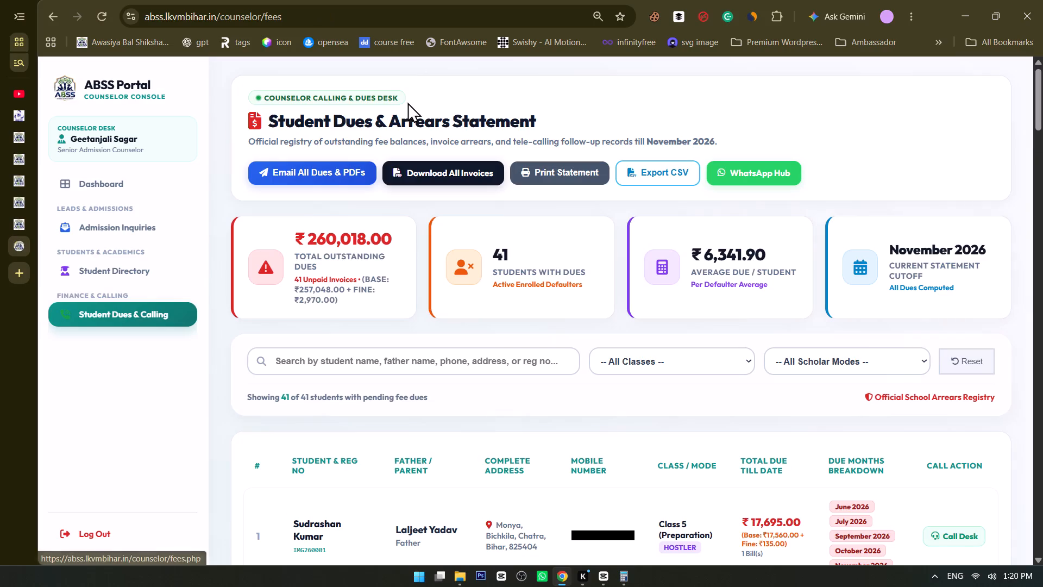
left_click(109, 180)
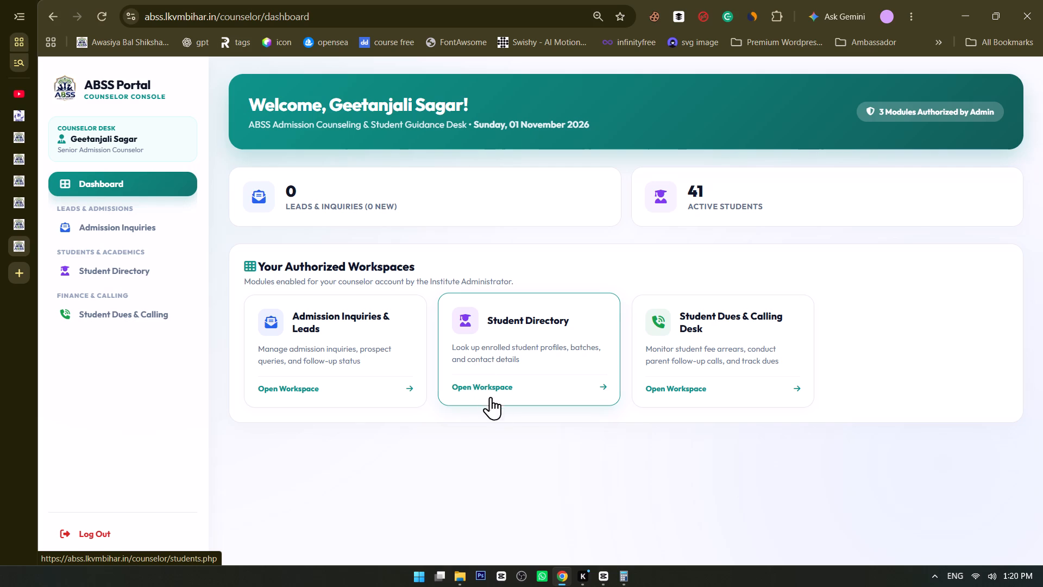
left_click(539, 449)
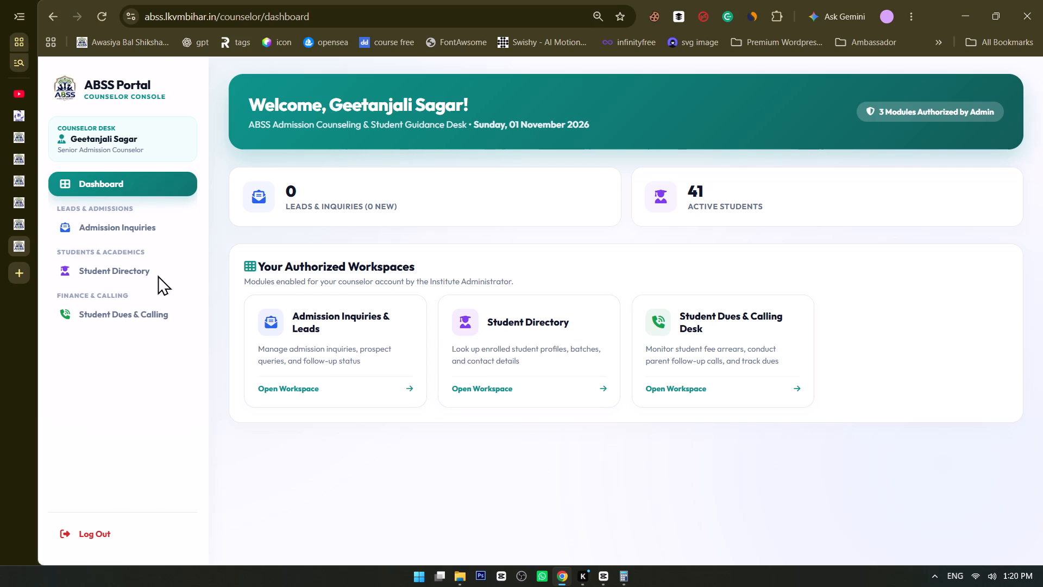
Close the leftover call desk and student dues tabs, keeping the counselor dashboard tab open.
triple_click(142, 138)
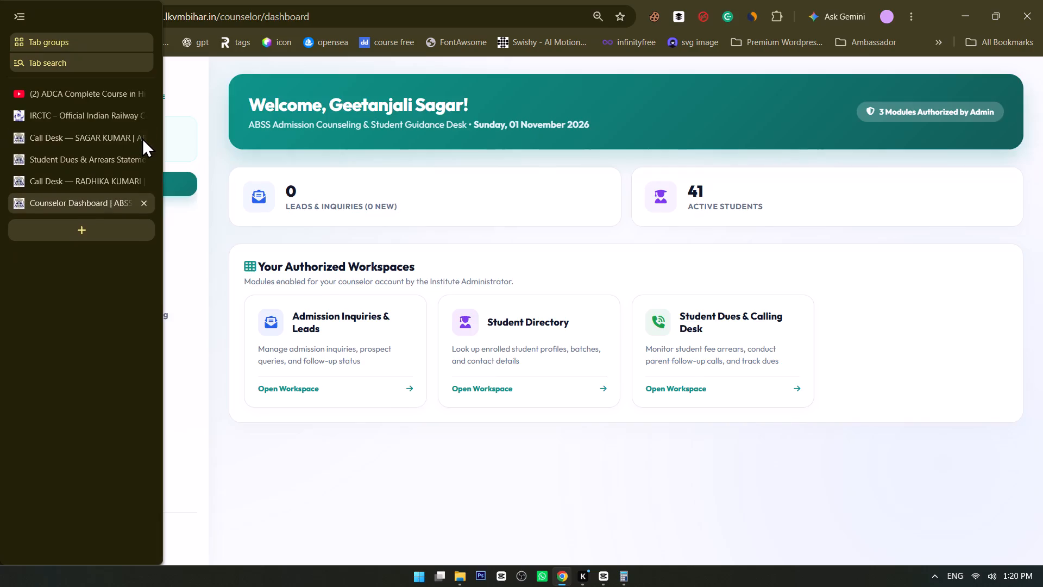
left_click(142, 138)
left_click(142, 138)
left_click(142, 138)
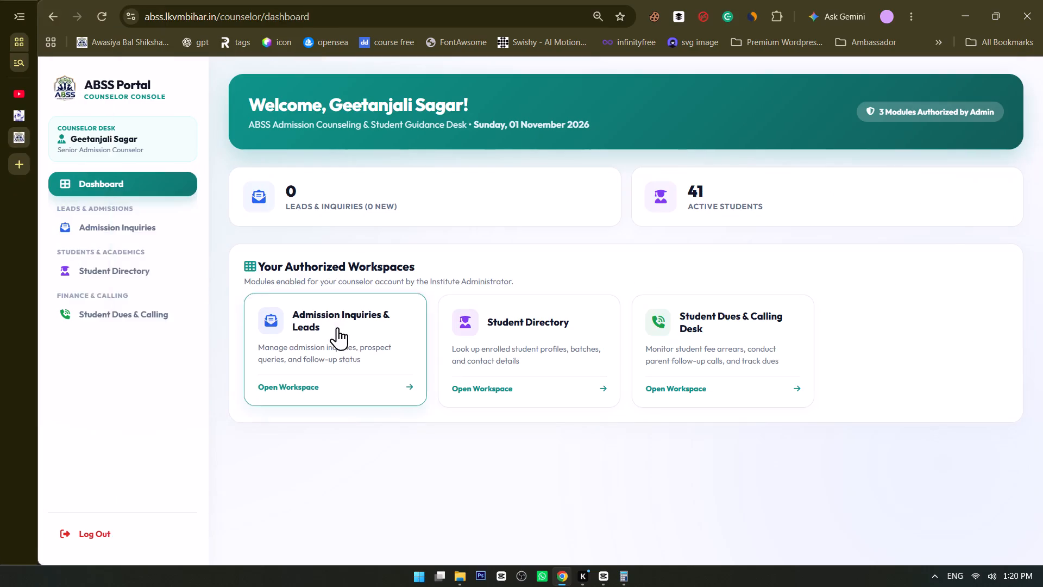
Switch to CapCut and cut the section from 00:05:03:03 to 00:05:03:22 out of the Design Tab Complete clip.
key("alt+Tab")
key("alt+Tab")
key("alt+Tab")
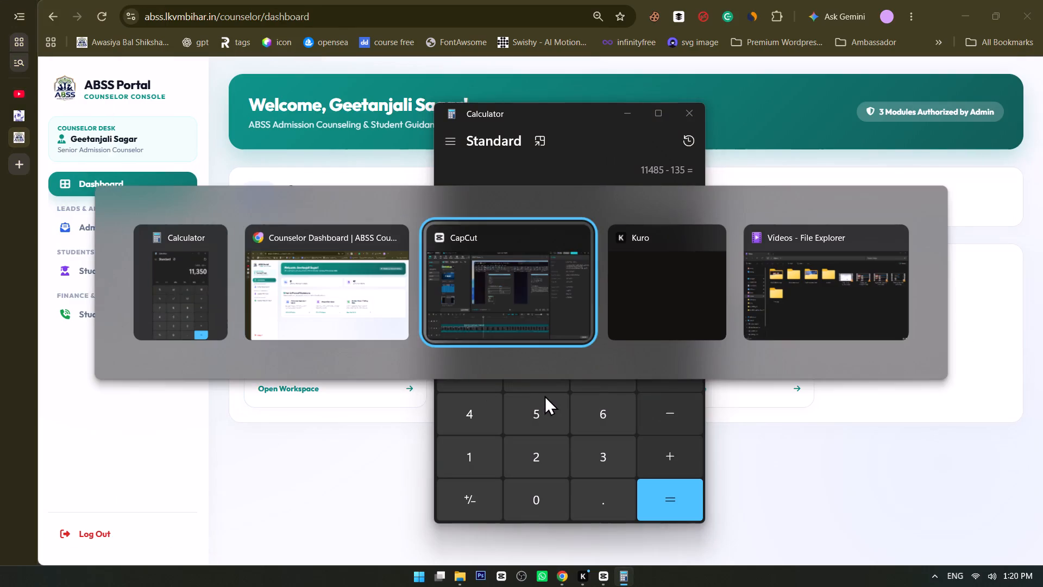
left_click(153, 429)
key("space")
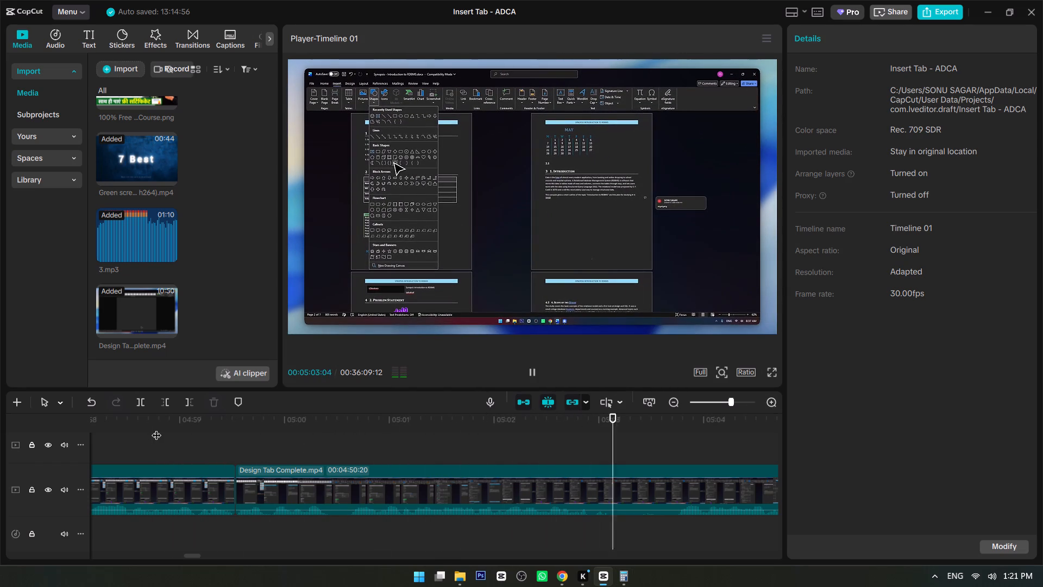
key("space")
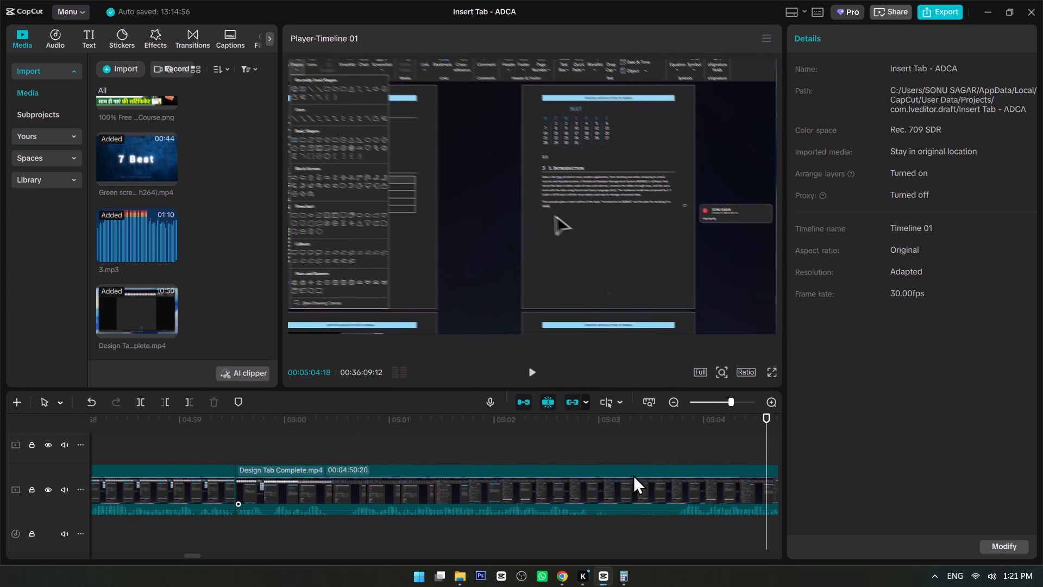
left_click(611, 444)
key("ctrl+b")
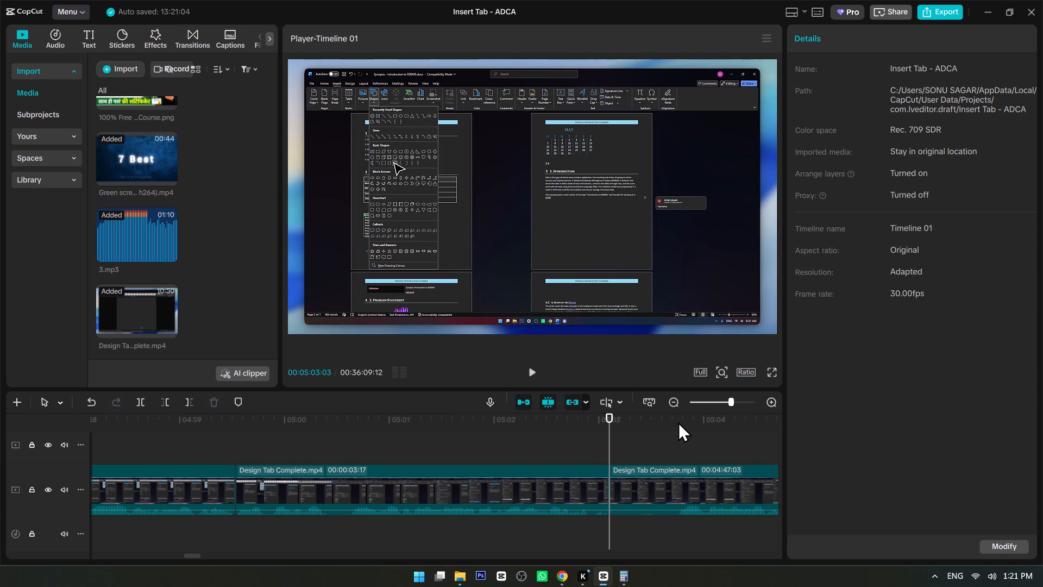
left_click(676, 419)
key("ctrl+b")
left_click_drag(656, 451, 651, 508)
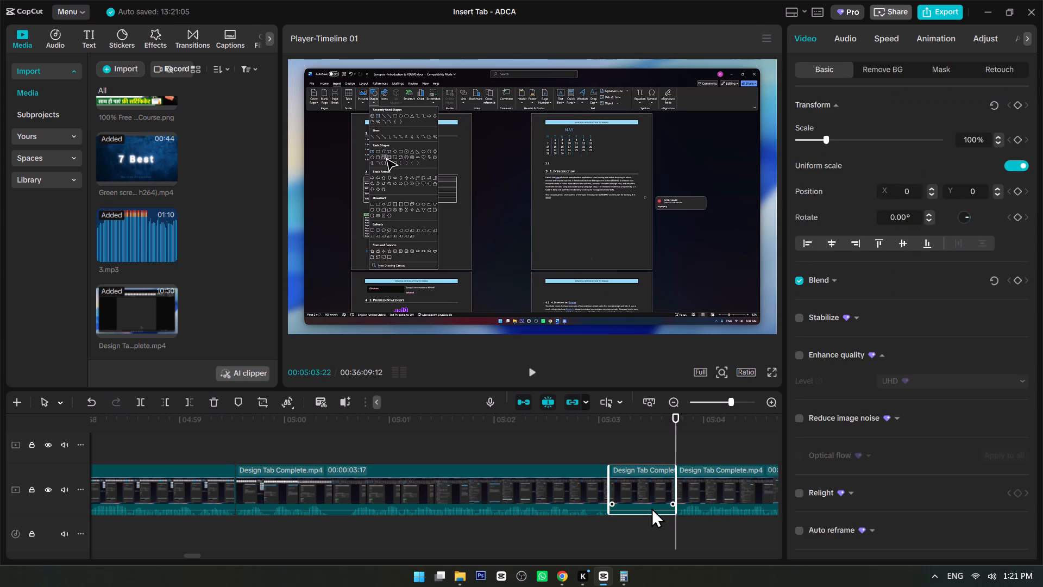
key("Delete")
Play the timeline from just before the new cut to check the transition into the Design tab's Effects gallery footage.
left_click(566, 448)
key("space")
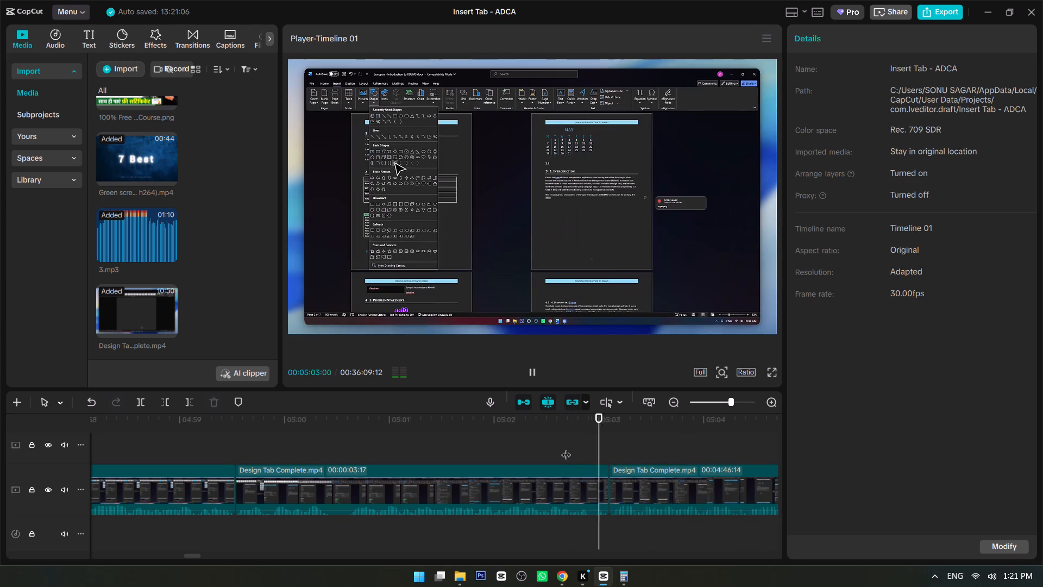
scroll(566, 448, "down", 6)
scroll(403, 513, "up", 2)
scroll(400, 515, "down", 8, "alt")
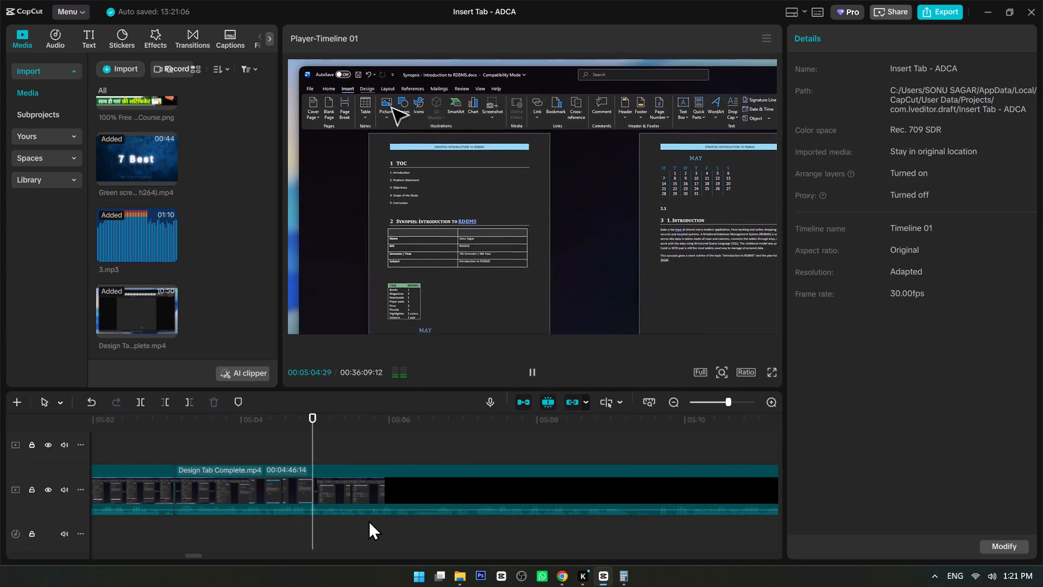
scroll(368, 520, "down", 2, "ctrl")
scroll(368, 520, "down", 2, "alt")
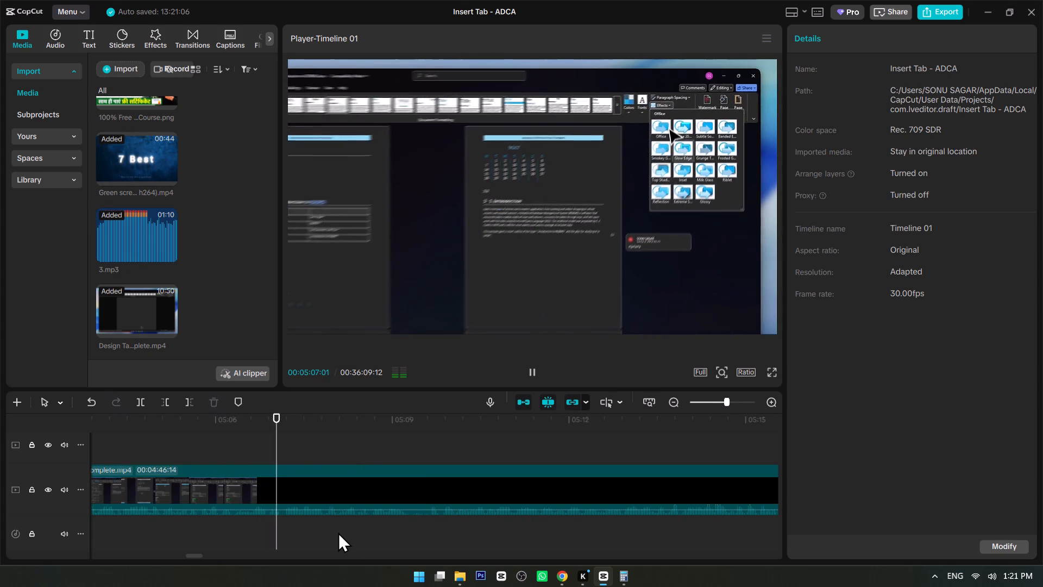
scroll(338, 532, "up", 3, "ctrl")
scroll(338, 532, "down", 1, "alt")
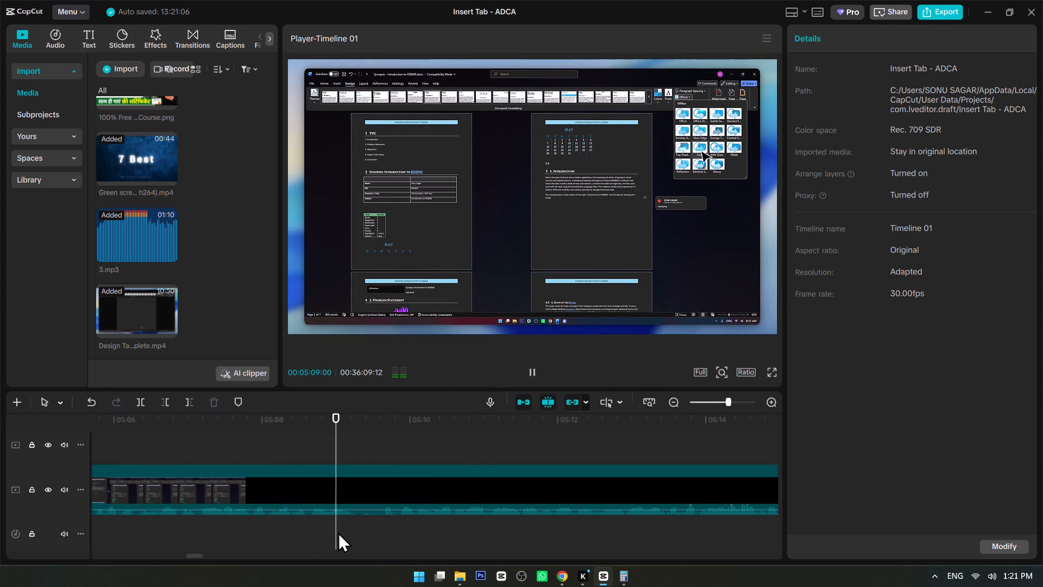
Play the Effects gallery footage from about 00:05:09 to look for the next unwanted moment in the Design Tab Complete clip.
key("space")
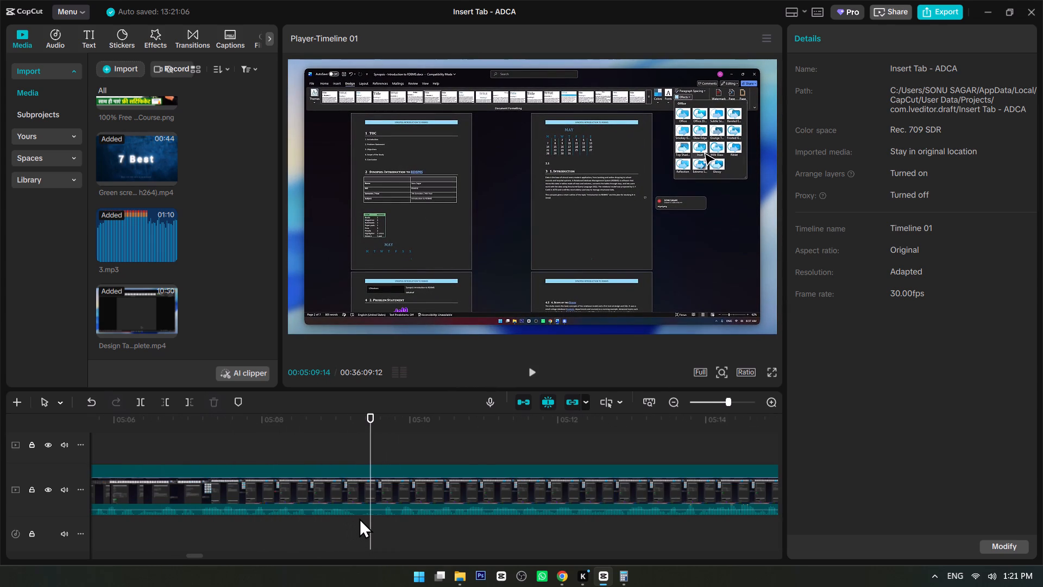
left_click(359, 518)
key("space")
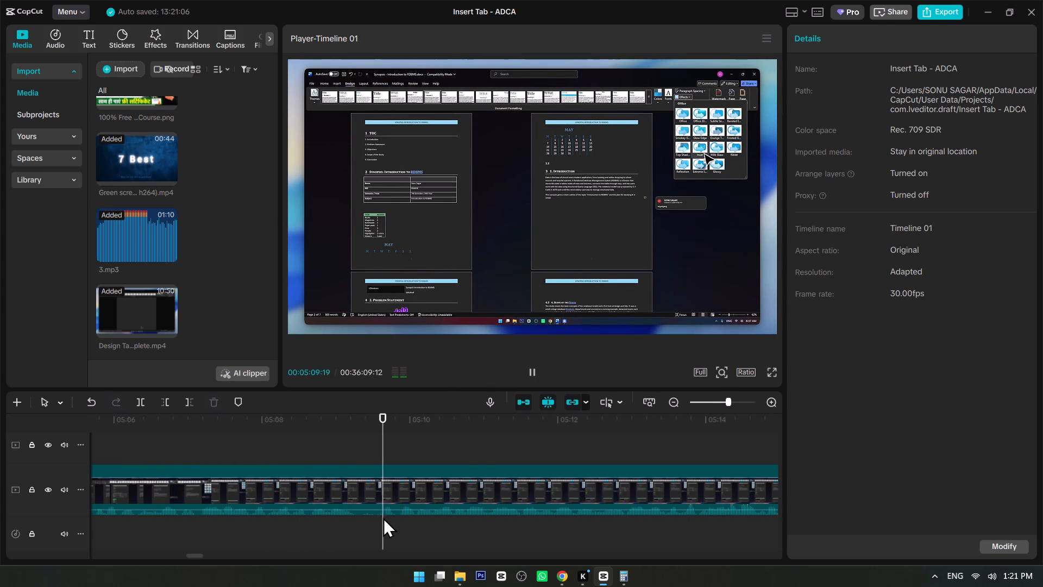
key("space")
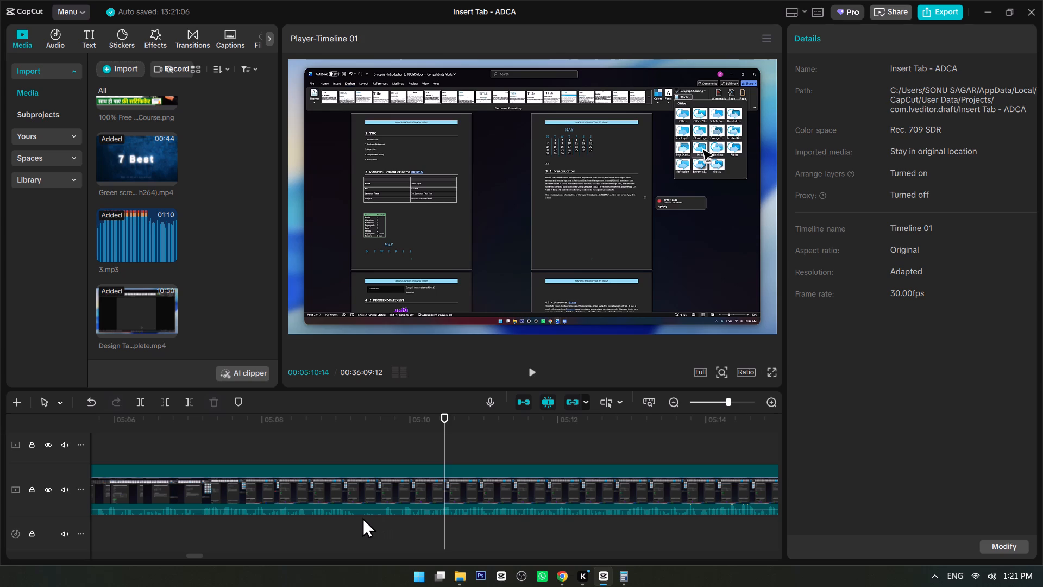
left_click(359, 517)
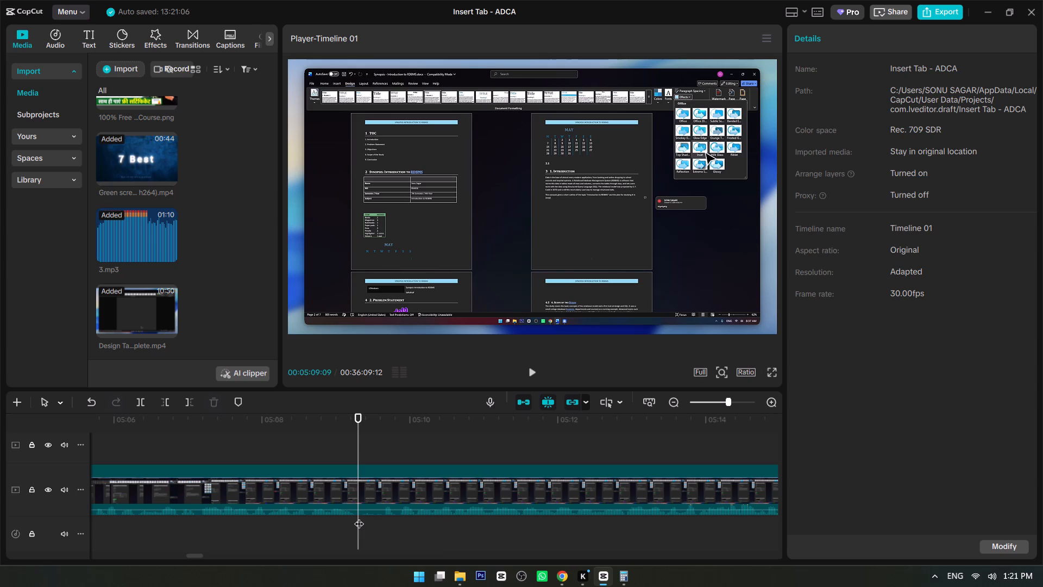
key("space")
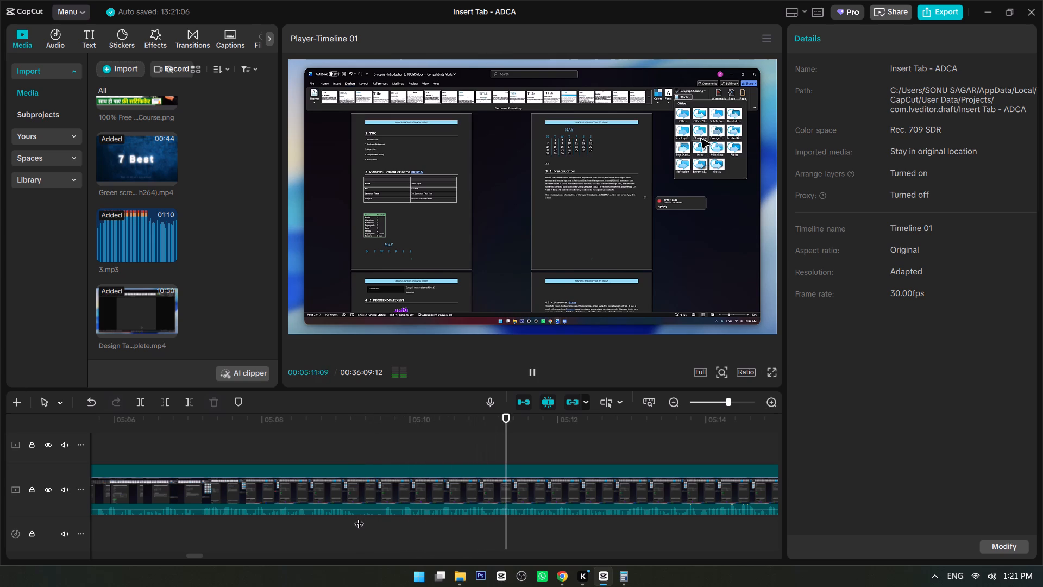
scroll(439, 523, "down", 4, "ctrl")
scroll(439, 523, "down", 4, "alt")
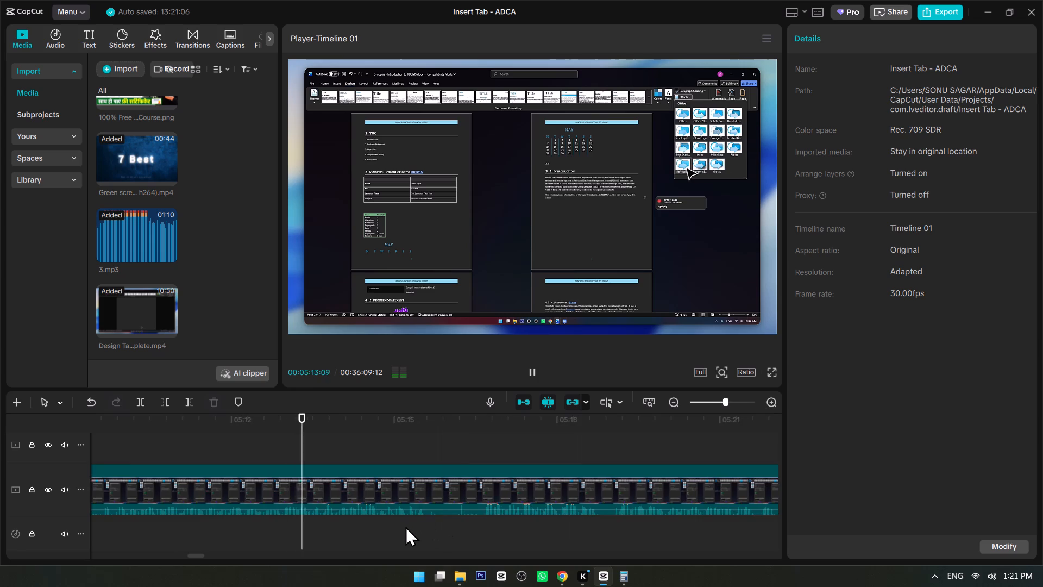
scroll(401, 526, "up", 6, "ctrl")
scroll(401, 526, "down", 3, "alt")
scroll(322, 533, "down", 2, "ctrl")
scroll(287, 529, "up", 1, "alt")
Cut the section from 00:05:15:23 to 00:05:16:20 out of the Design Tab Complete clip.
left_click(321, 518)
key("space")
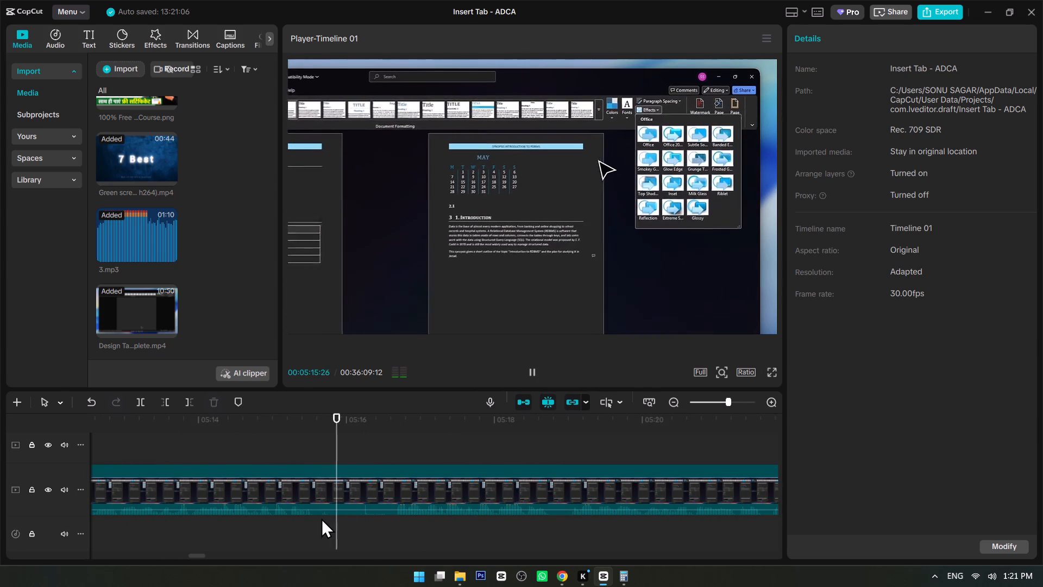
left_click(330, 518)
key("ctrl+b")
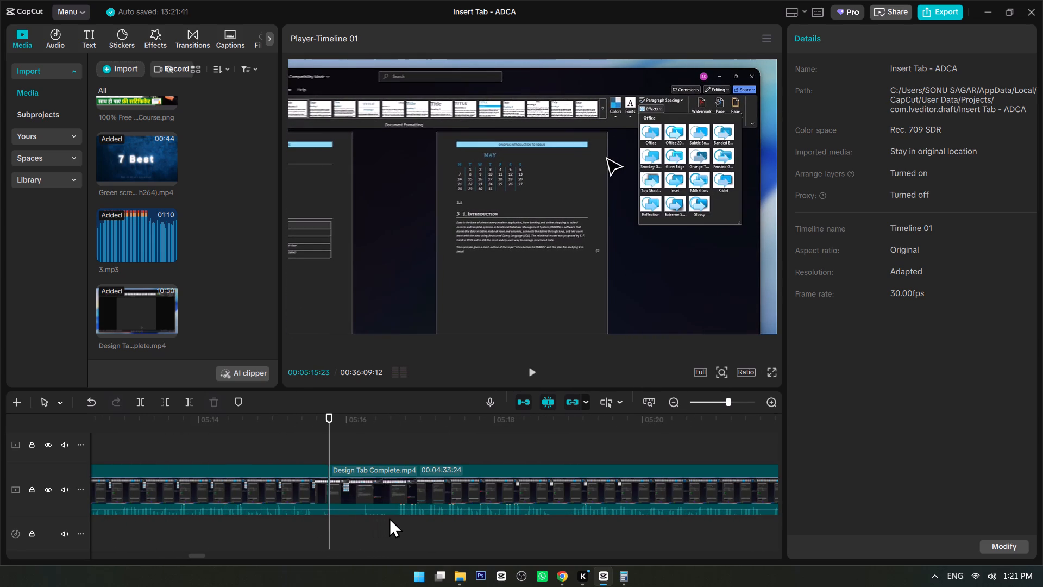
left_click(395, 517)
key("ctrl+b")
left_click(374, 483, "ctrl")
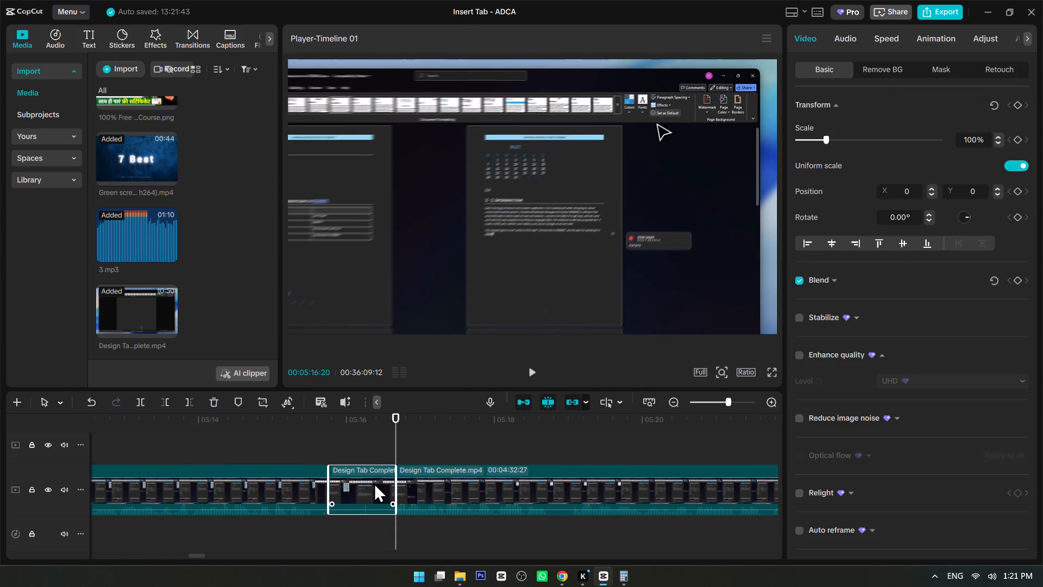
key("Delete")
Play across the new cut at 00:05:15:23 to check the transition from the Effects gallery to the Set as Default footage.
left_click(297, 449)
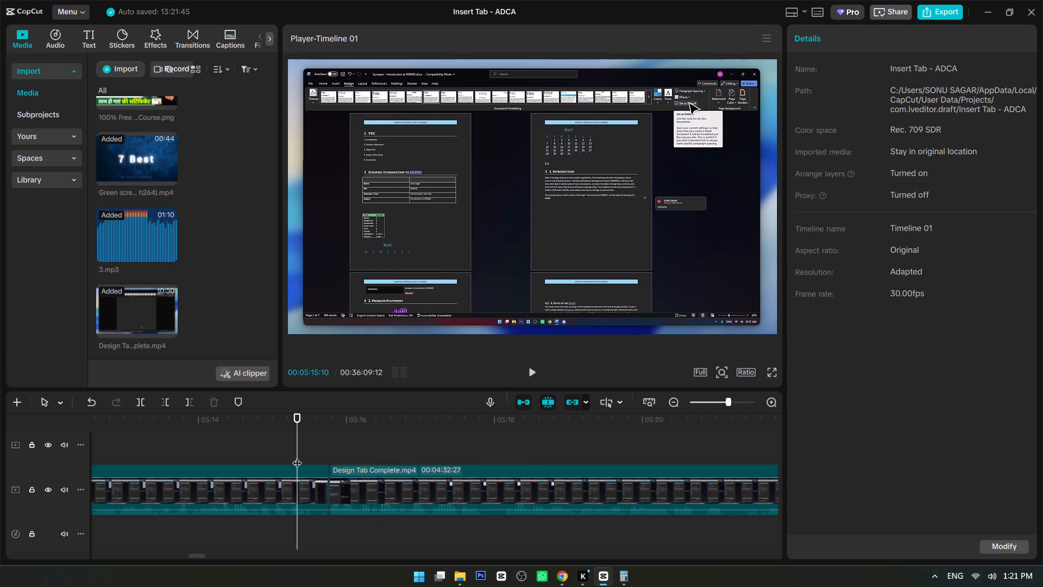
left_click(306, 454)
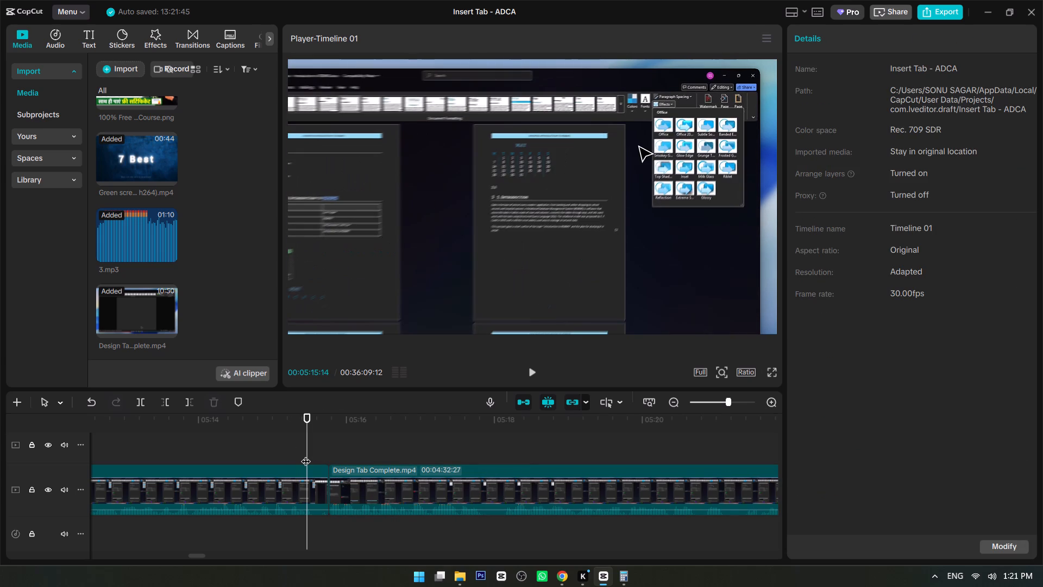
left_click(349, 424)
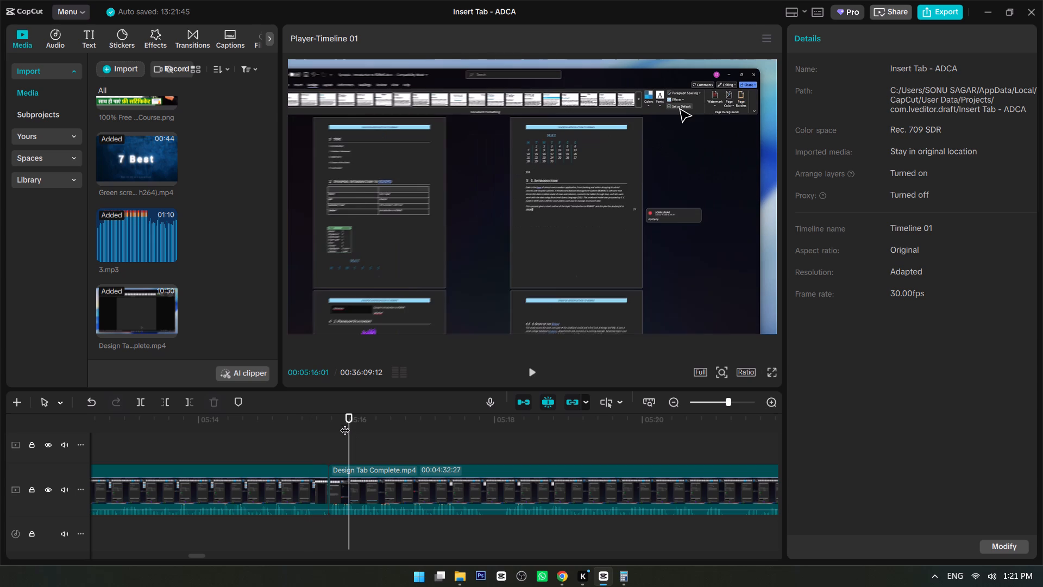
left_click(313, 423)
key("space")
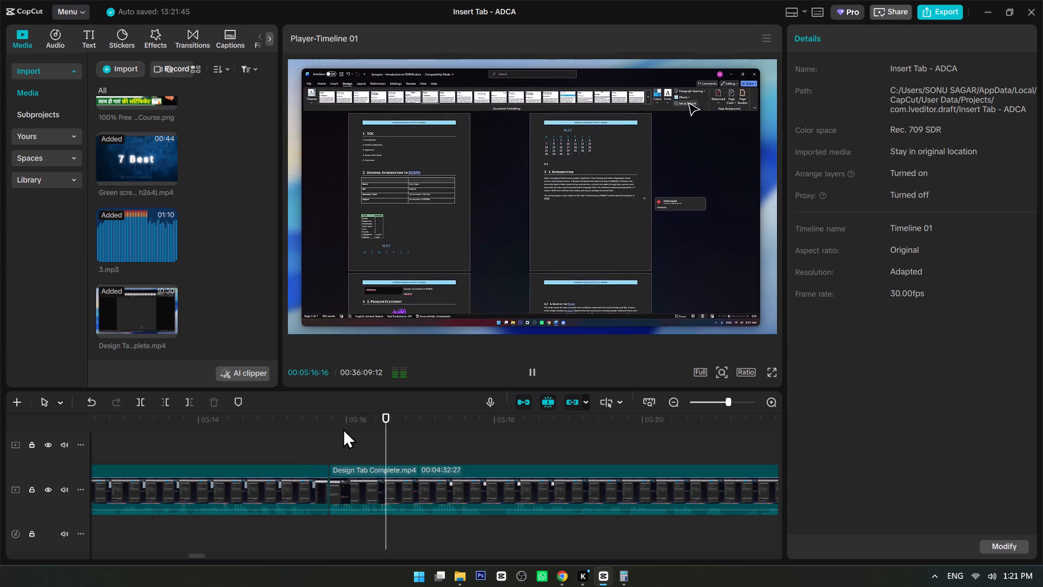
scroll(440, 455, "up", 6, "ctrl")
scroll(440, 455, "down", 2, "alt")
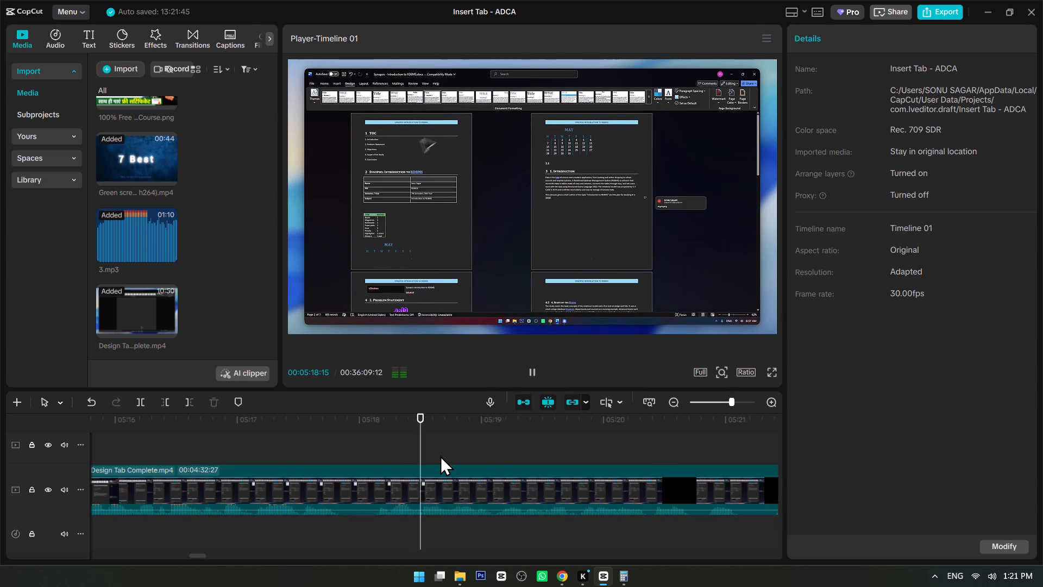
scroll(440, 455, "down", 3, "alt")
key("space")
Review the Set as Default demonstration from about 00:05:17 to 00:05:32 for the next unwanted moment.
left_click(249, 442)
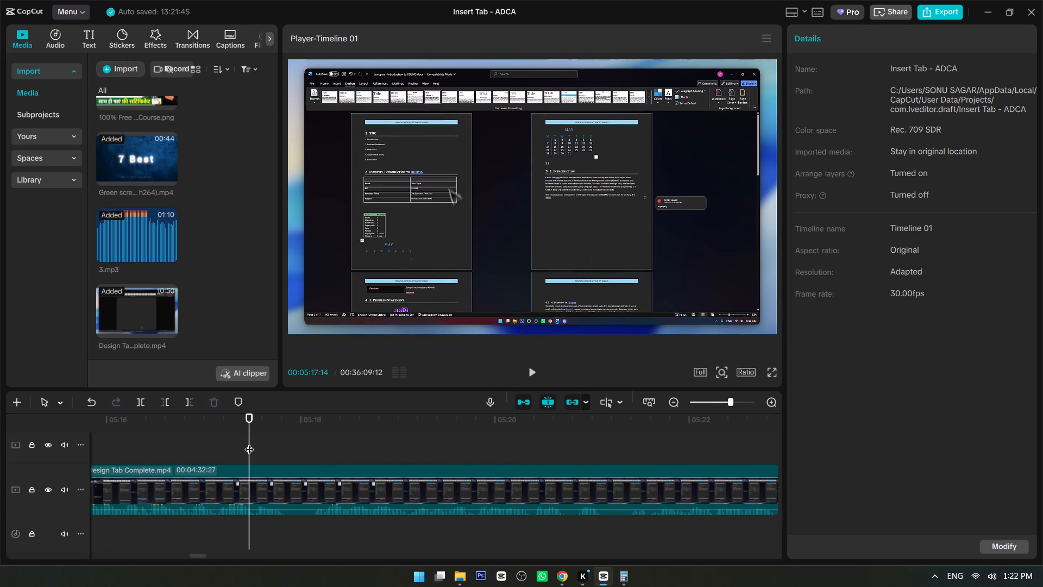
left_click(298, 416)
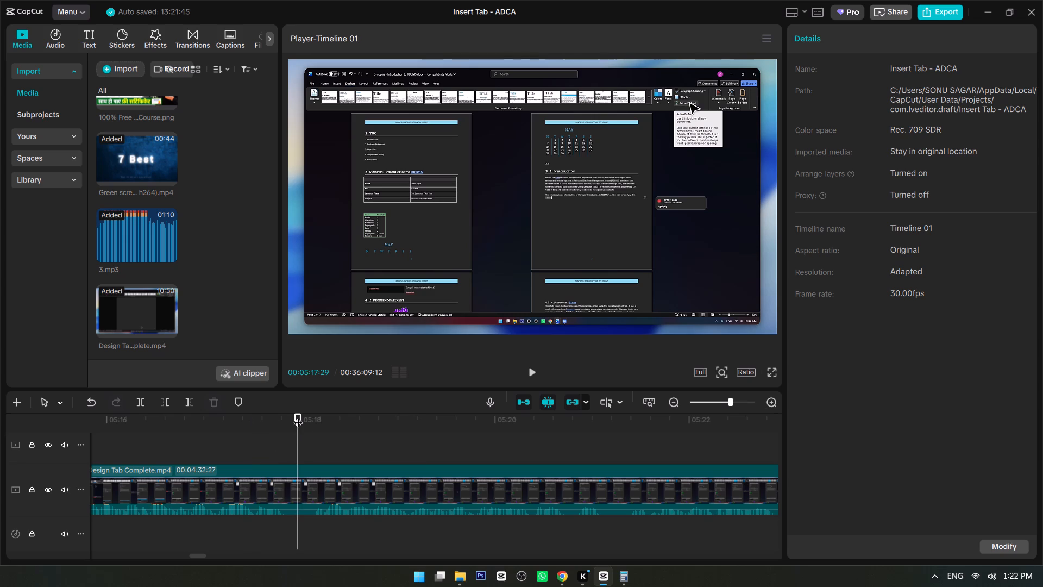
left_click(255, 423)
left_click(221, 426)
key("space")
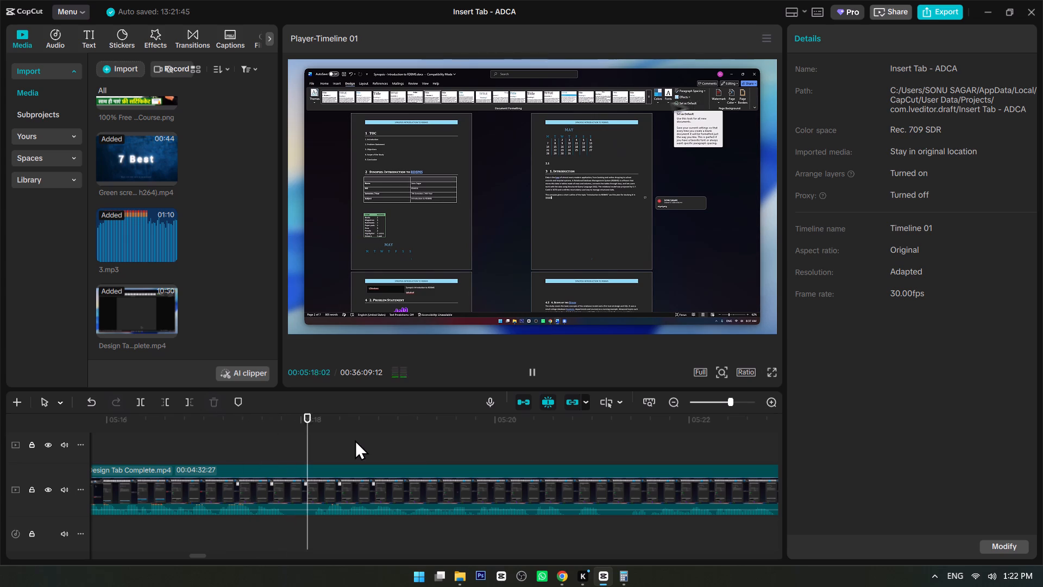
scroll(354, 442, "down", 4, "ctrl")
scroll(372, 452, "down", 1, "alt")
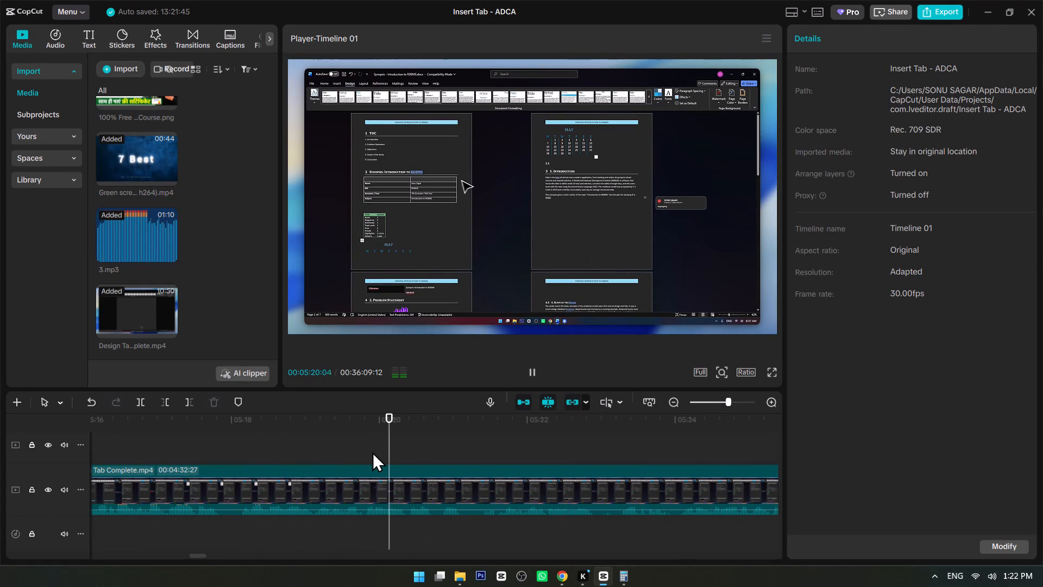
scroll(372, 452, "up", 3, "ctrl")
scroll(372, 452, "down", 2, "alt")
scroll(372, 452, "up", 2, "ctrl")
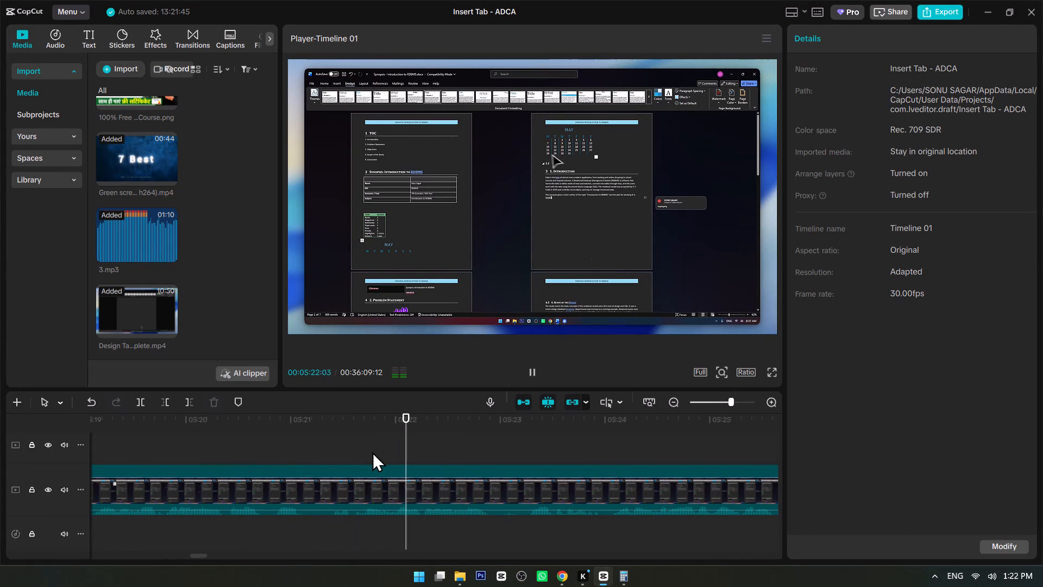
scroll(372, 452, "down", 4, "alt")
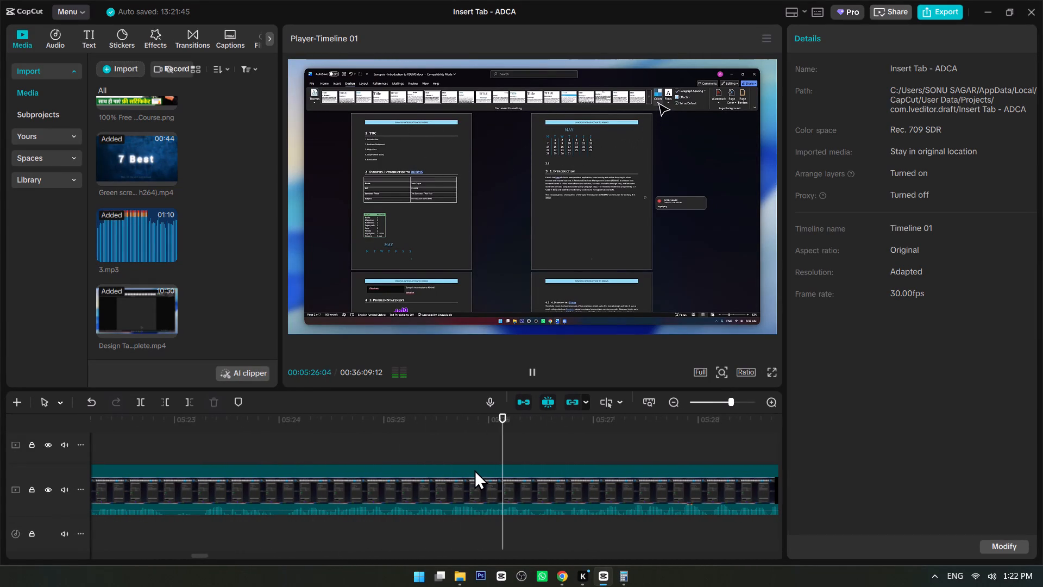
scroll(474, 470, "down", 2, "alt")
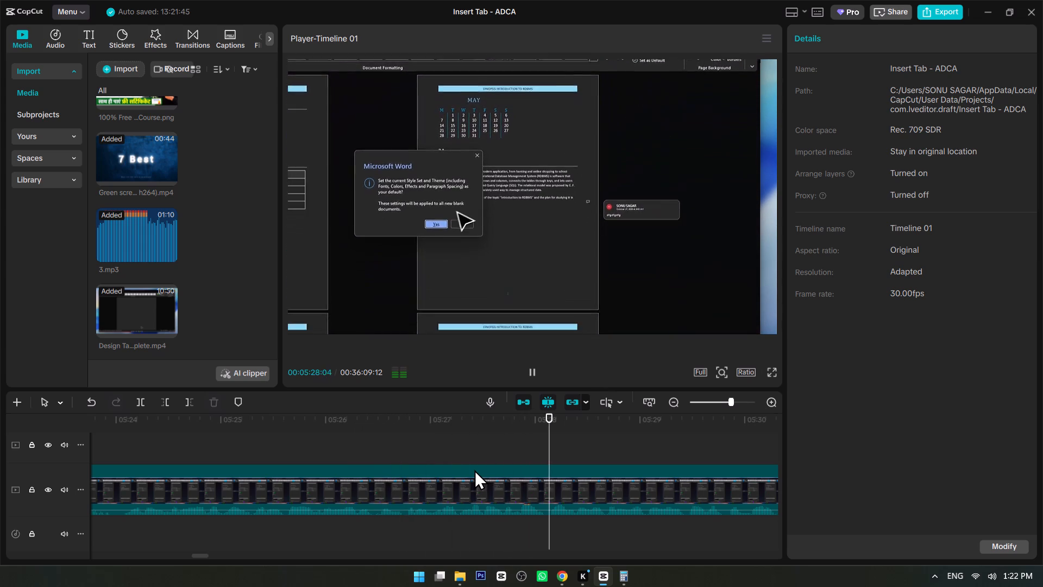
scroll(474, 470, "down", 7, "alt")
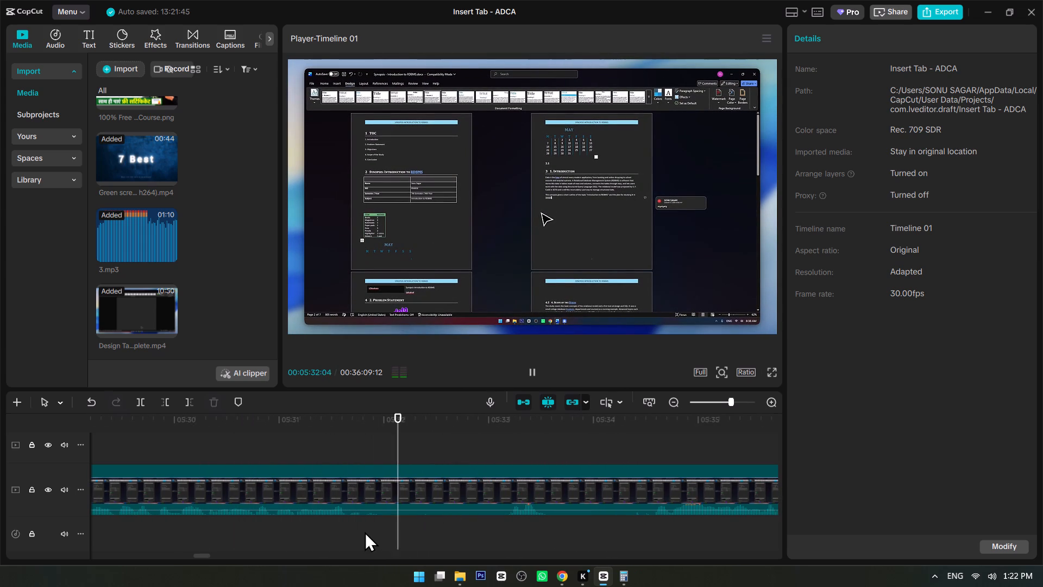
Cut the section from 00:05:31:28 to 00:05:34:17 out of the Design Tab Complete clip.
left_click(347, 519)
key("space")
key("space")
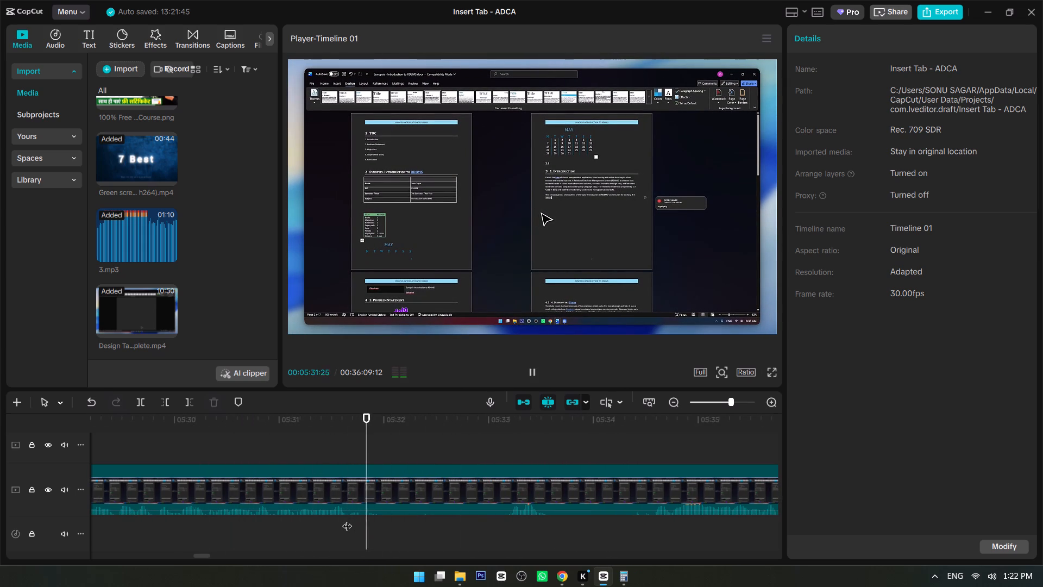
key("space")
left_click(379, 517)
key("ctrl+b")
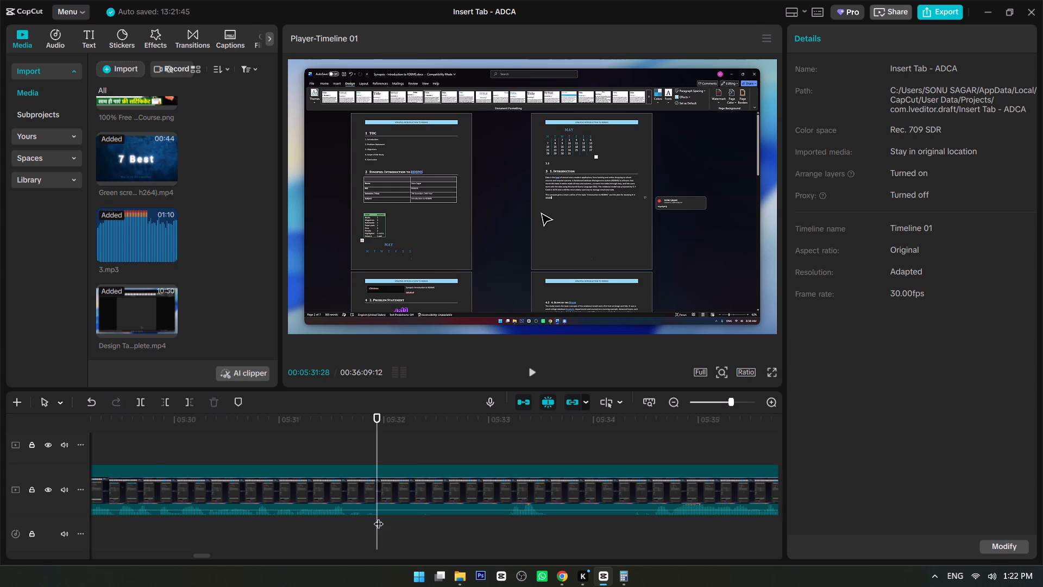
key("space")
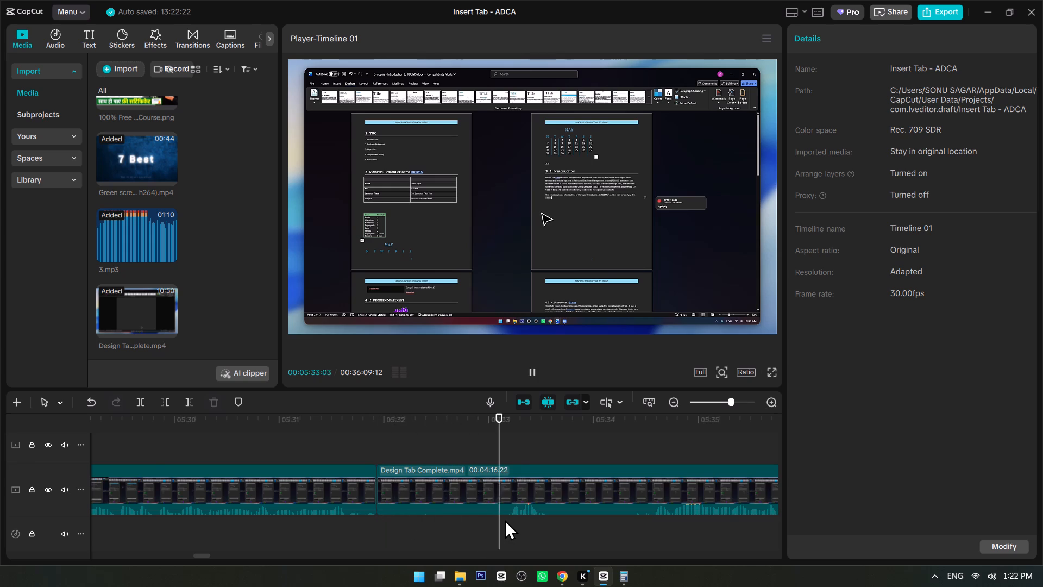
key("space")
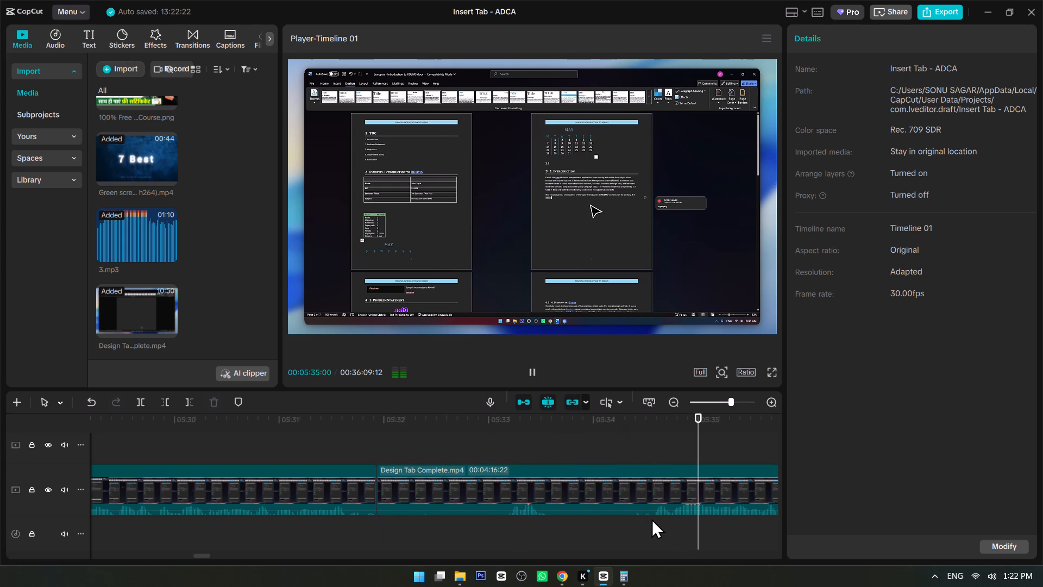
left_click(654, 517)
key("ctrl+b")
left_click(590, 480)
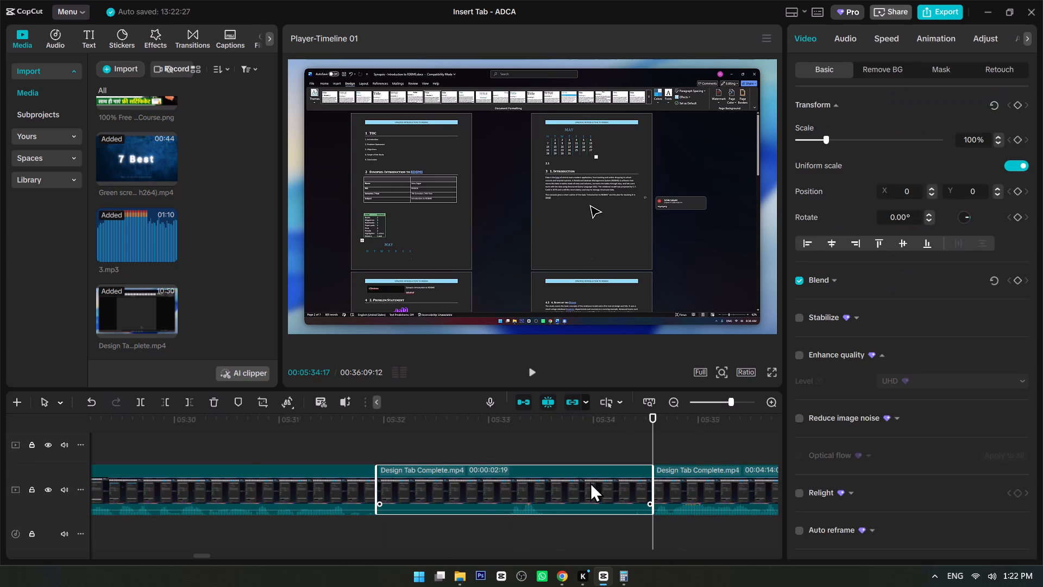
key("Delete")
Replay the timeline from about 00:05:31:00 to check the transition across the cut at 00:05:31:28.
left_click(265, 423)
key("space")
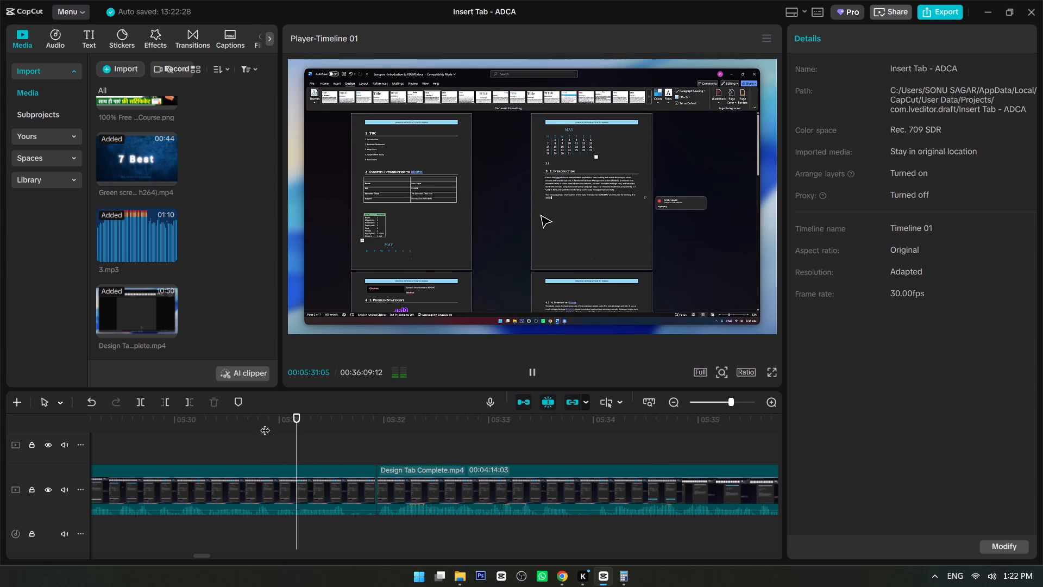
key("space")
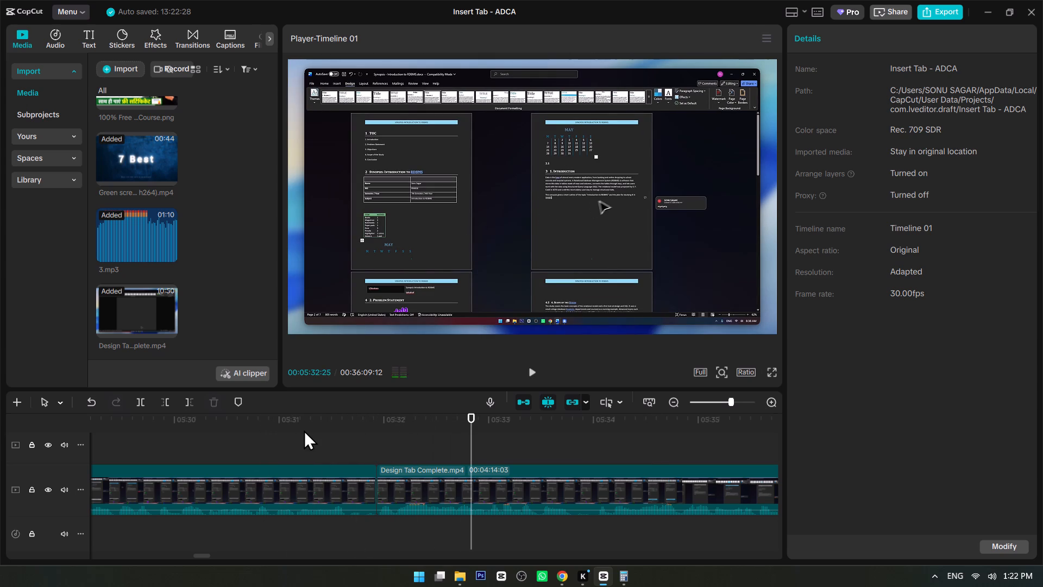
left_click(283, 430)
left_click(280, 430)
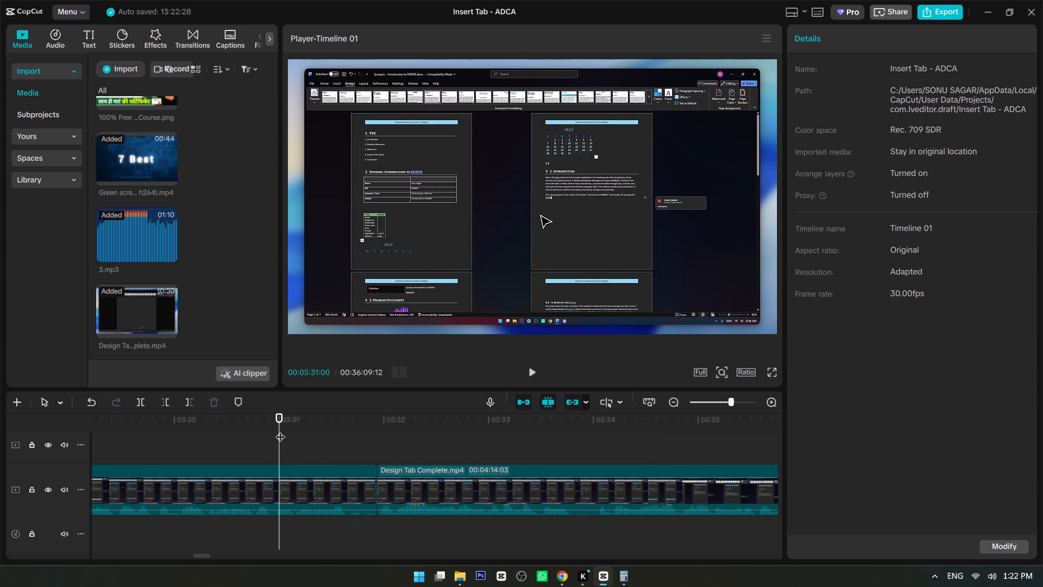
key("space")
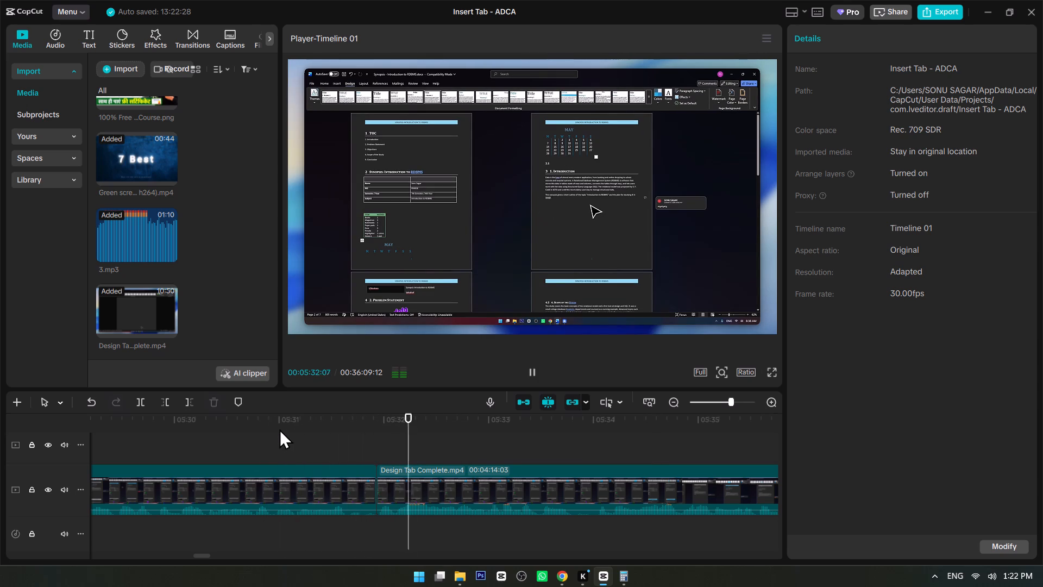
left_click(279, 427)
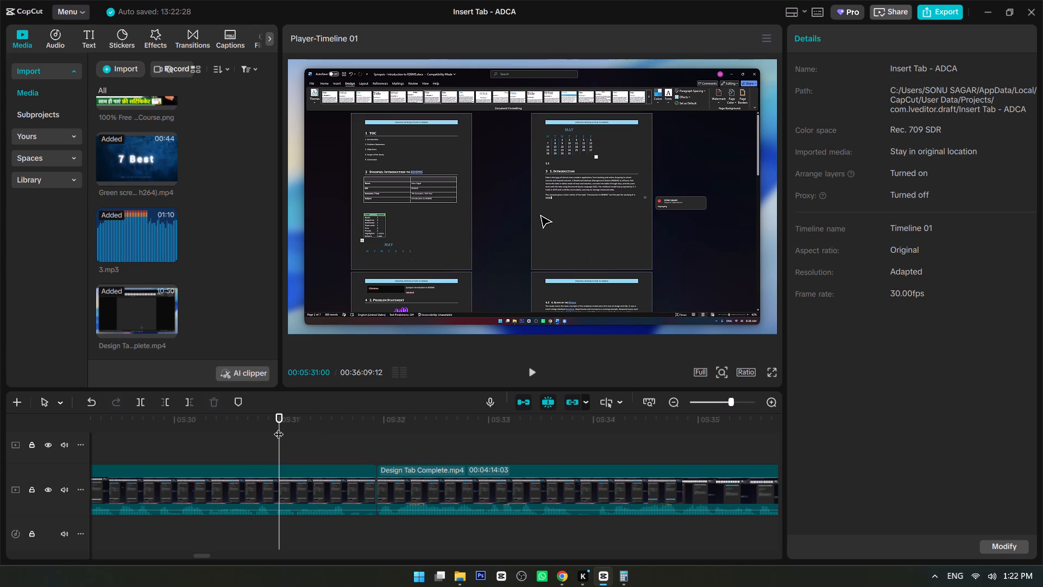
left_click(279, 427)
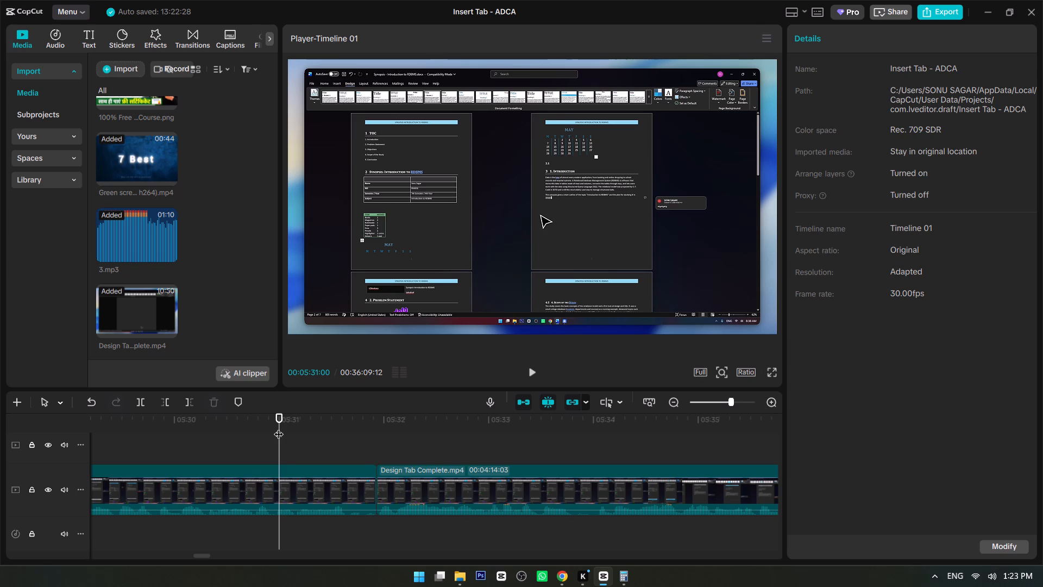
key("space")
left_click(279, 427)
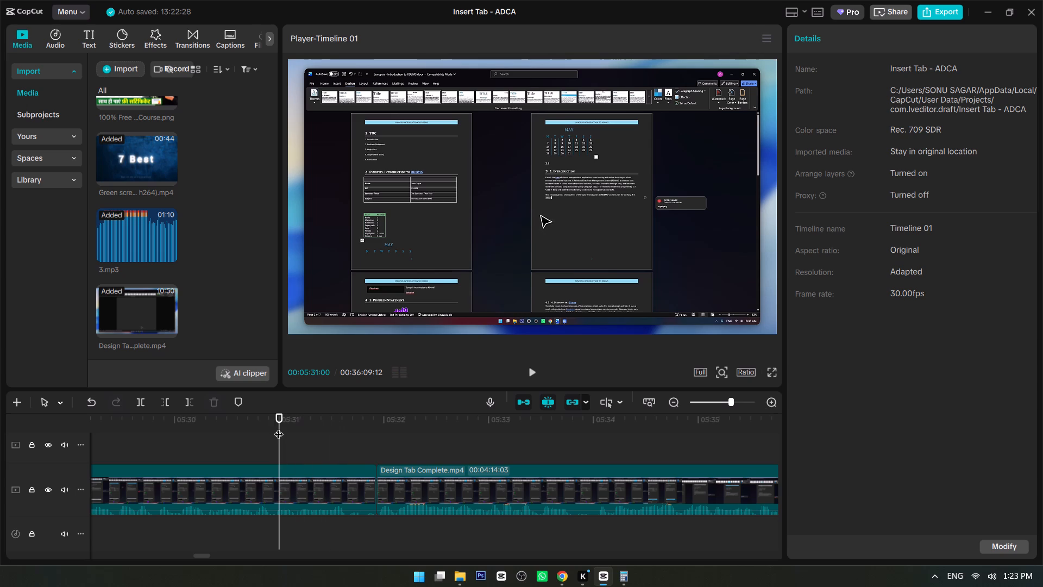
key("space")
left_click(279, 427)
Play twice from about 00:05:31:00 across the cut at 00:05:31:28 to check the transition.
key("space")
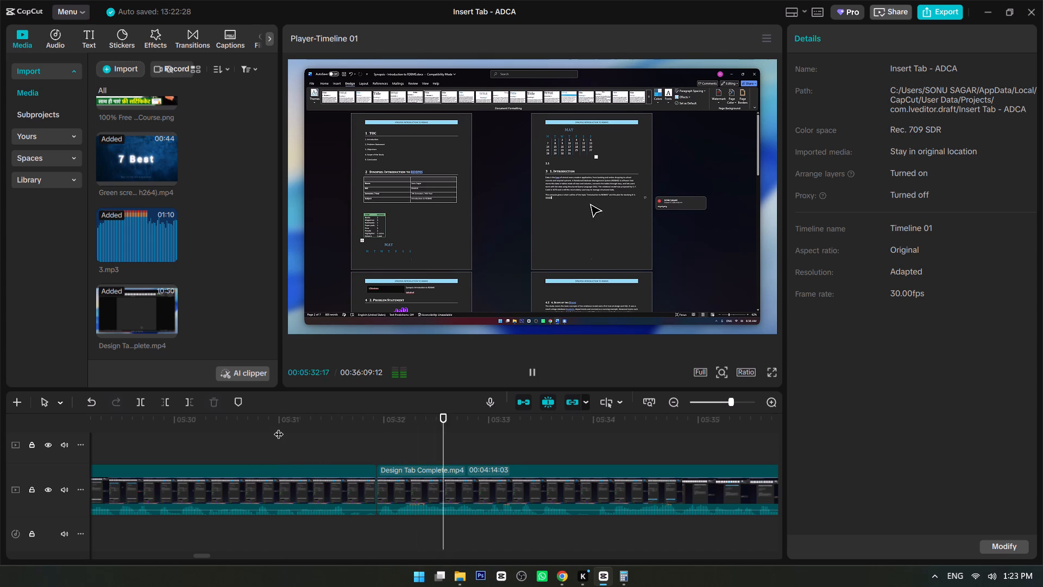
key("space")
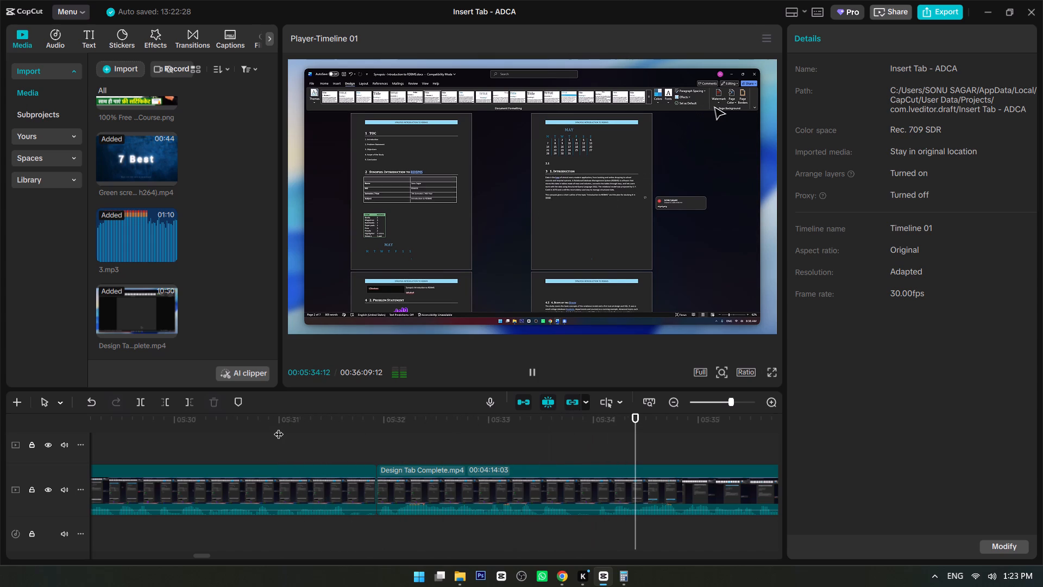
left_click(279, 427)
key("space")
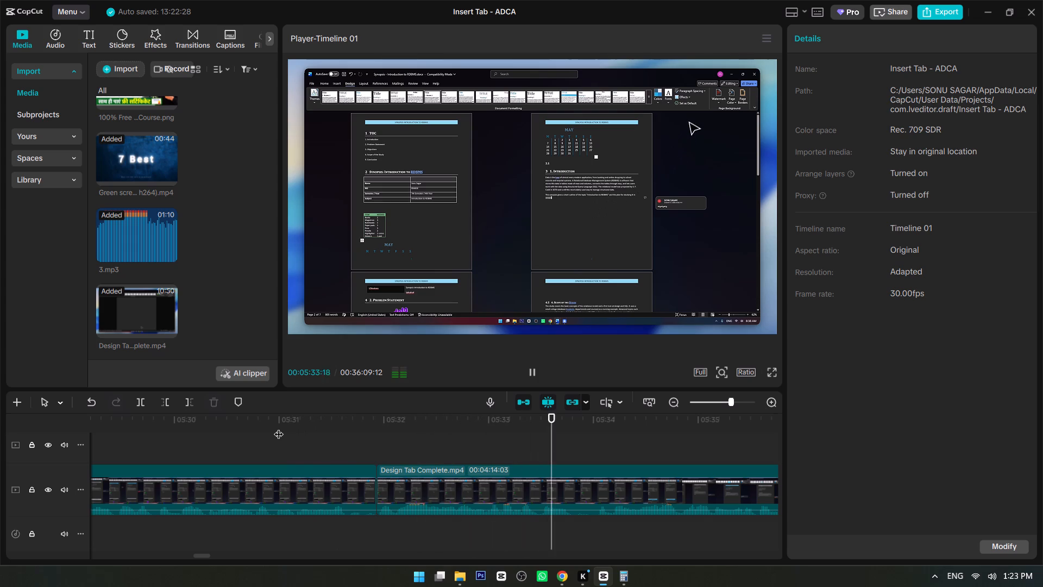
key("space")
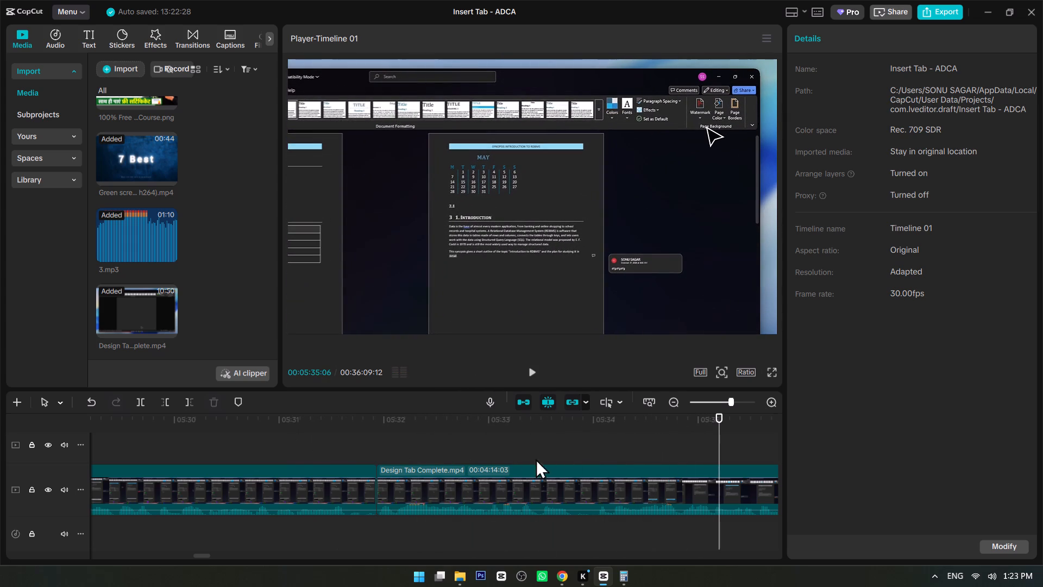
Review the Page Background footage from about 00:05:33:22 to 00:05:36:09 to locate the next unwanted moment.
left_click(568, 441)
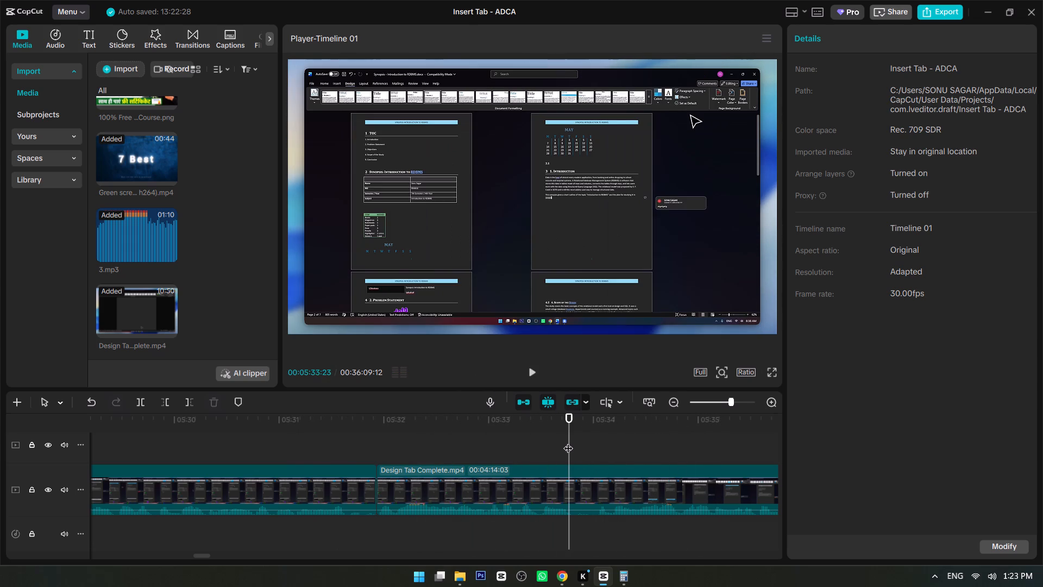
left_click(565, 449)
key("space")
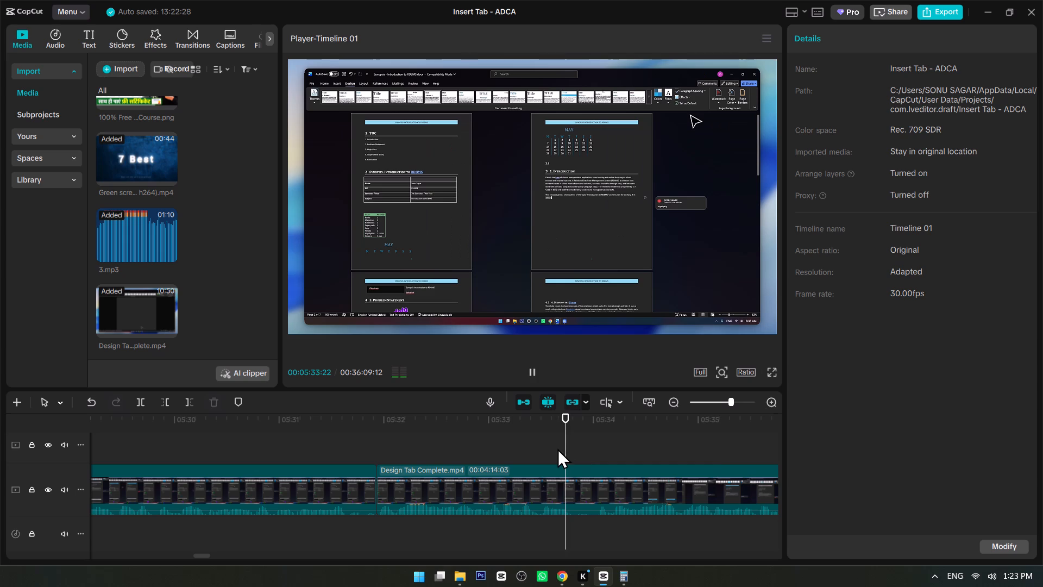
scroll(556, 449, "down", 6)
scroll(397, 533, "up", 1)
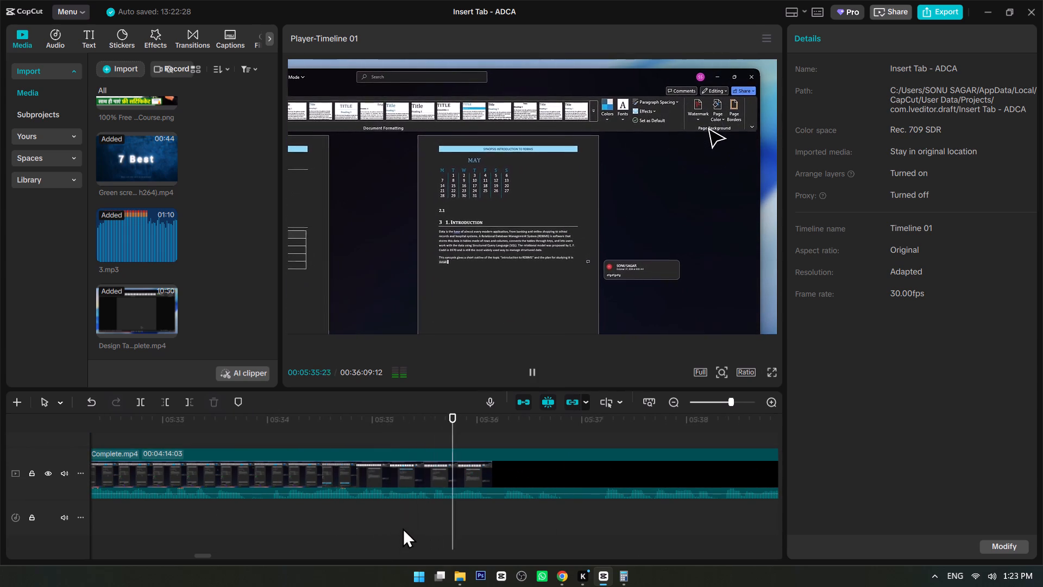
scroll(403, 528, "down", 1, "alt")
key("space")
left_click(404, 519)
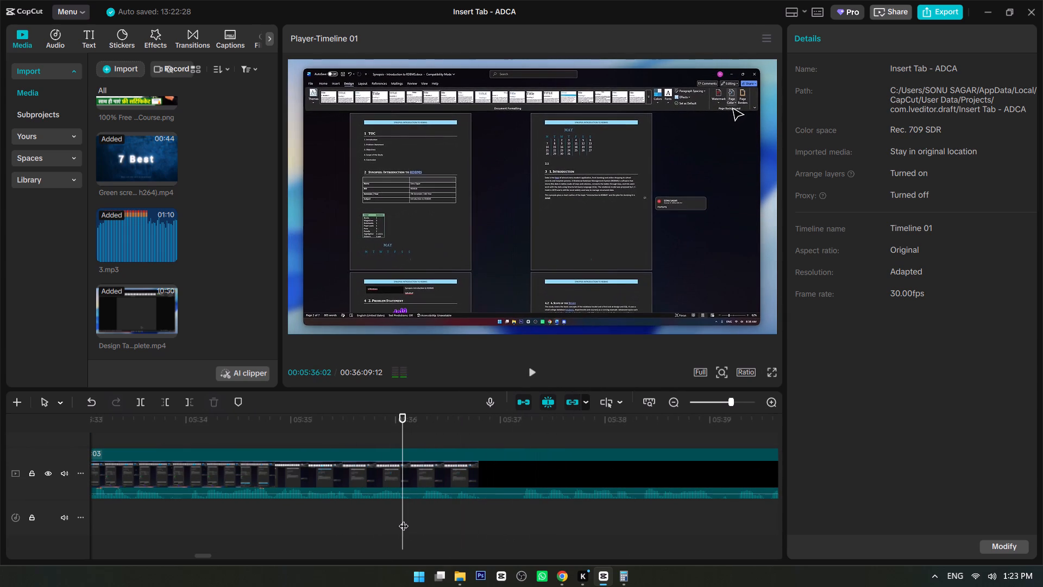
key("space")
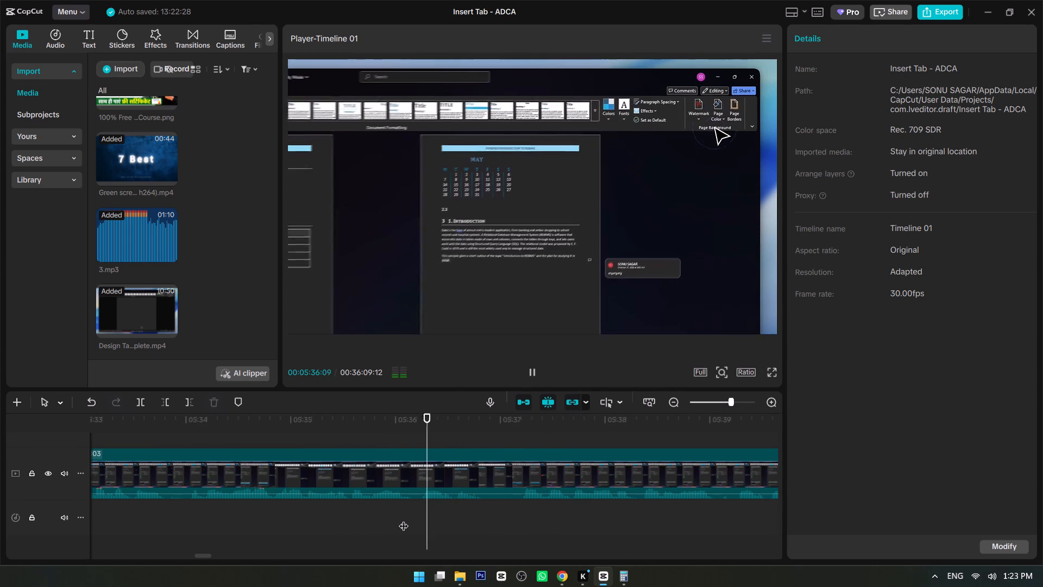
key("space")
left_click(416, 510)
key("space")
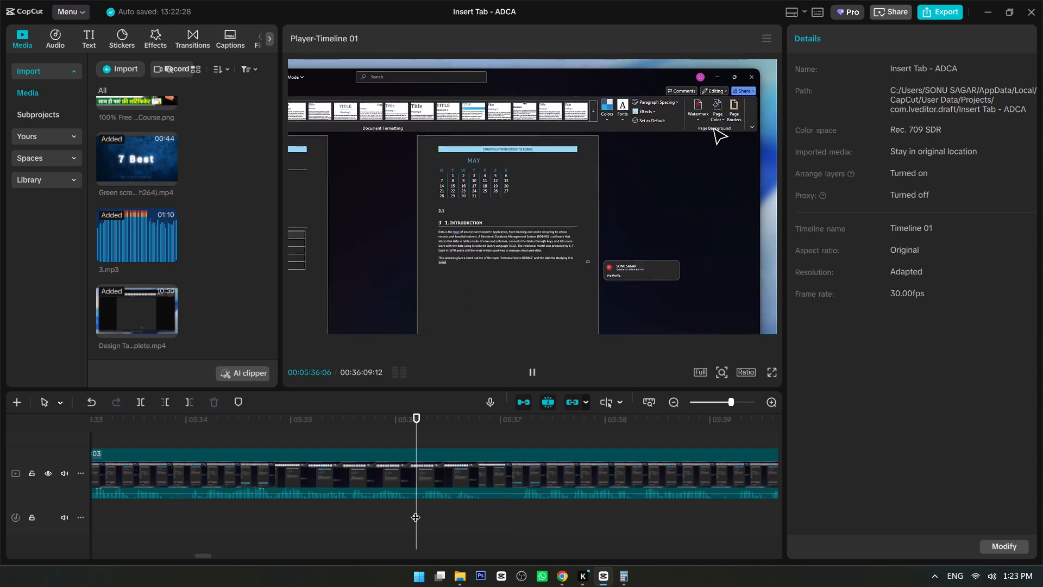
key("space")
Cut the section from 00:05:36:25 to 00:05:37:06 out of the Design Tab Complete clip.
left_click(483, 502)
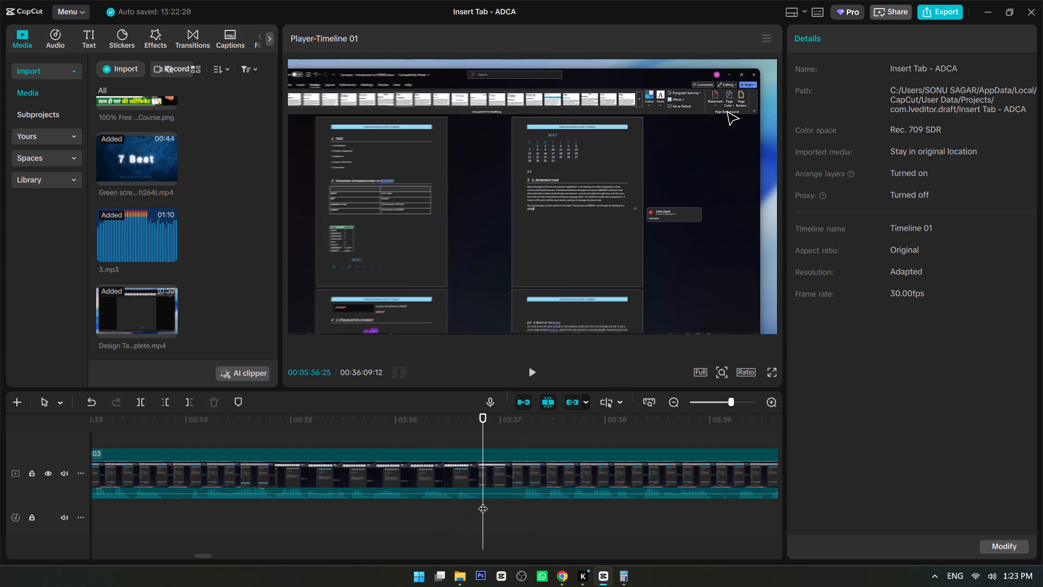
key("ctrl+b")
left_click(521, 501)
key("ctrl+b")
left_click(508, 479)
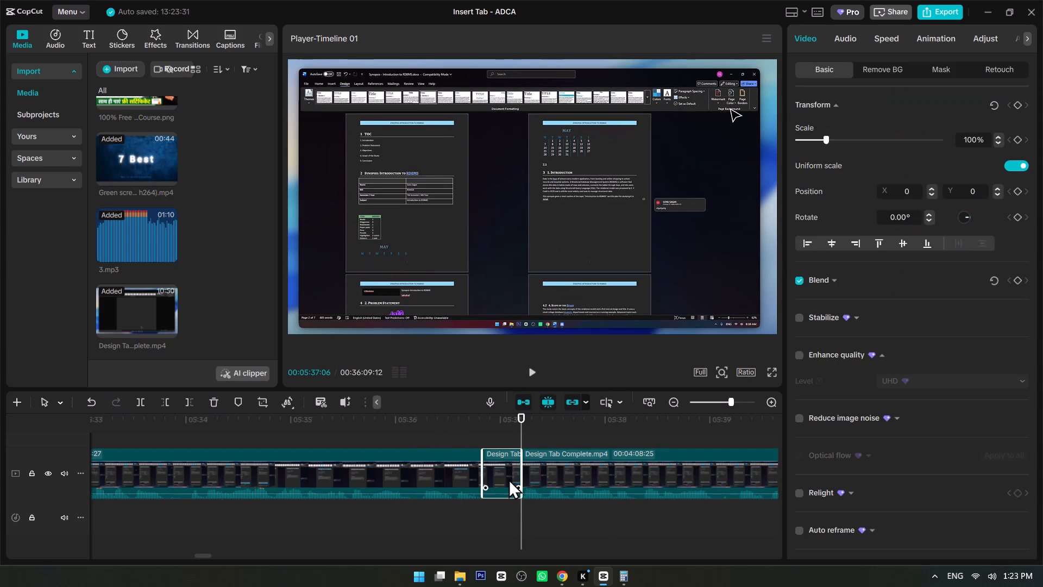
key("Delete")
Play across the new cut at 00:05:36:25 and on to about 00:05:46 to find the next unwanted moment.
left_click(427, 432)
key("space")
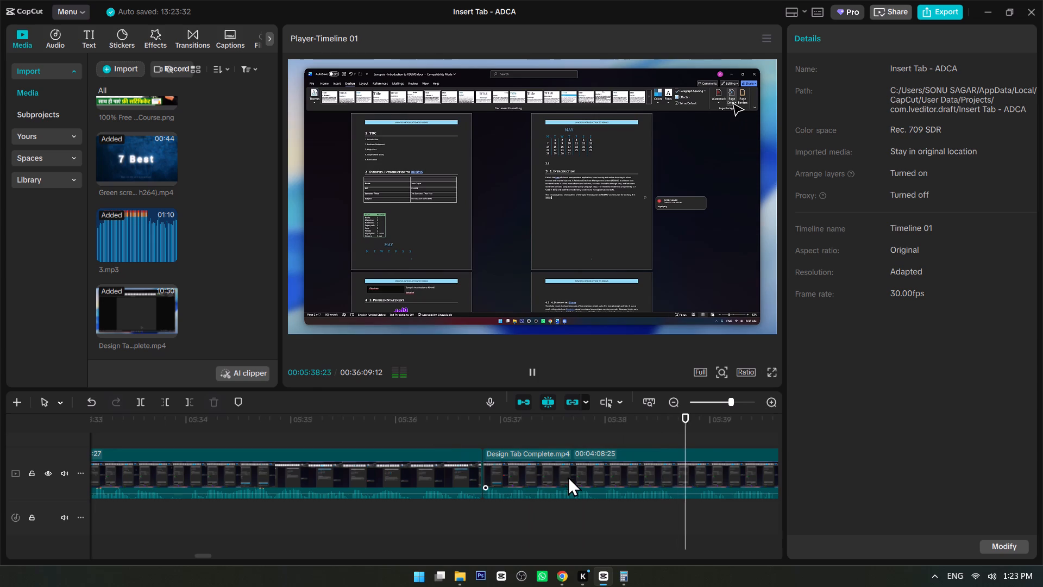
scroll(575, 479, "down", 6, "alt")
scroll(454, 487, "down", 8, "ctrl")
scroll(406, 492, "down", 6, "ctrl")
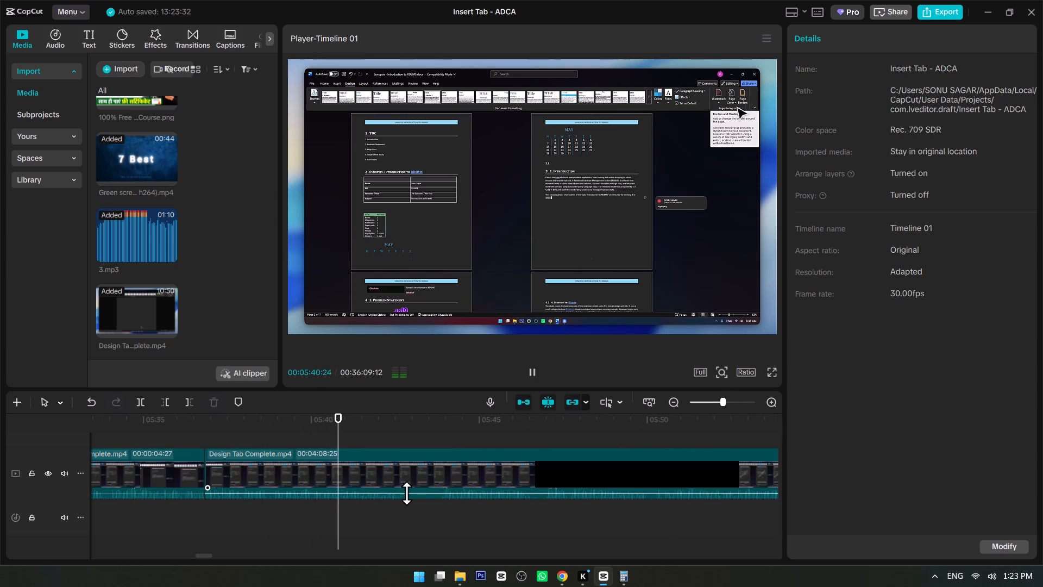
scroll(414, 519, "down", 5, "ctrl")
scroll(414, 519, "down", 20, "ctrl")
scroll(414, 519, "down", 2, "ctrl")
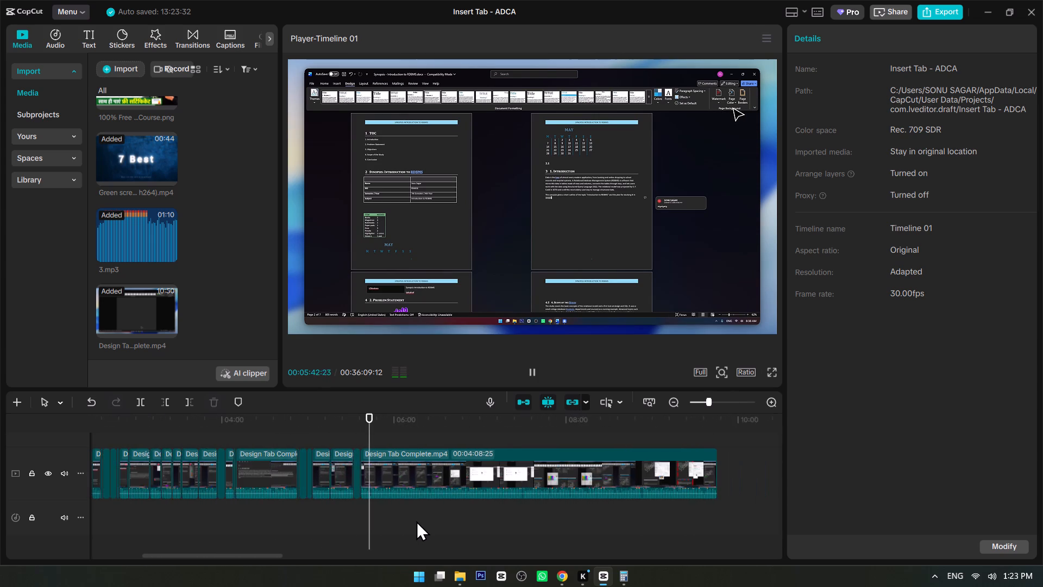
scroll(416, 521, "down", 2, "ctrl")
scroll(416, 521, "up", 20, "ctrl")
scroll(416, 521, "up", 6, "ctrl")
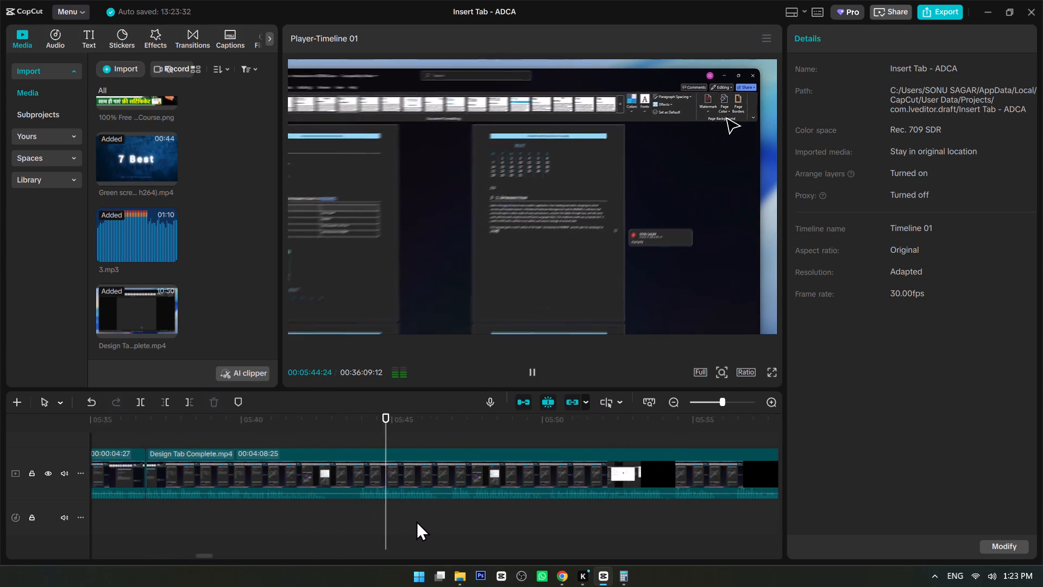
scroll(416, 521, "up", 8, "ctrl")
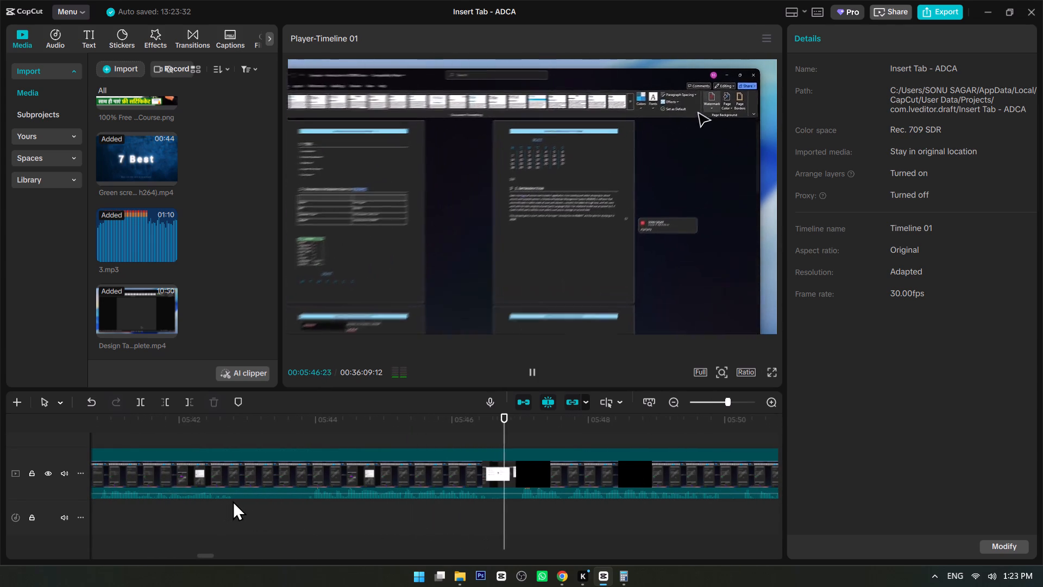
Cut the section from about 00:05:42:23 to 00:05:43:27 out of the Design Tab Complete clip.
left_click(233, 501)
key("ctrl+b")
left_click(308, 501)
key("space")
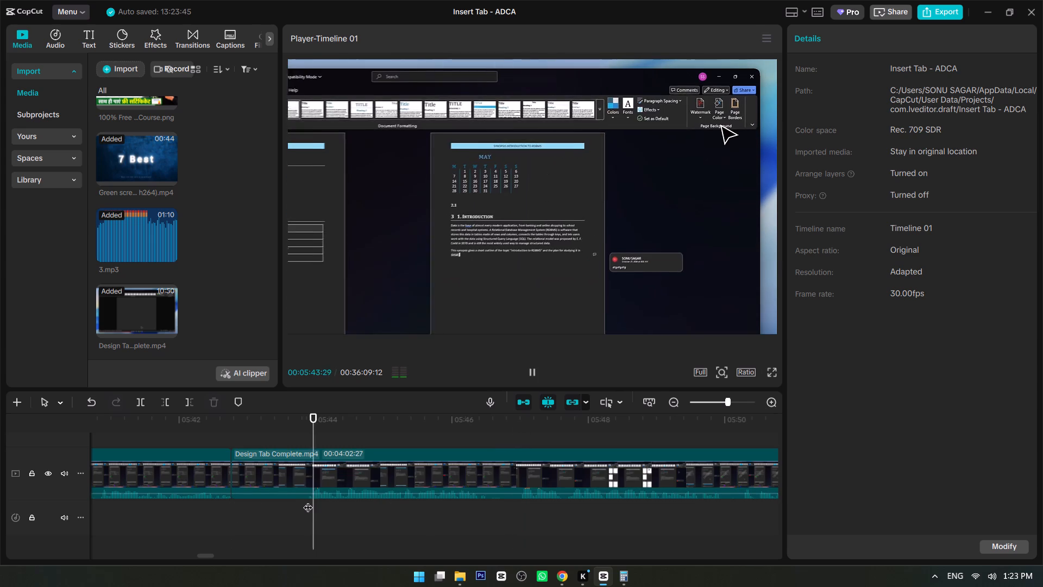
left_click(308, 501)
key("ctrl+b")
left_click(273, 465)
key("Delete")
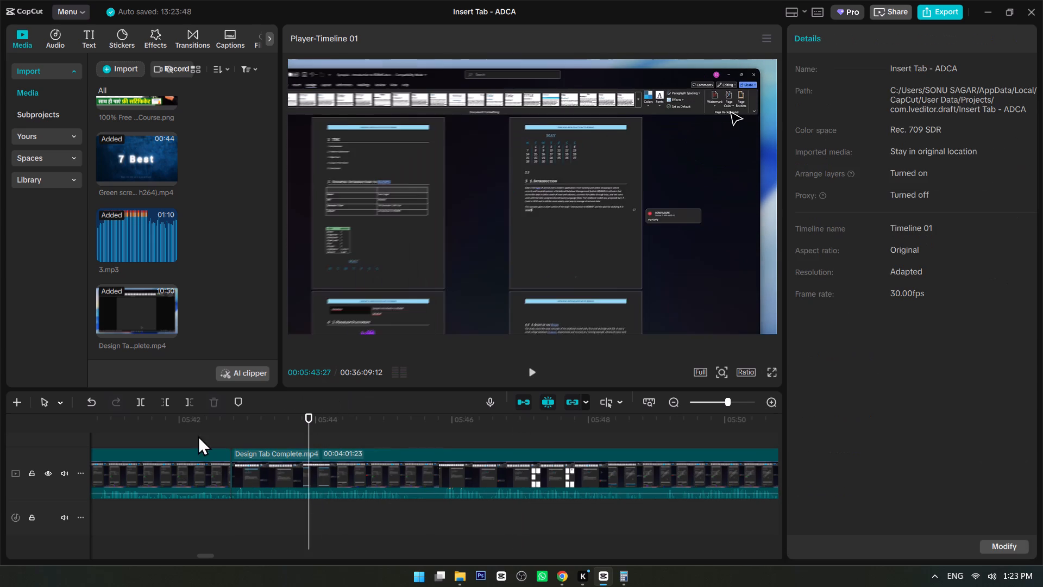
Play across the new cut at about 00:05:42:23 to check the transition.
left_click(186, 424)
key("space")
key("space")
Switch to the ABSS Portal in the browser, examine the sixth student's call desk page from Student Dues & Calling, and return to CapCut.
key("alt+Tab")
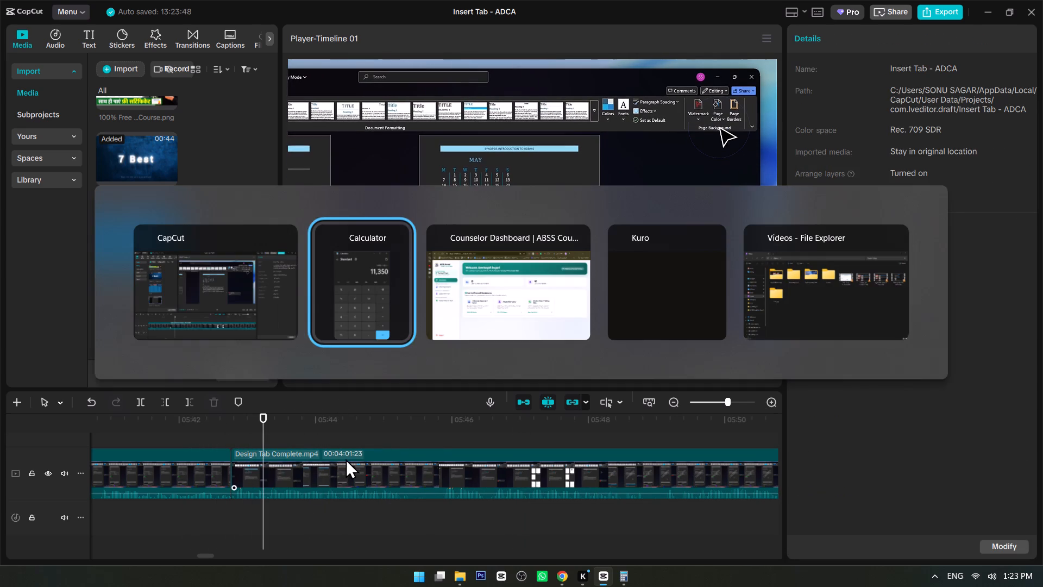
key("alt+Tab")
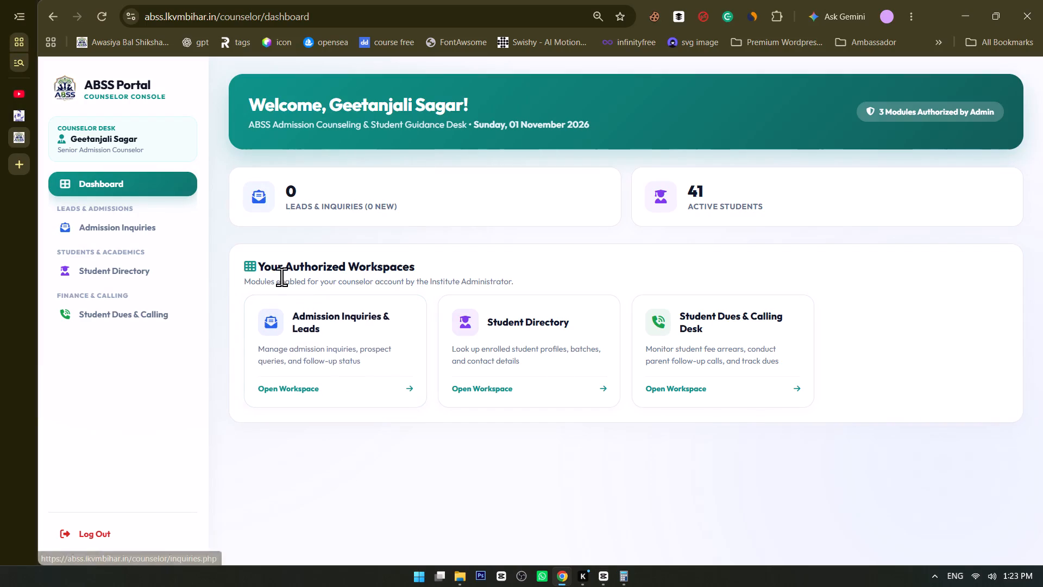
left_click(714, 379)
scroll(592, 366, "down", 7)
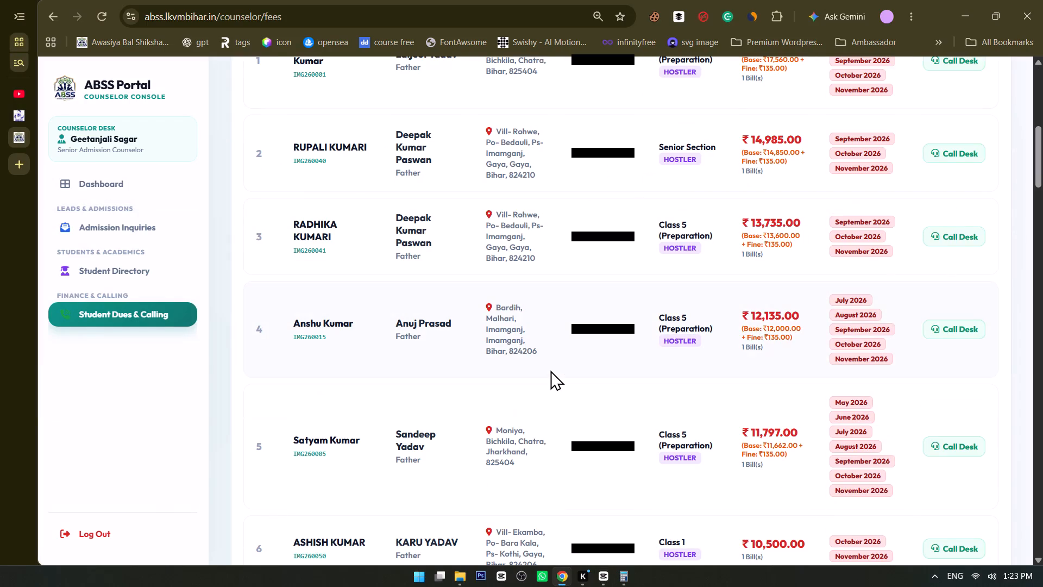
scroll(550, 370, "down", 5)
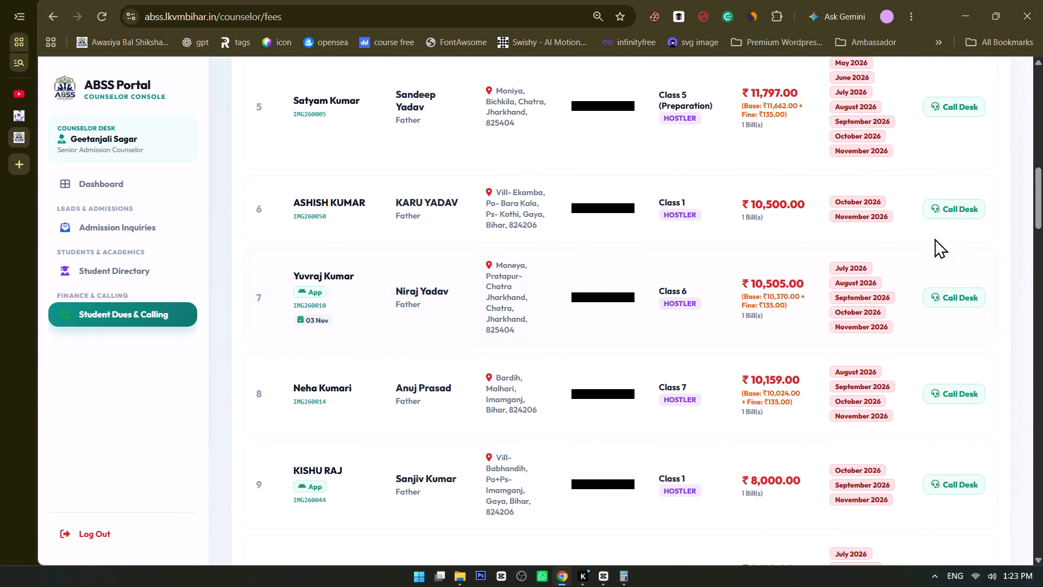
left_click(967, 216)
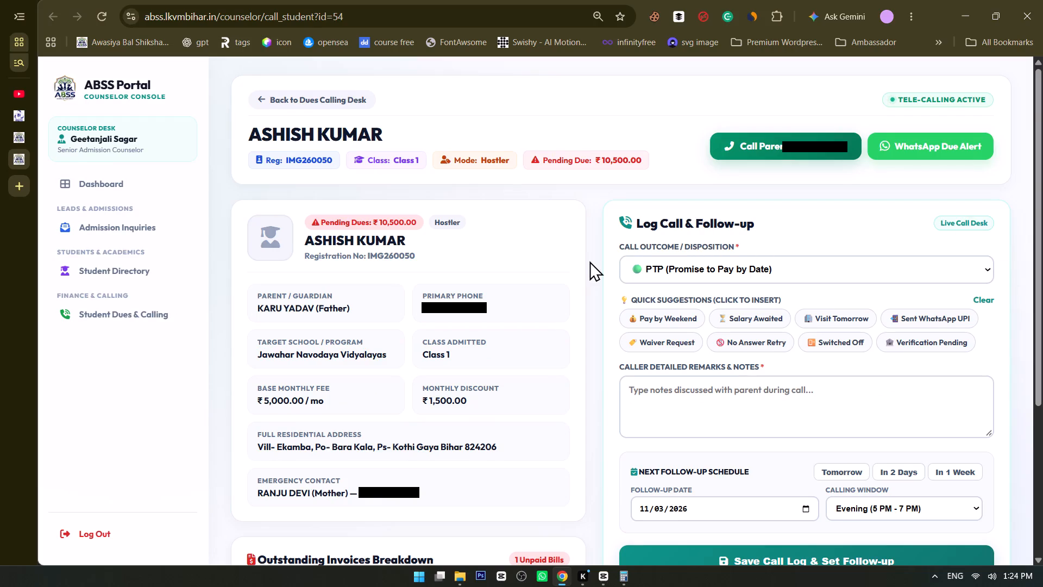
scroll(588, 262, "down", 7)
scroll(587, 263, "up", 4)
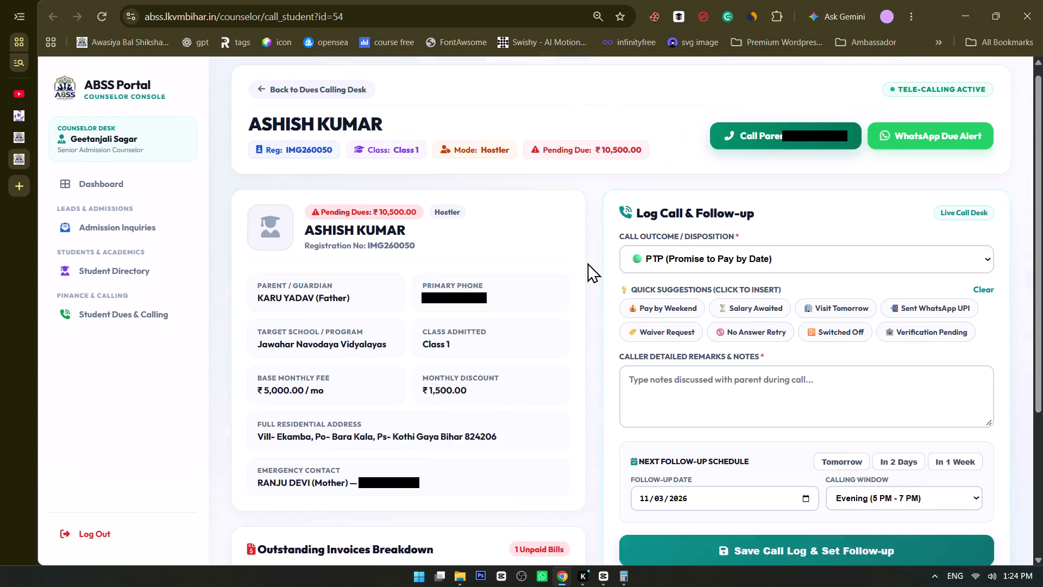
scroll(587, 263, "down", 3)
scroll(587, 263, "up", 2)
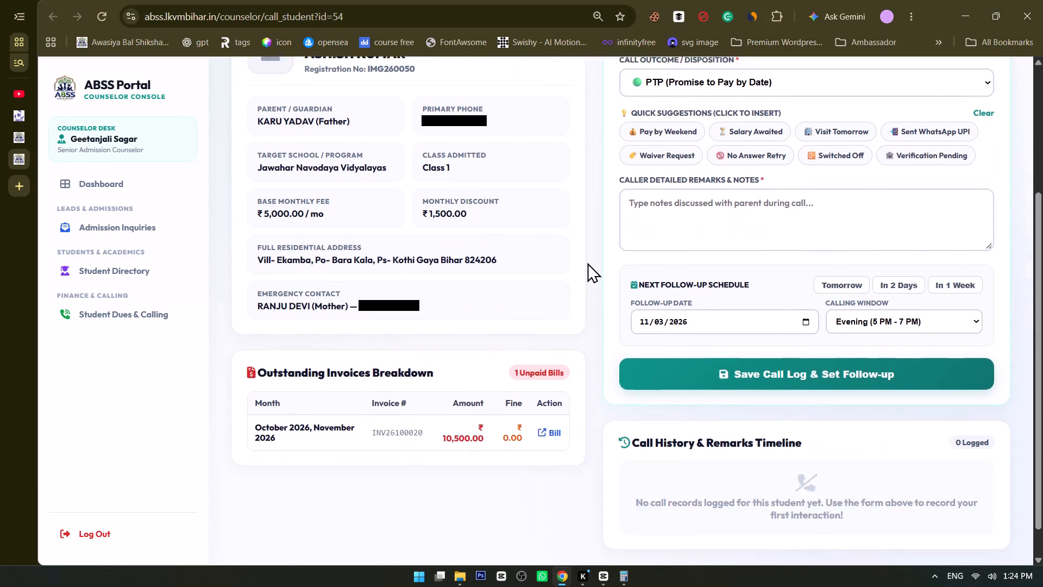
key("alt+Tab")
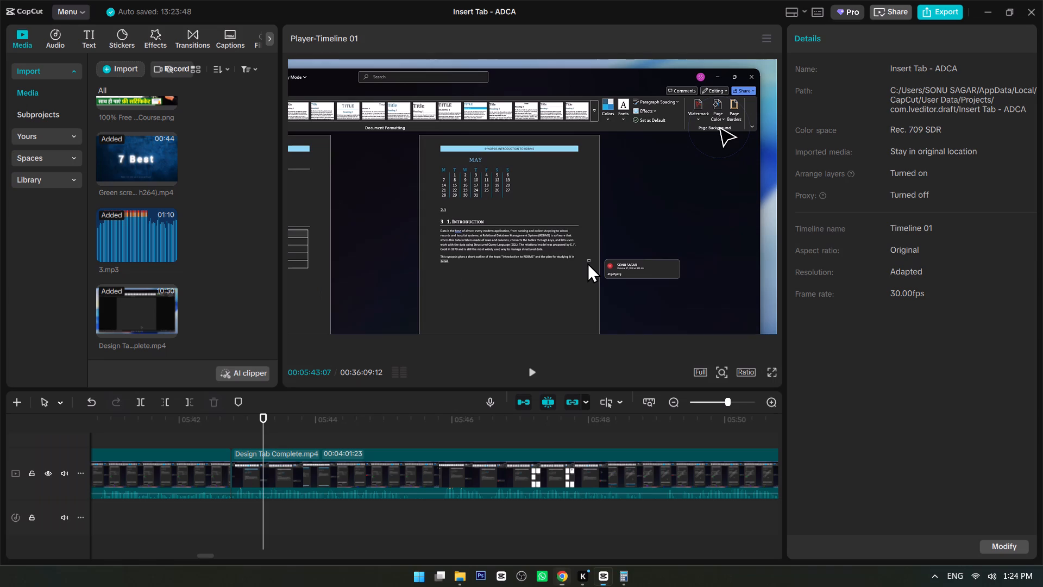
Replay from just before the cut at 00:05:42:23 to check the transition into the Page Background footage.
left_click(218, 429)
key("space")
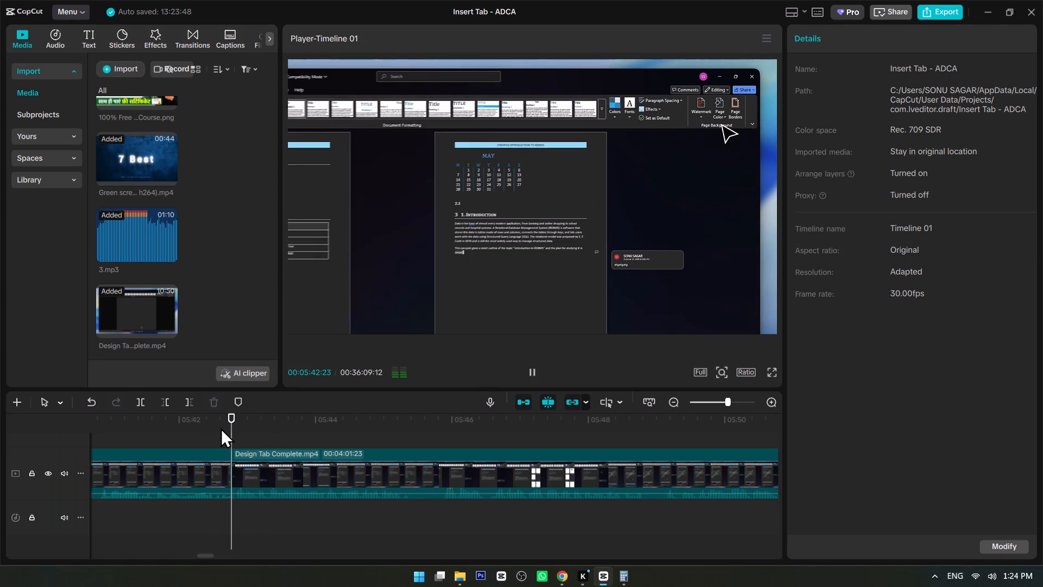
key("space")
left_click(221, 428)
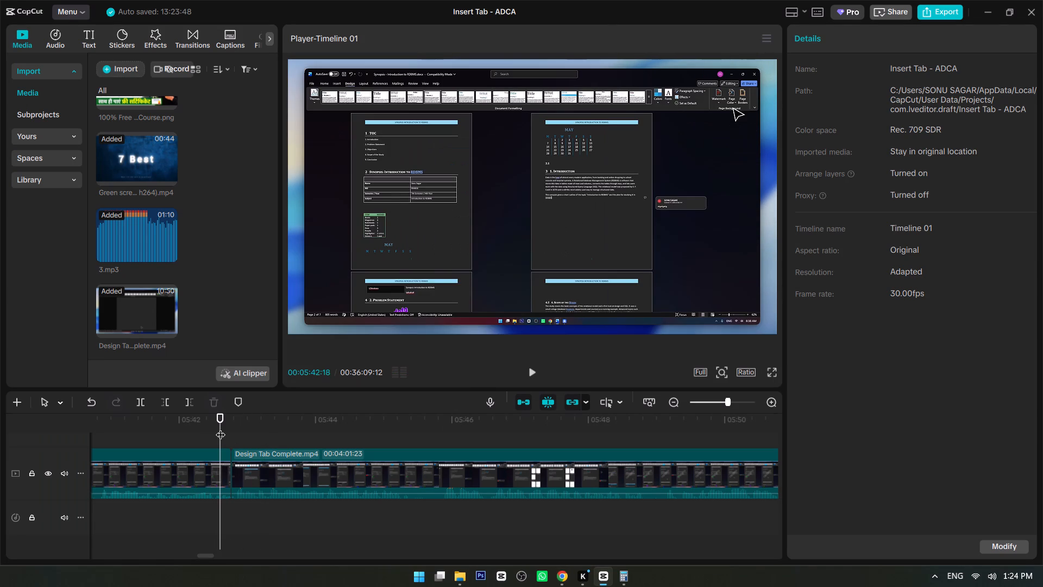
left_click_drag(221, 428, 220, 428)
left_click_drag(220, 428, 213, 428)
key("space")
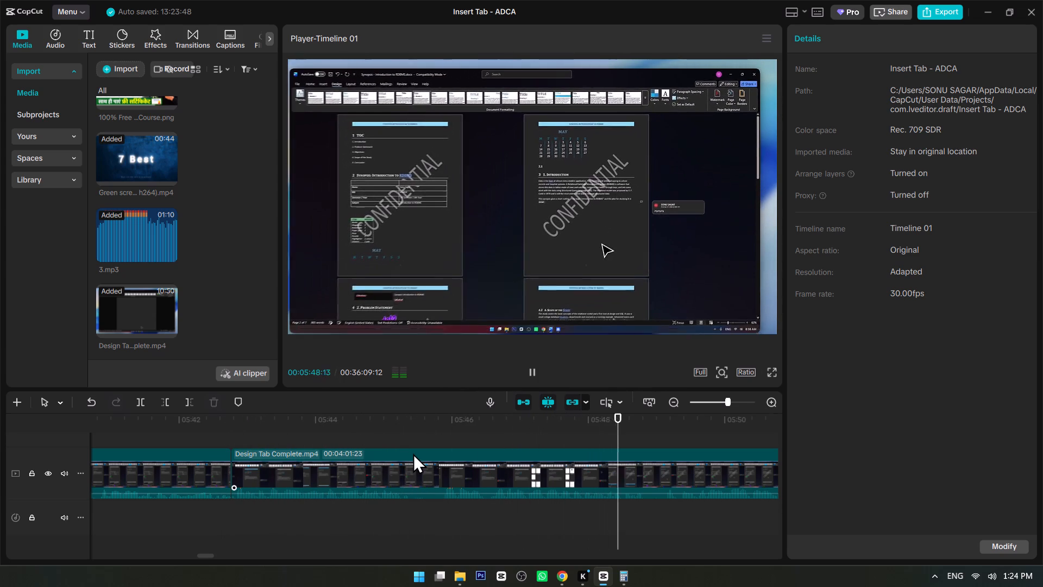
Cut the section from about 00:05:54:18 to 00:05:55:09 out of the Design Tab Complete clip.
scroll(538, 473, "down", 6, "alt")
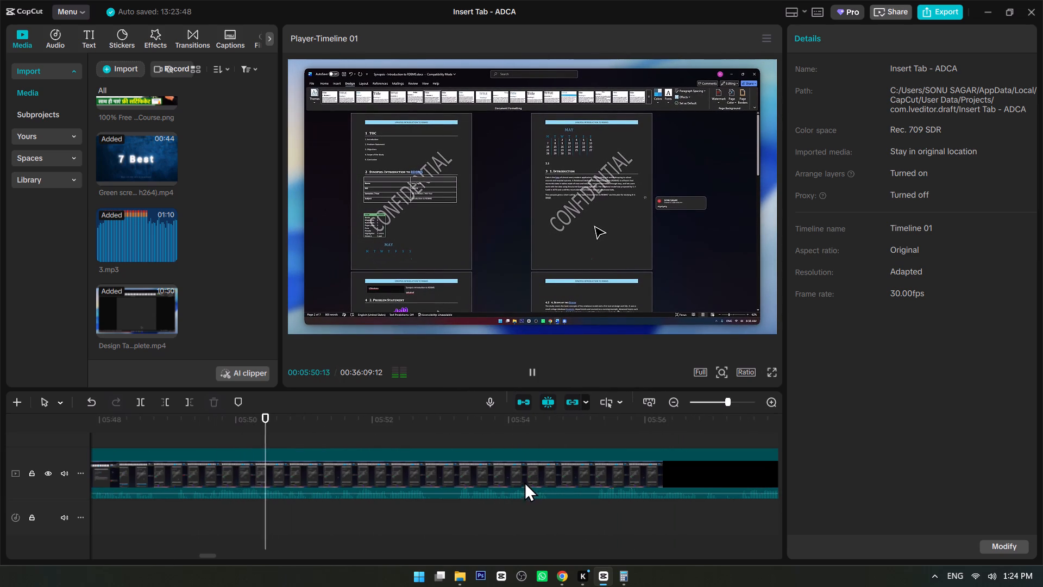
scroll(523, 483, "down", 4)
scroll(470, 498, "down", 1, "ctrl")
scroll(393, 502, "up", 1)
scroll(393, 502, "up", 6, "ctrl")
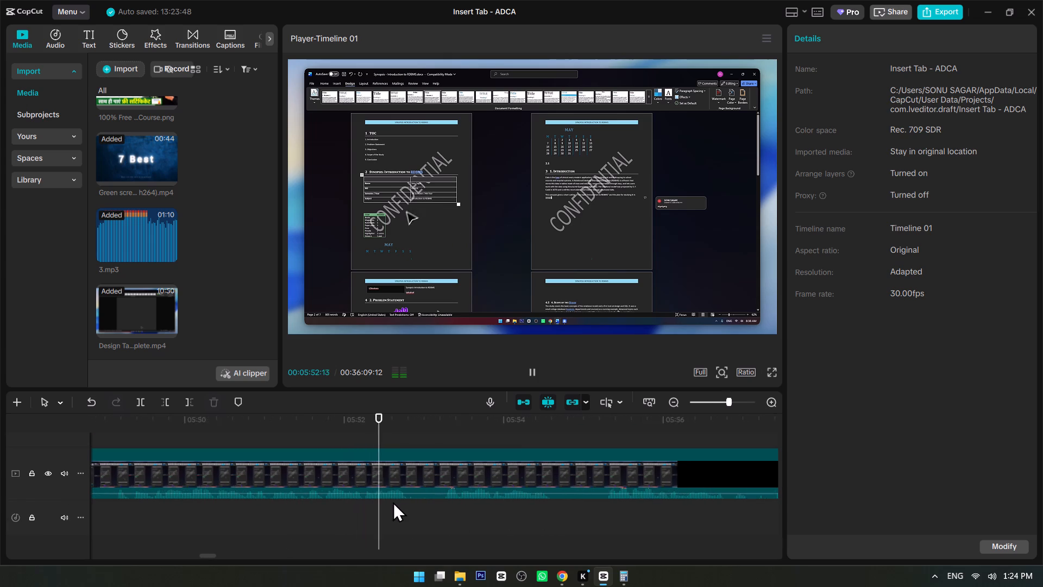
scroll(393, 502, "down", 2, "alt")
scroll(281, 502, "up", 5, "ctrl")
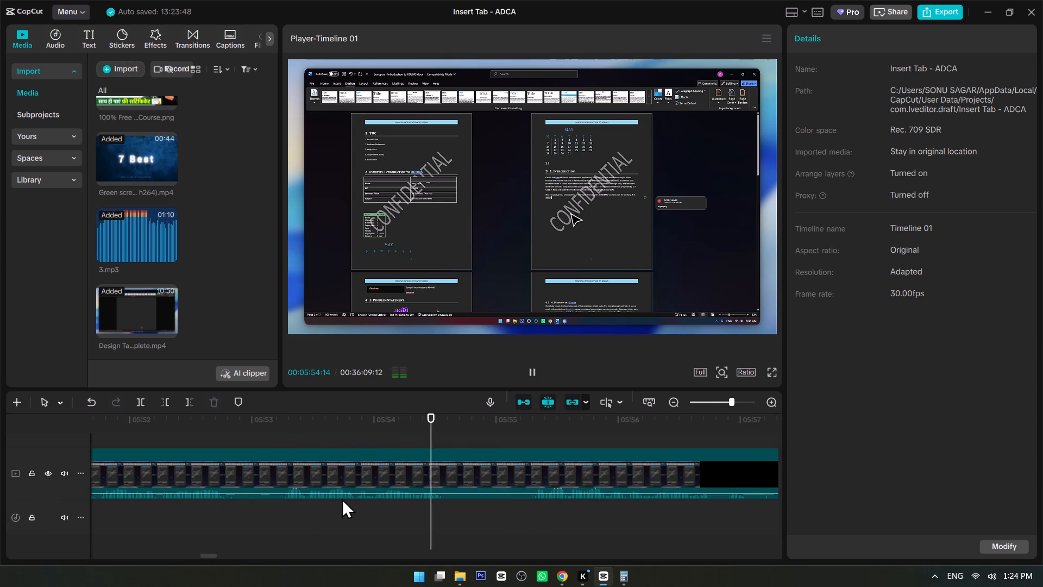
left_click(445, 503)
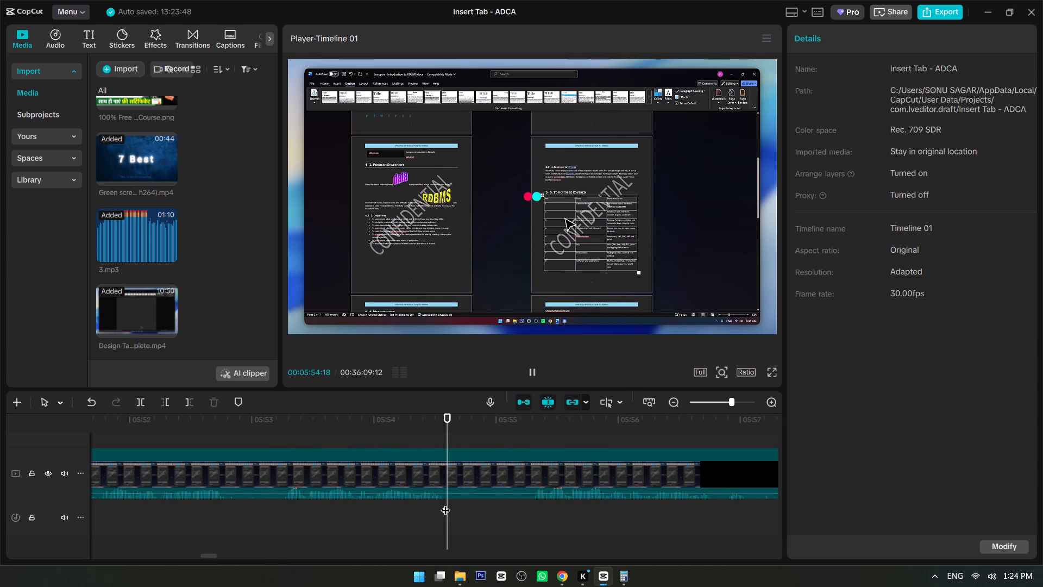
key("ctrl+b")
left_click(532, 501)
key("ctrl+b")
left_click(499, 474)
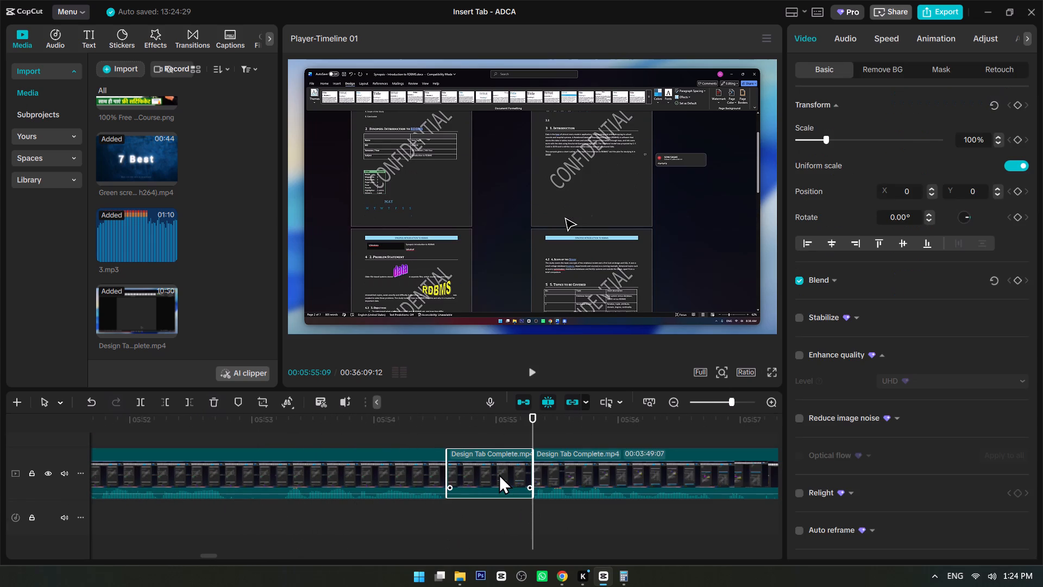
key("Delete")
Cut the section from about 00:05:52:24 to 00:05:53:07 out of the Design Tab Complete clip.
left_click(216, 422)
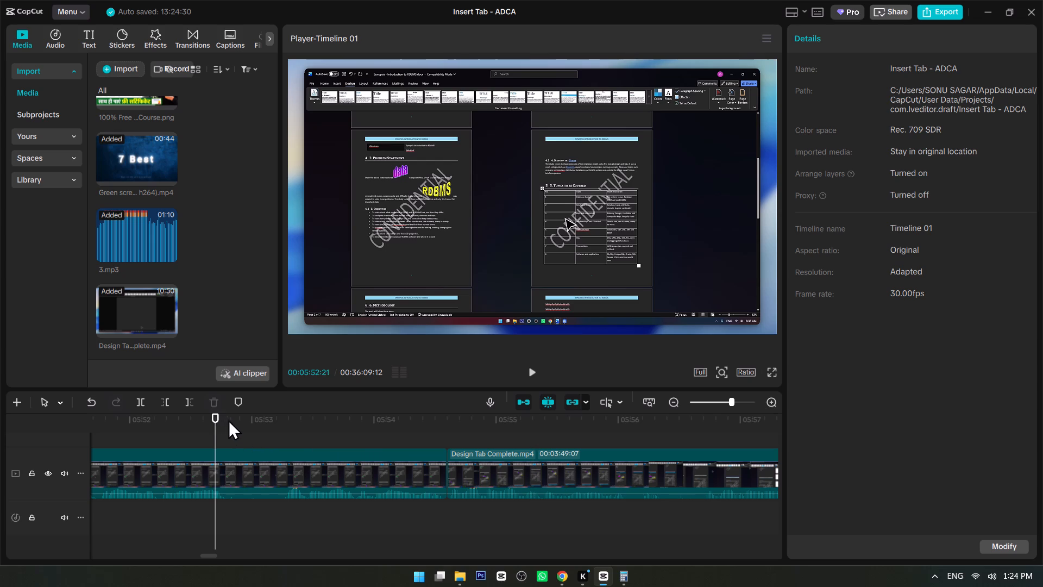
left_click(228, 420)
key("space")
left_click(228, 420)
key("ctrl+b")
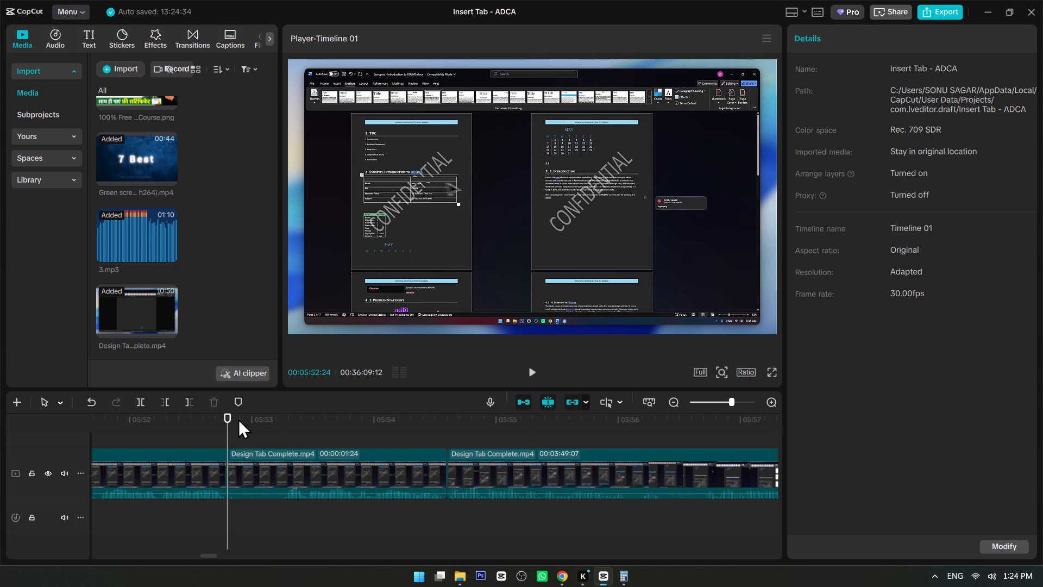
left_click_drag(239, 419, 281, 419)
key("ctrl+b")
left_click(259, 464, "ctrl")
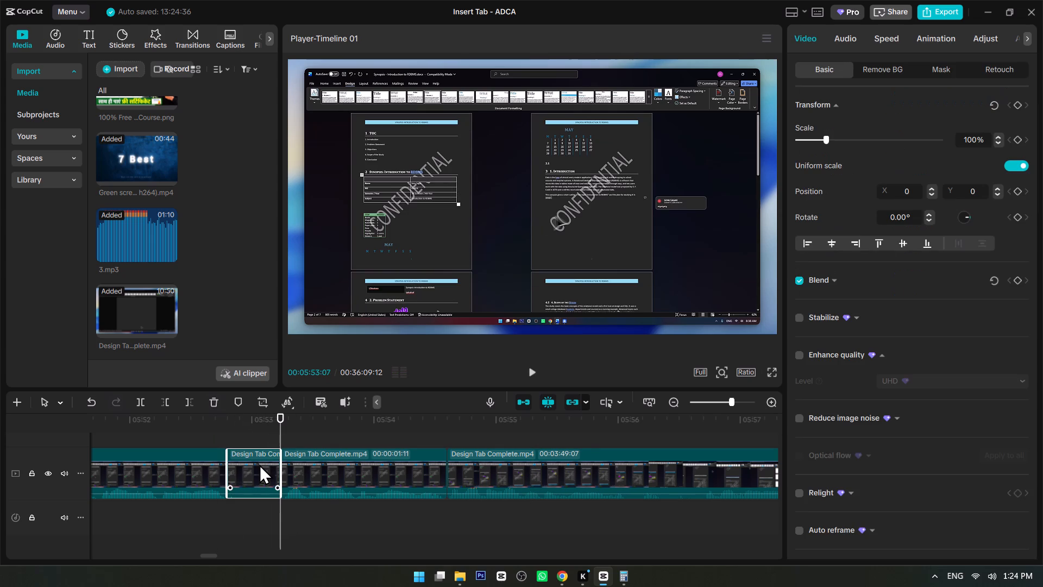
key("Delete")
Play from about 00:05:52:06 across the two new cuts to check the transitions.
left_click(154, 432)
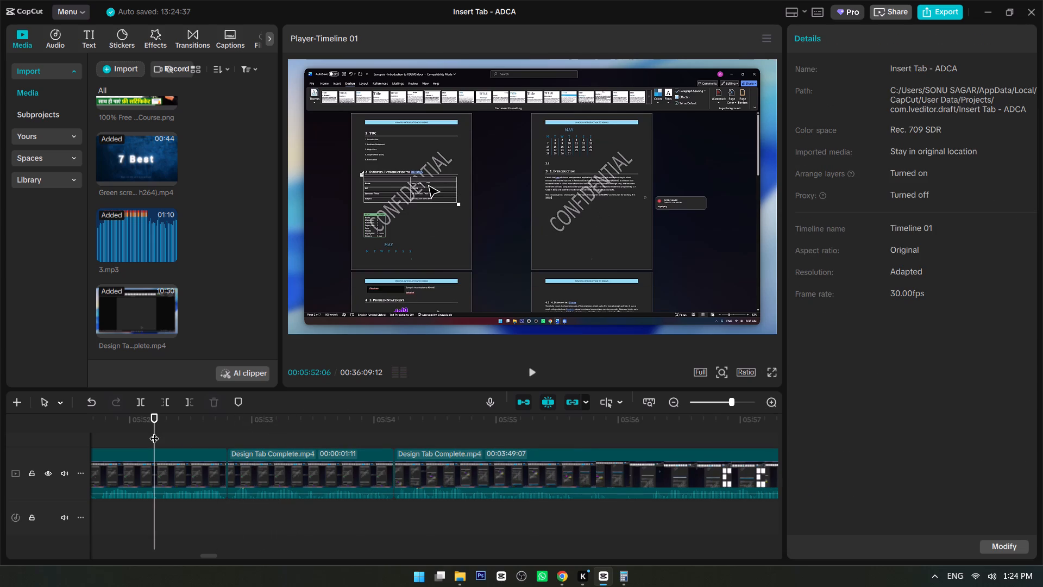
key("space")
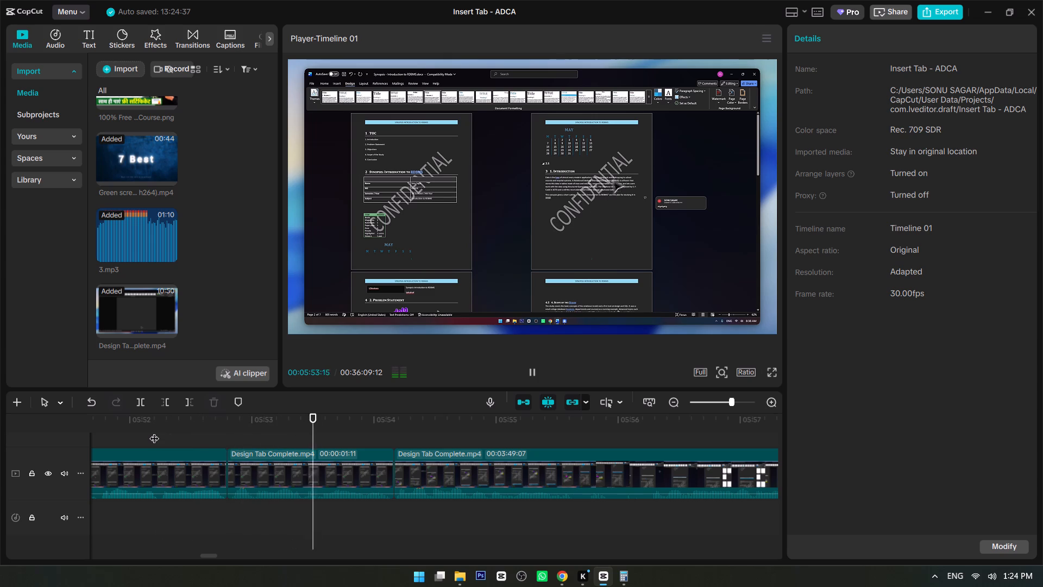
scroll(579, 508, "down", 4, "ctrl")
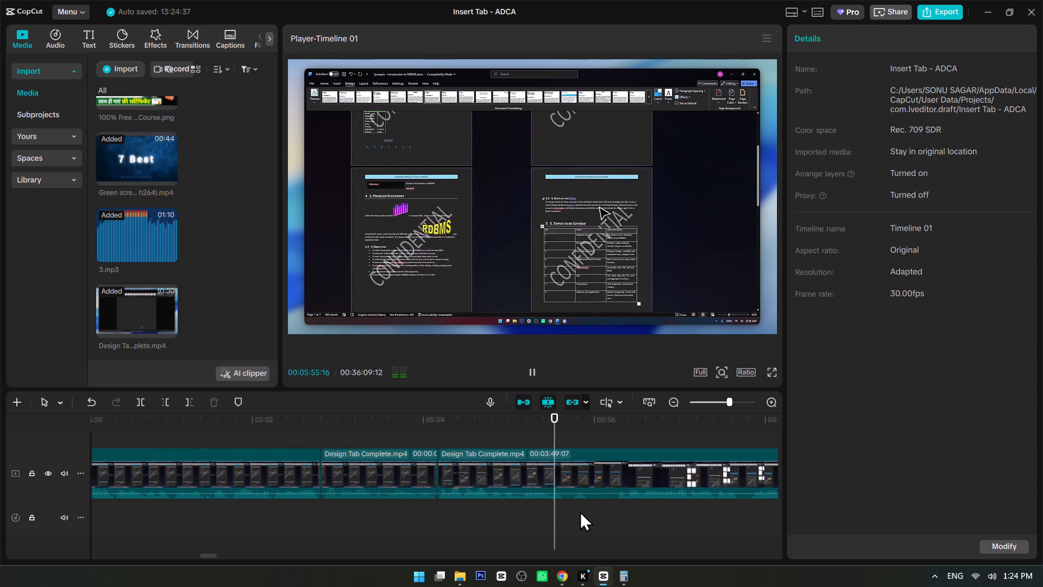
scroll(510, 522, "down", 3, "alt")
scroll(370, 519, "up", 6, "ctrl")
key("space")
Cut the section from about 00:05:55:28 to 00:05:56:08, just before the Watermark gallery opens, out of the Design Tab Complete clip.
left_click(270, 517)
key("space")
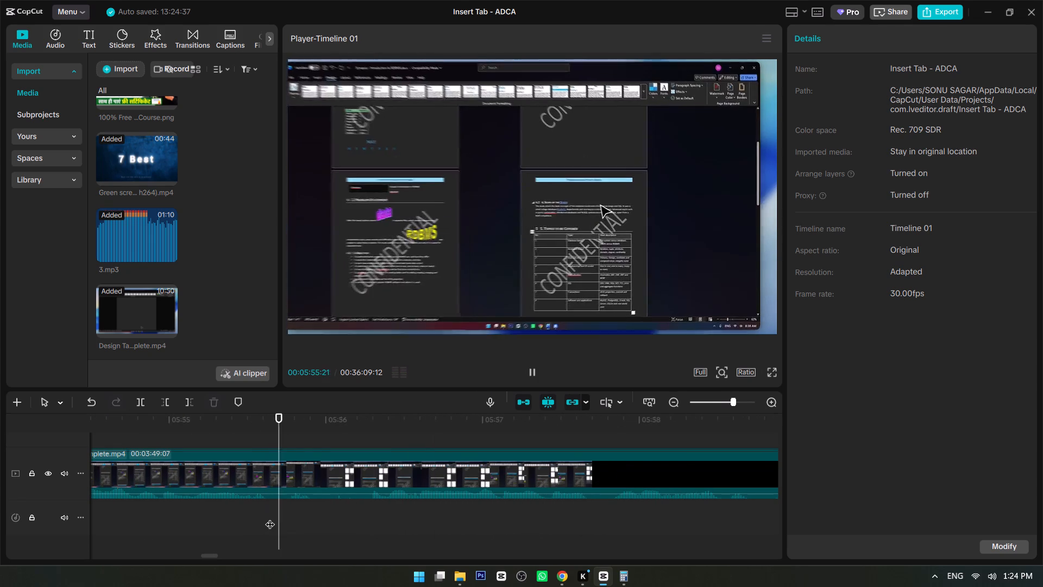
key("space")
left_click(313, 504)
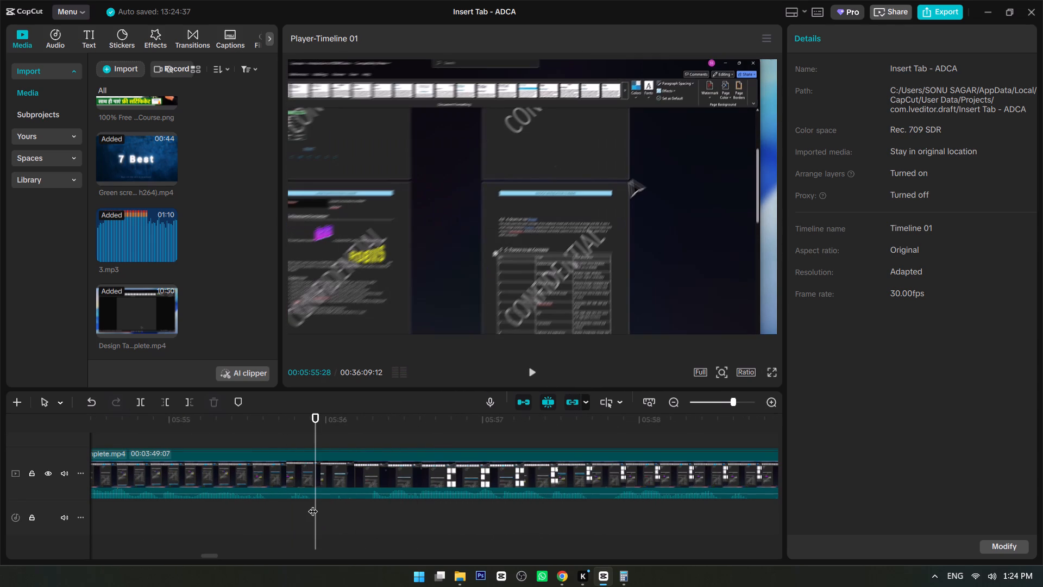
key("ctrl+b")
left_click(368, 503)
key("space")
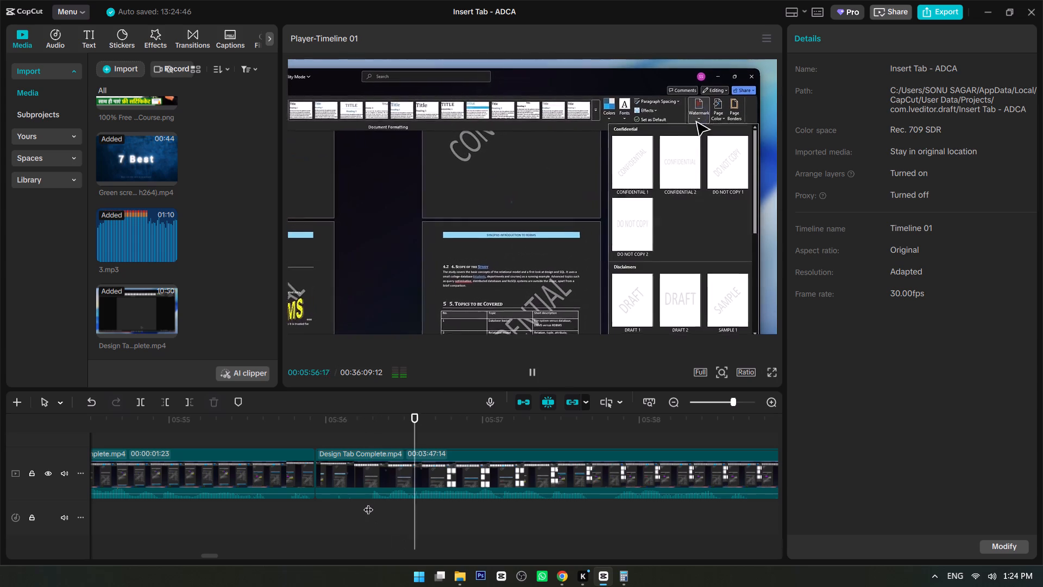
left_click(368, 503)
key("ctrl+b")
left_click(356, 485)
key("Delete")
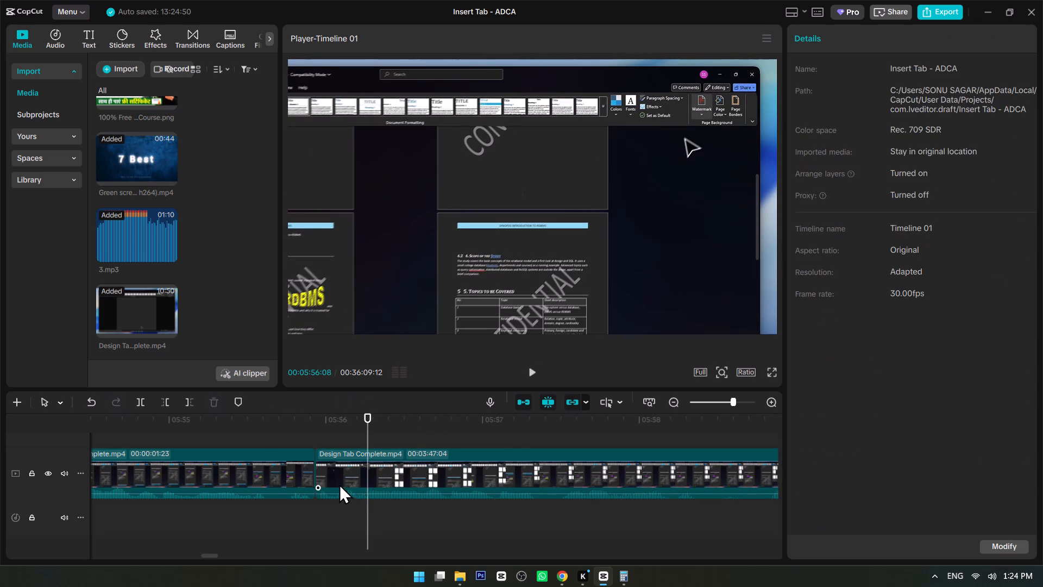
Play across the new cut at about 00:05:55:28 to check the transition into the Watermark gallery footage.
left_click(277, 438)
key("space")
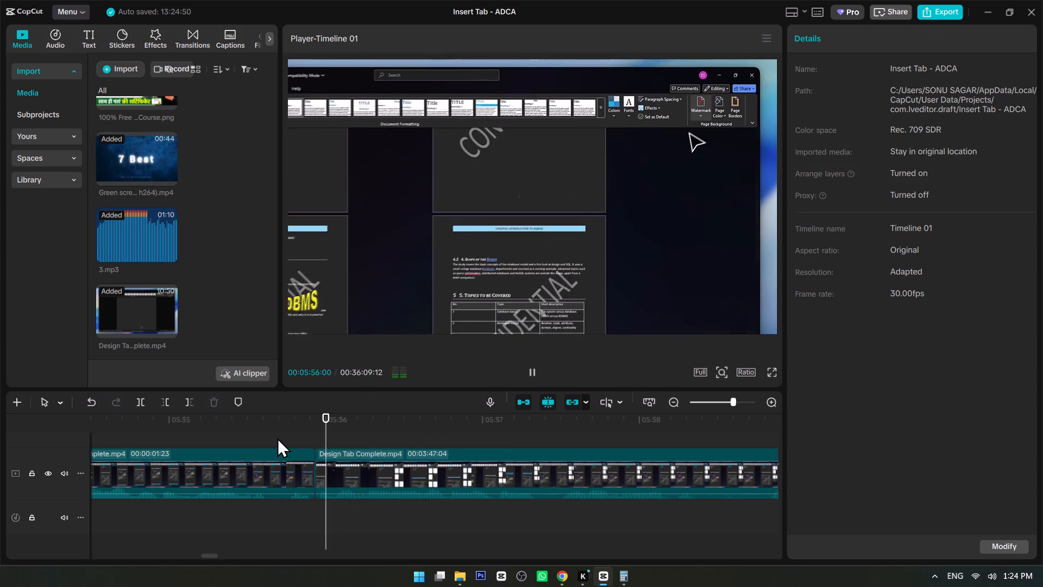
scroll(278, 438, "down", 8, "ctrl")
scroll(439, 485, "down", 2)
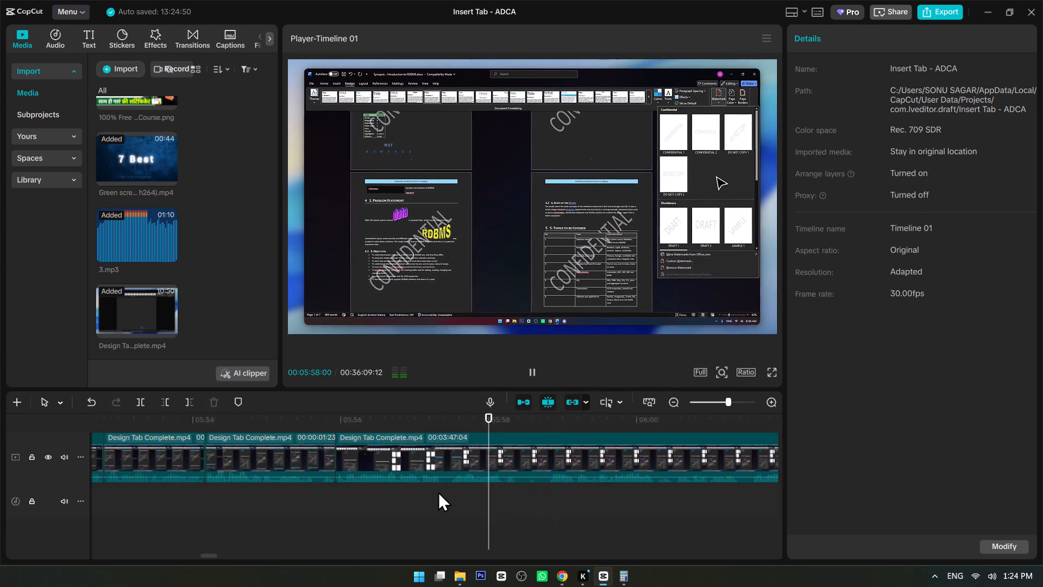
Review the Watermark gallery and Printed Watermark dialog footage up to about 00:06:22:00 for moments to trim.
scroll(438, 491, "down", 1)
scroll(414, 507, "down", 2, "alt")
scroll(334, 507, "up", 2)
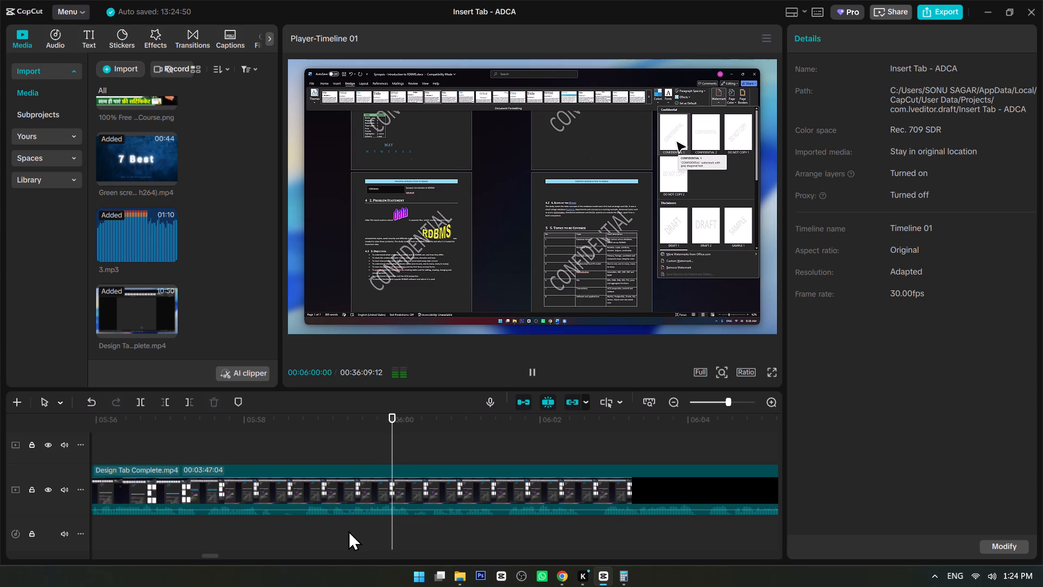
scroll(350, 531, "down", 2, "alt")
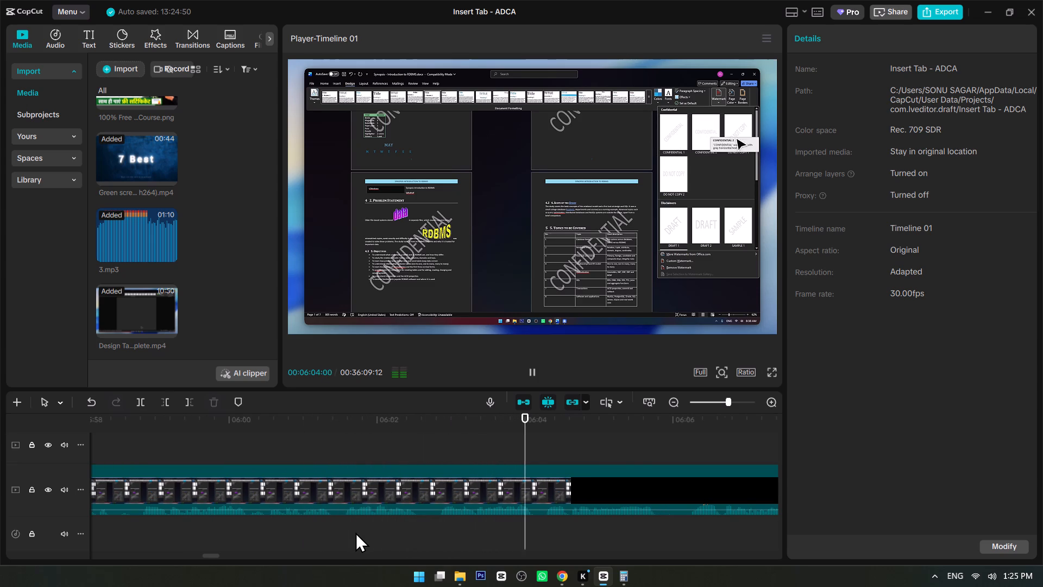
scroll(355, 532, "down", 2, "alt")
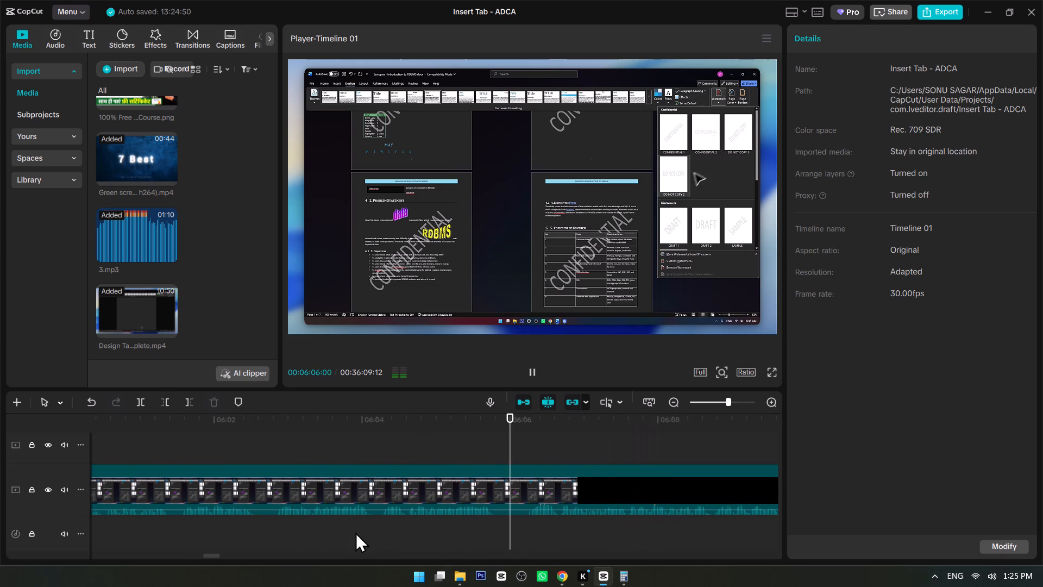
scroll(355, 532, "down", 1, "alt")
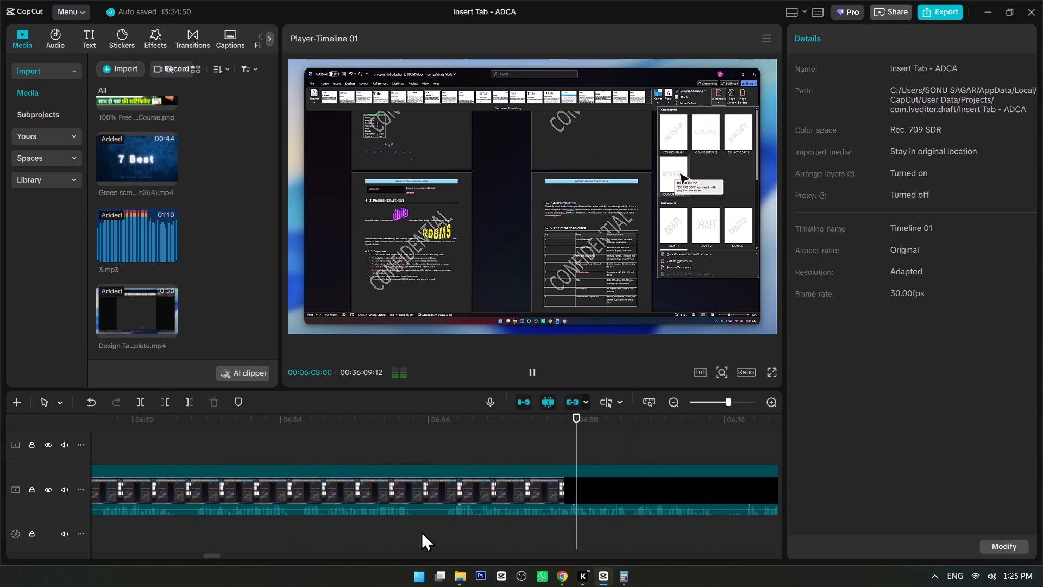
scroll(421, 531, "down", 3, "alt")
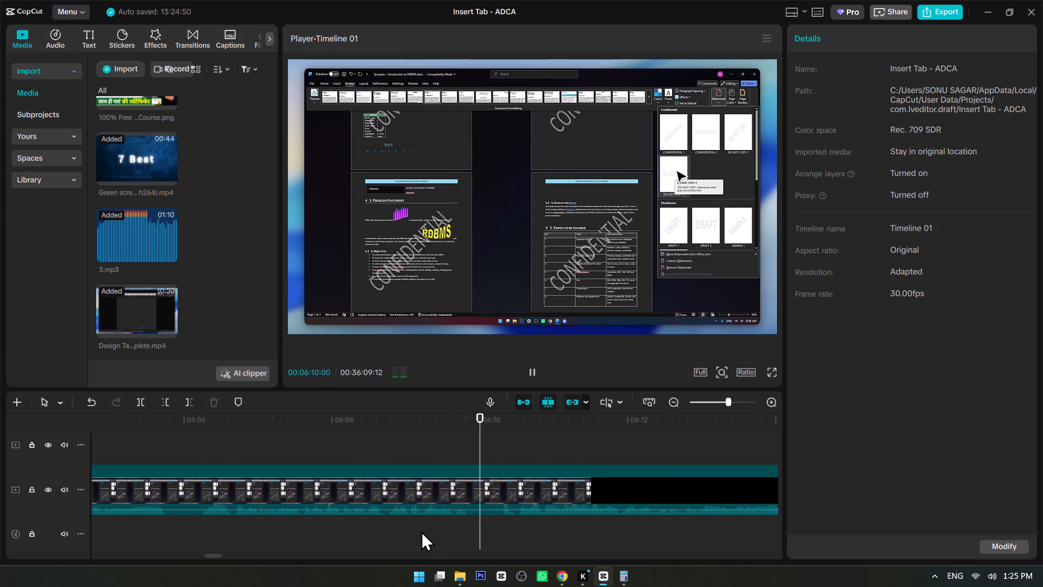
scroll(421, 531, "down", 2, "alt")
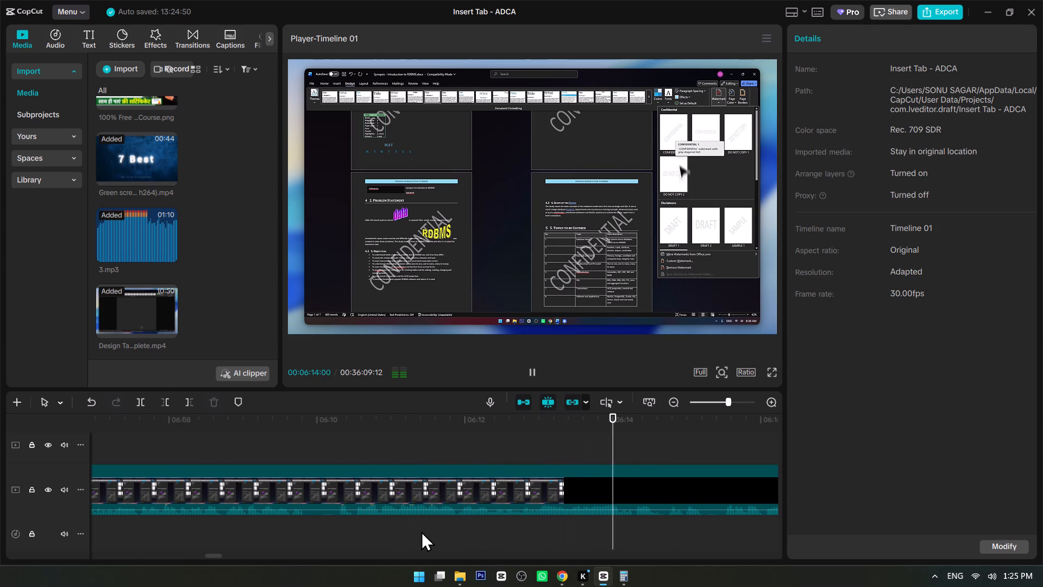
scroll(421, 531, "up", 5, "ctrl")
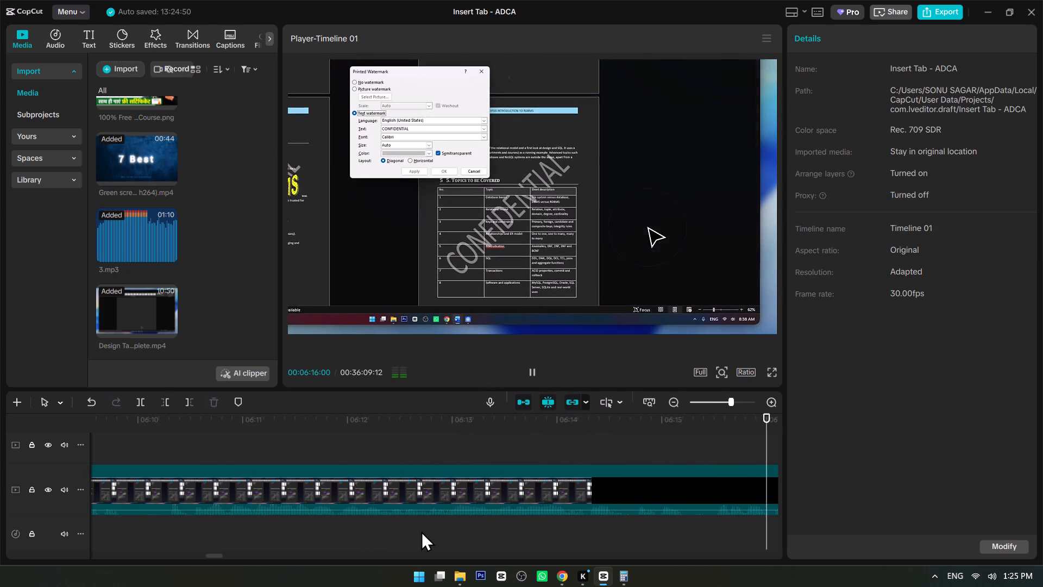
scroll(421, 531, "down", 6, "alt")
scroll(421, 531, "down", 6, "ctrl")
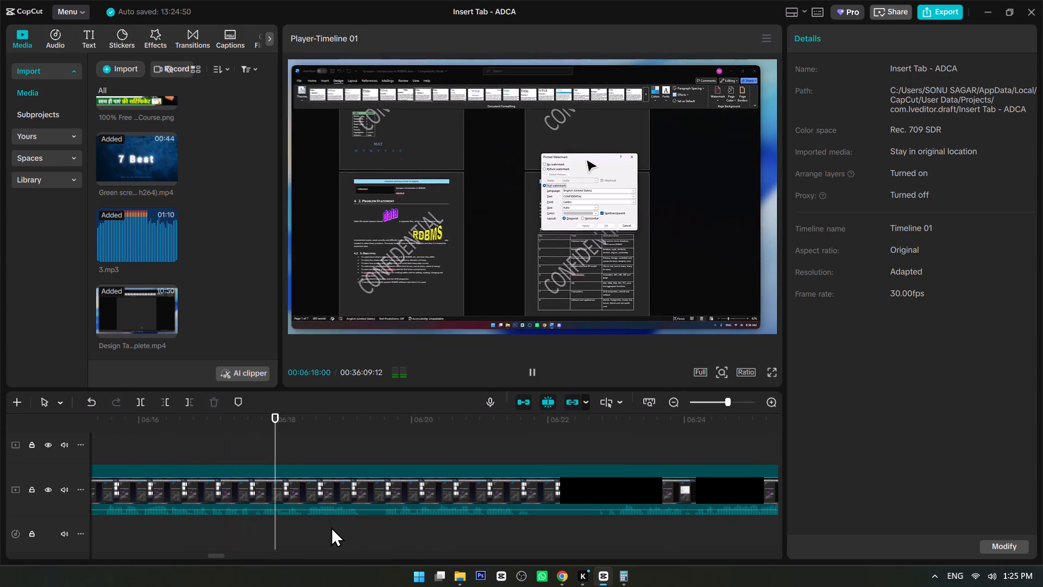
scroll(331, 527, "up", 6, "ctrl")
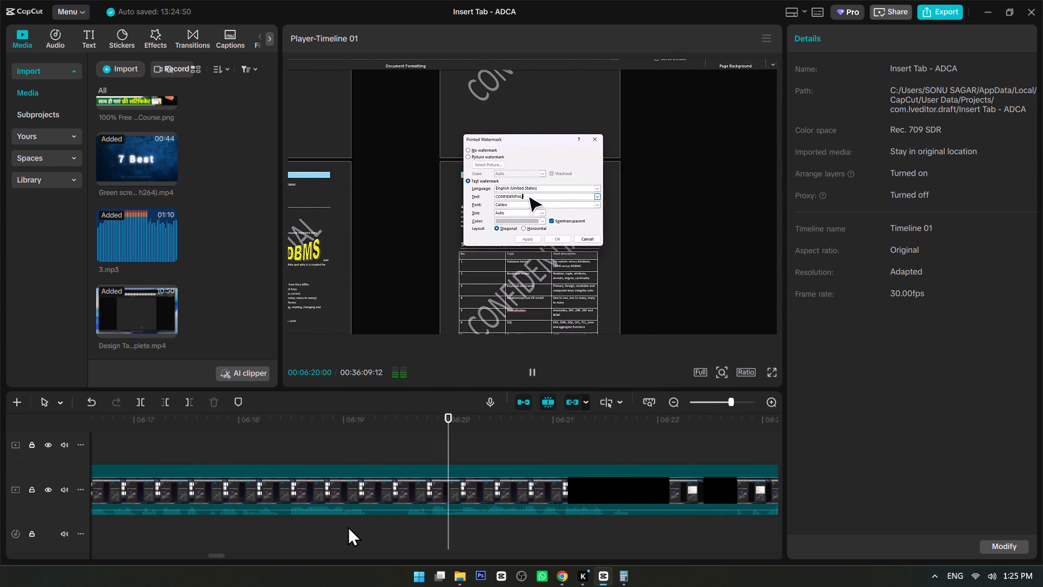
scroll(354, 526, "down", 3, "alt")
scroll(370, 524, "up", 6, "ctrl")
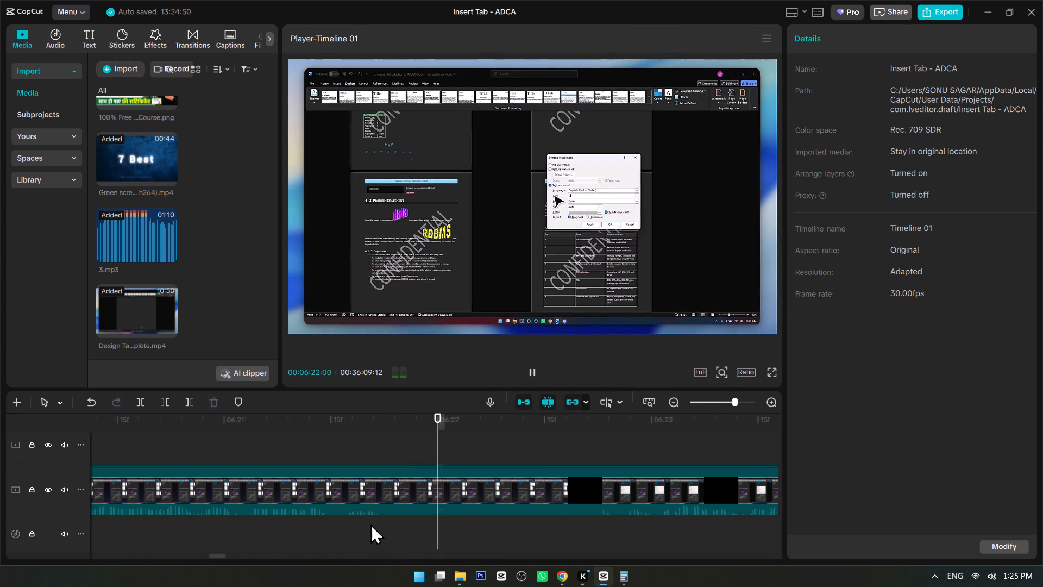
Cut the section from about 00:06:21:22 to 00:06:22:22, where the watermark text is being typed, out of the Design Tab Complete clip.
key("space")
left_click(377, 519)
left_click(384, 515)
left_click(381, 521)
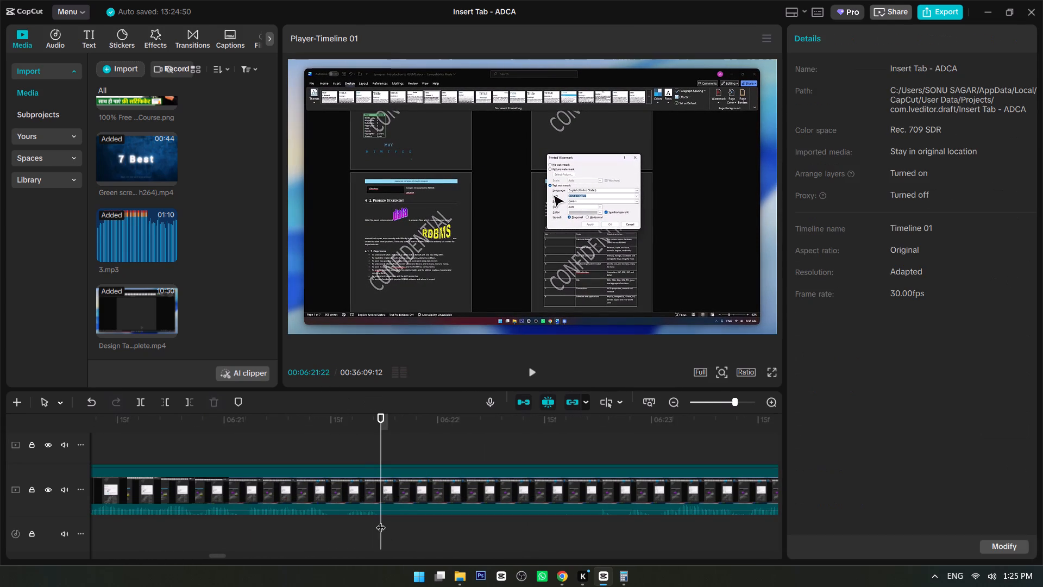
key("ctrl+b")
left_click(598, 520)
key("space")
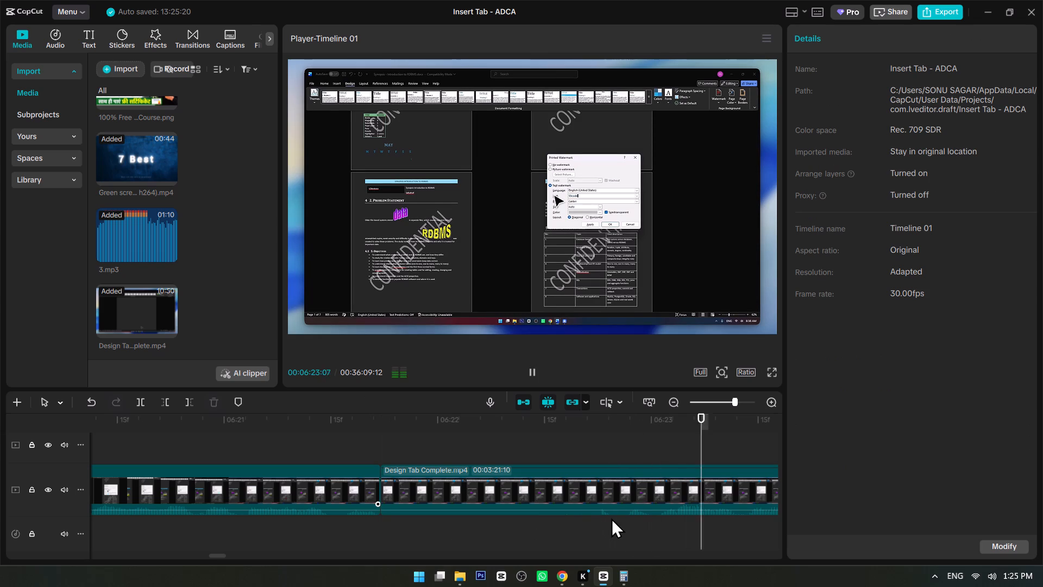
left_click(588, 516)
scroll(430, 547, "down", 7, "ctrl")
scroll(425, 546, "up", 2)
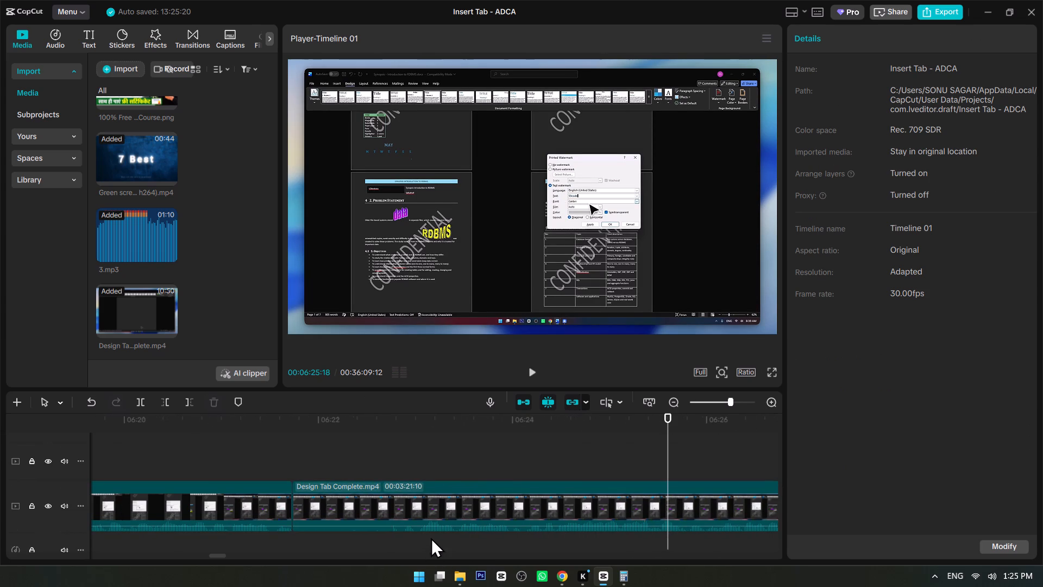
left_click(389, 535)
key("space")
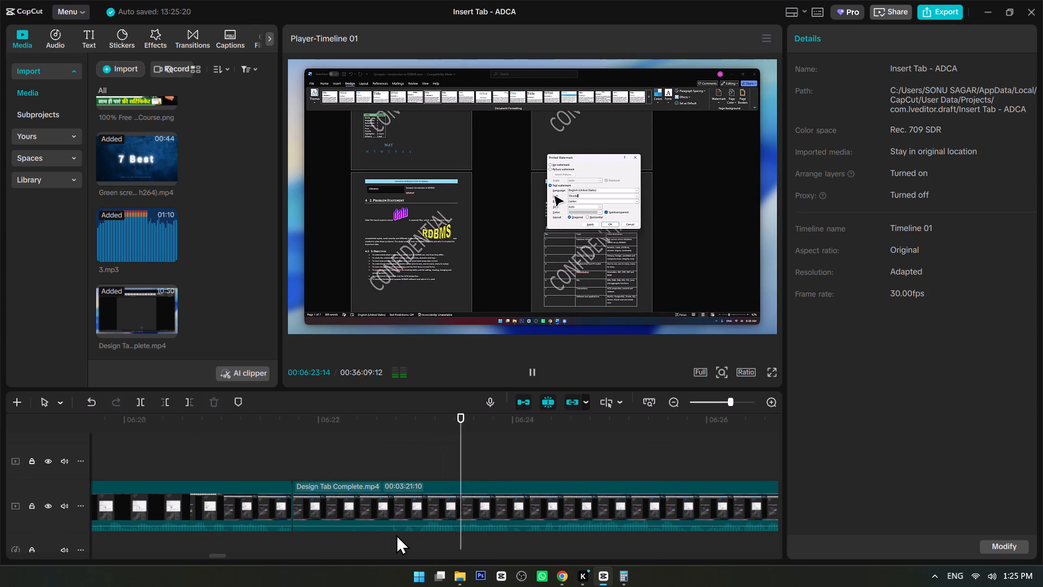
left_click(388, 534)
left_click(388, 534)
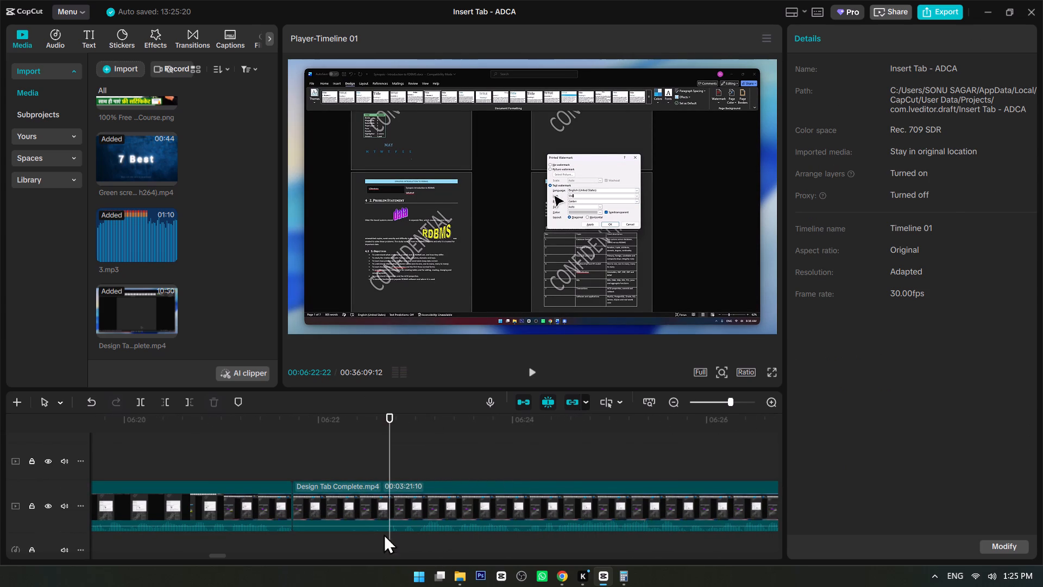
key("ctrl+b")
left_click(349, 497)
key("Delete")
Play across the new cut at about 00:06:21:22 and on into the 59code watermark footage to check the result.
left_click(254, 454)
key("space")
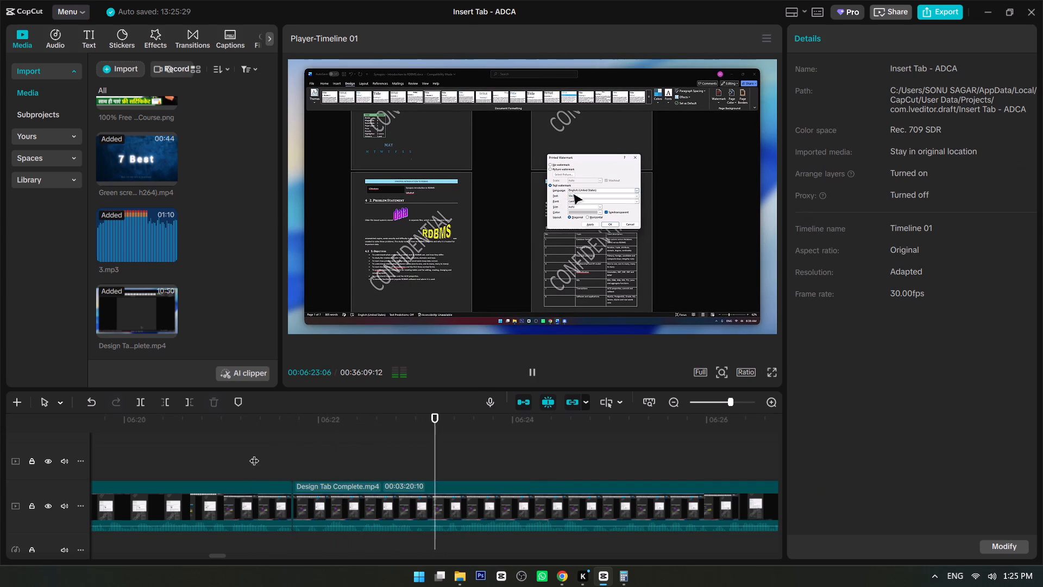
scroll(555, 486, "down", 3, "ctrl")
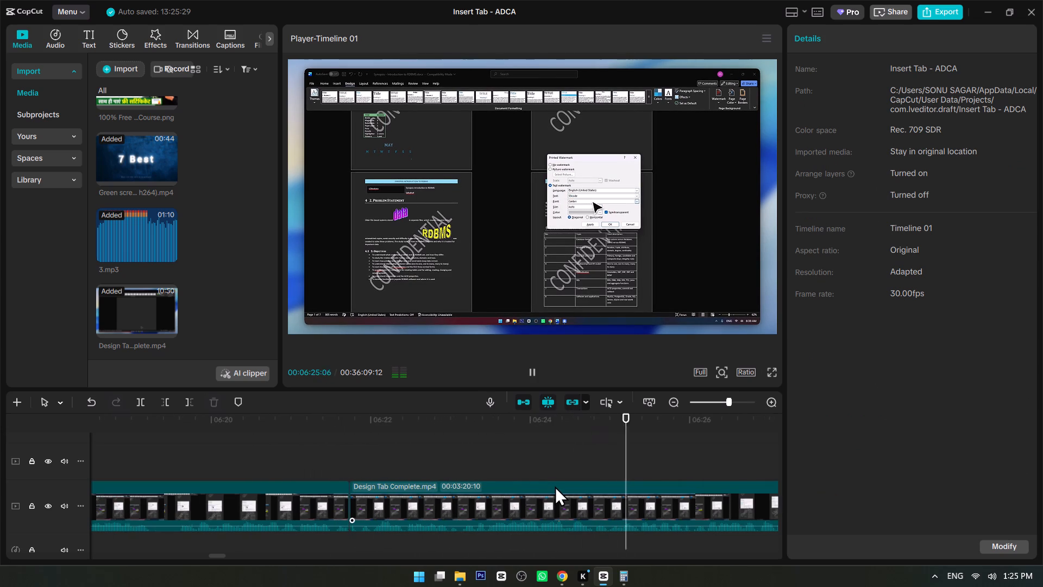
scroll(555, 486, "down", 6, "alt")
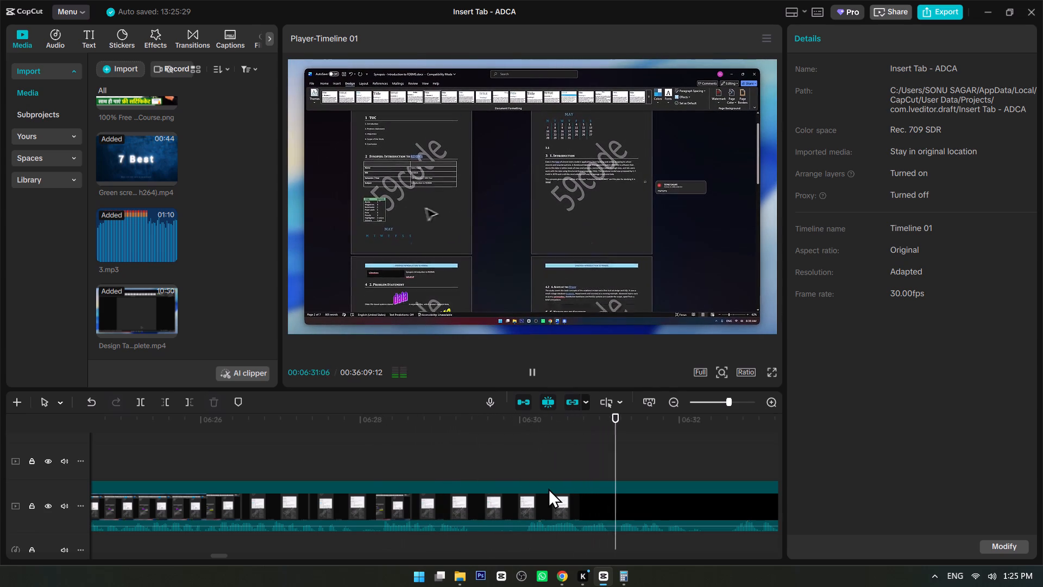
Stop playback and delete the stray leftover clips at about 00:36:00, far beyond the end of the Design Tab Complete footage.
scroll(548, 488, "down", 6, "alt")
scroll(521, 494, "down", 10, "ctrl")
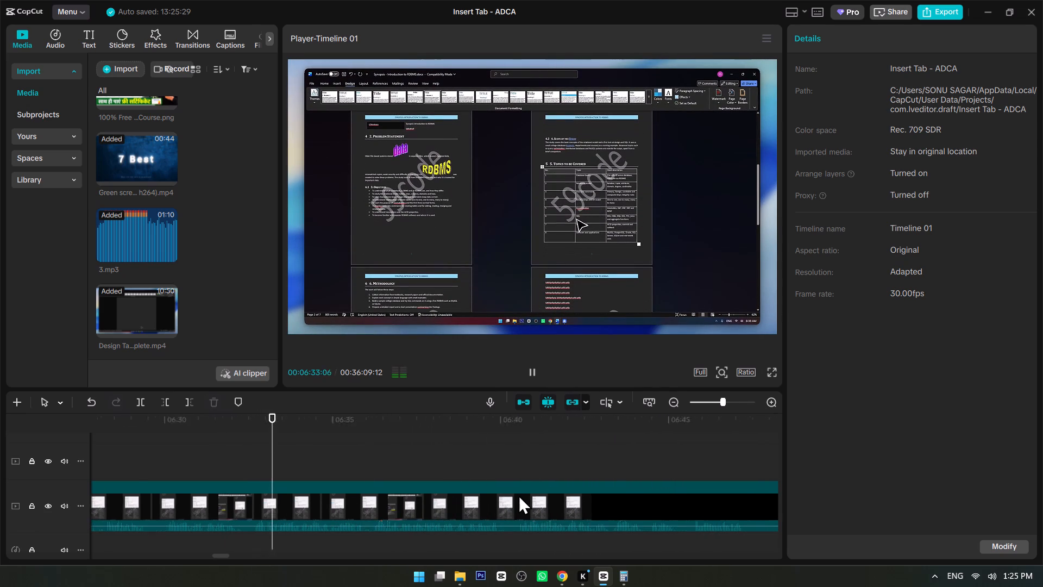
scroll(518, 495, "down", 3, "ctrl")
scroll(518, 495, "up", 2, "alt")
scroll(518, 495, "down", 13, "ctrl")
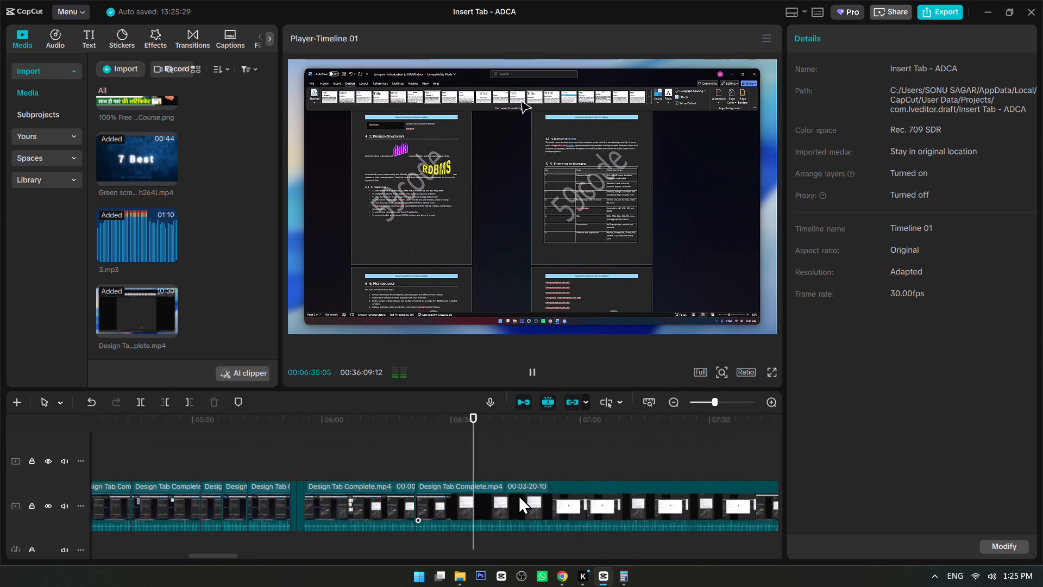
scroll(518, 495, "down", 13, "ctrl")
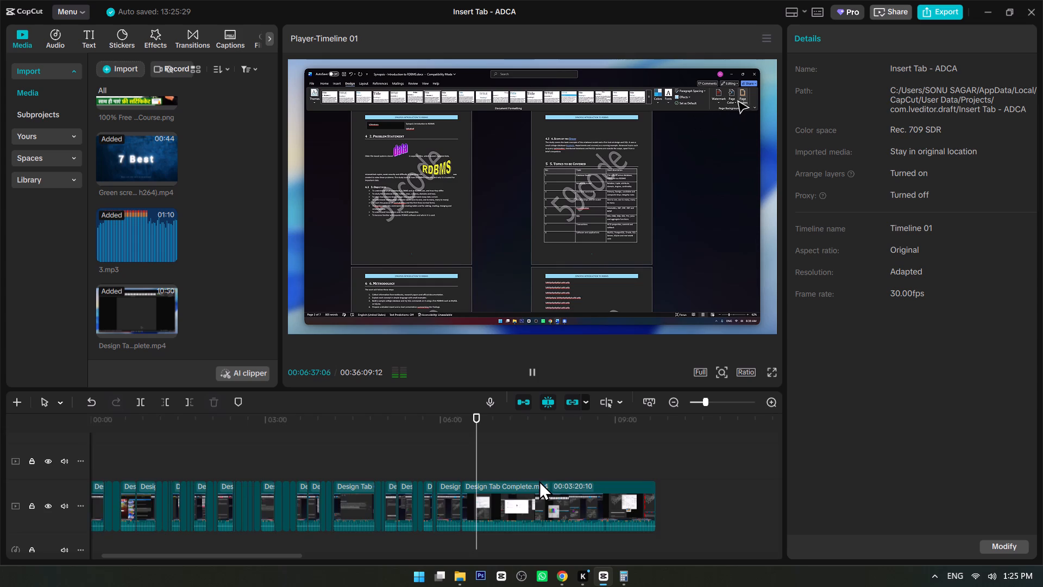
scroll(539, 481, "down", 20, "ctrl")
scroll(539, 481, "down", 2, "ctrl")
scroll(536, 491, "up", 6, "ctrl")
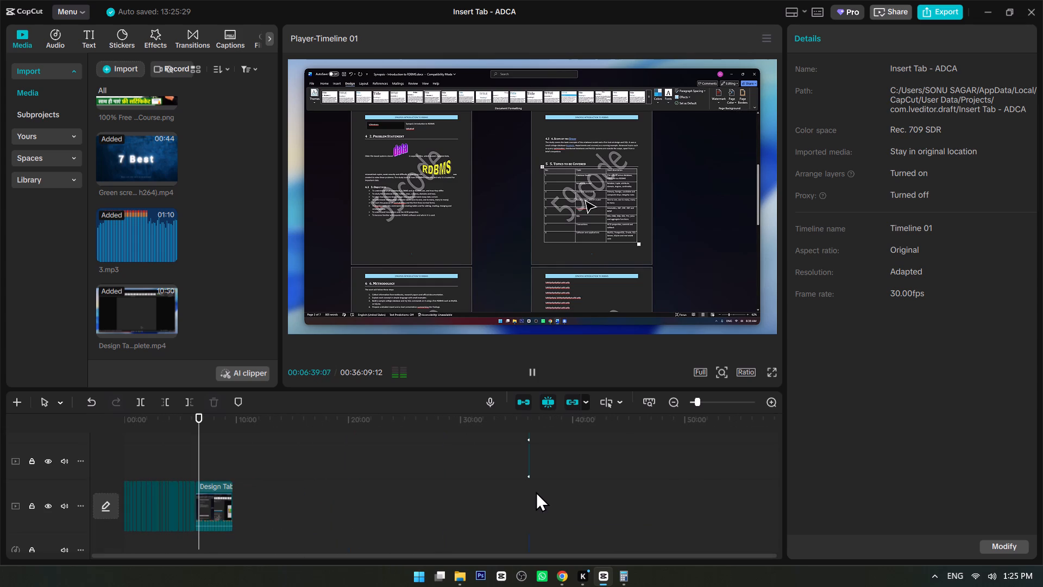
key("space")
left_click_drag(568, 541, 500, 445)
key("Delete")
left_click_drag(563, 497, 524, 461)
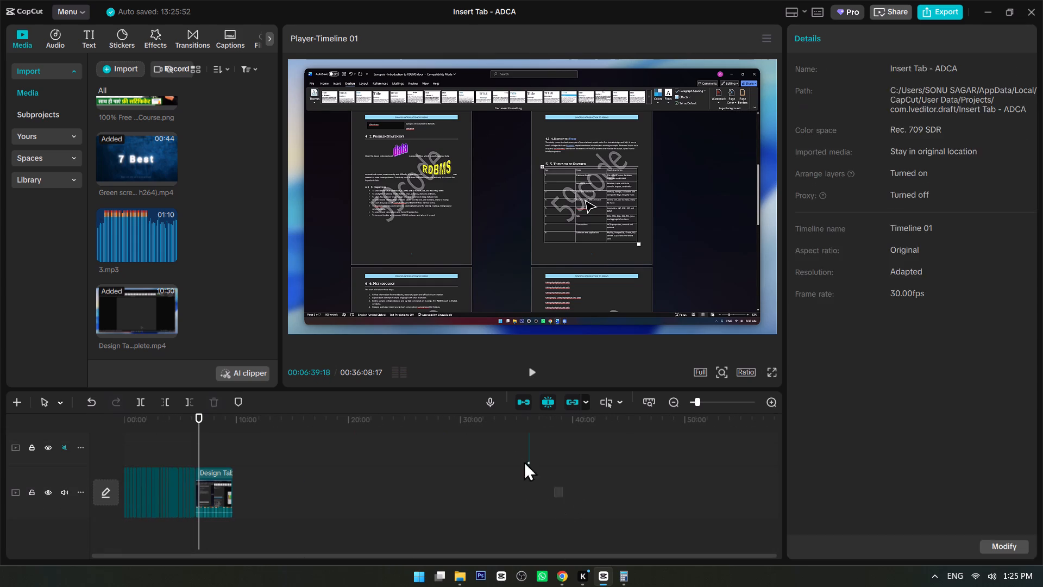
left_click_drag(524, 461, 505, 446)
key("Delete")
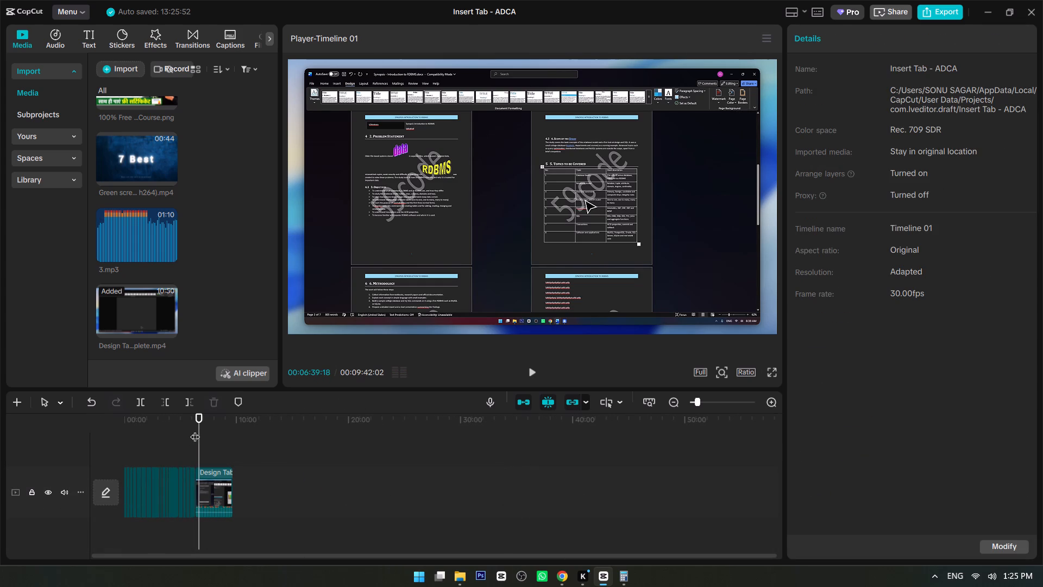
Play the watermark footage from about 00:06:21 to 00:06:30:15 to look for further moments to trim.
left_click(196, 416)
key("space")
scroll(208, 431, "up", 15, "ctrl")
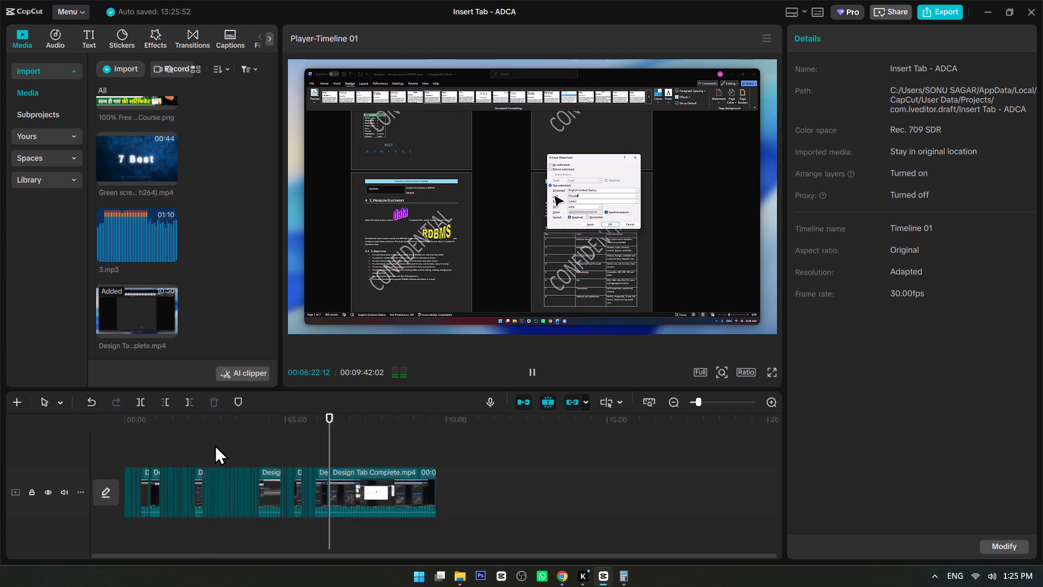
scroll(297, 489, "up", 20, "ctrl")
scroll(297, 489, "up", 11, "ctrl")
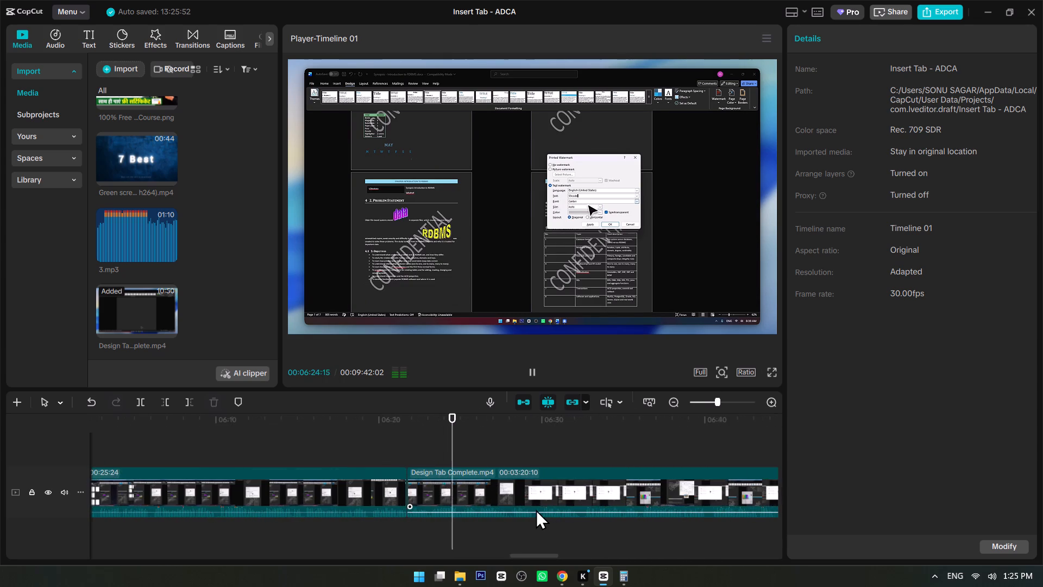
scroll(537, 509, "down", 4, "alt")
scroll(454, 513, "up", 6, "ctrl")
scroll(454, 513, "up", 2, "alt")
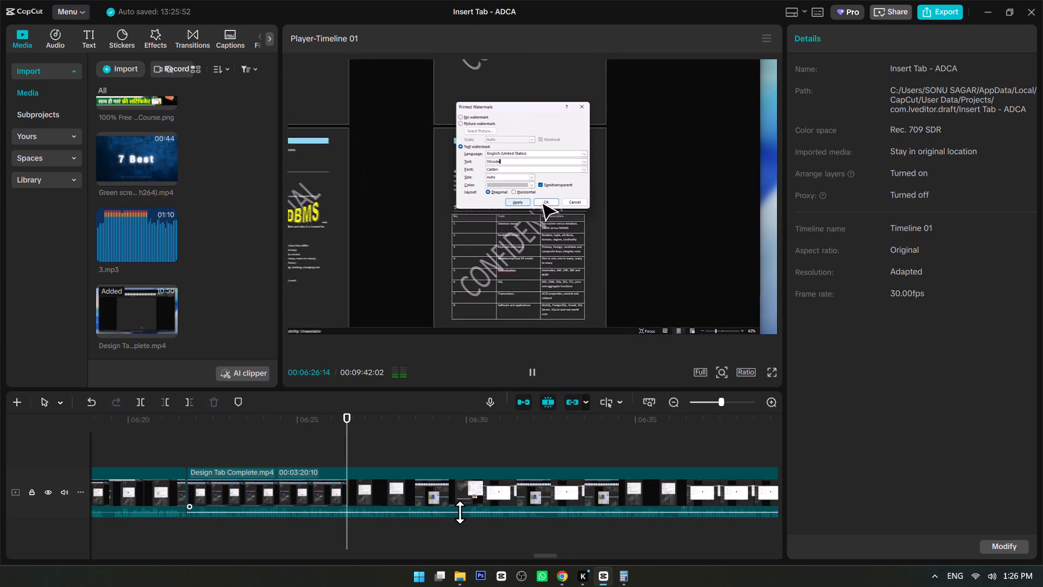
scroll(453, 526, "down", 5, "ctrl")
scroll(453, 526, "up", 6, "ctrl")
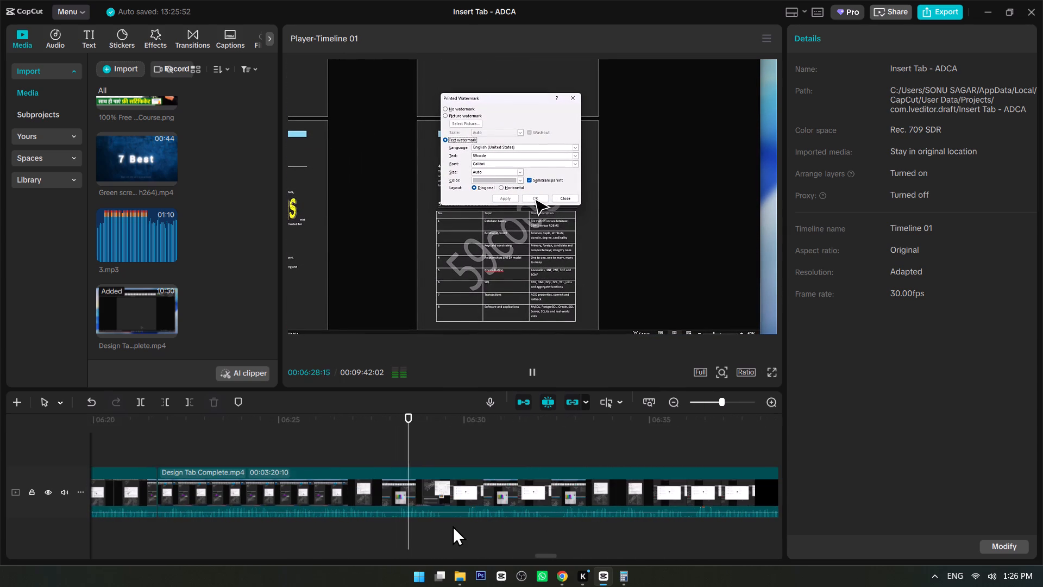
scroll(453, 526, "up", 11, "ctrl")
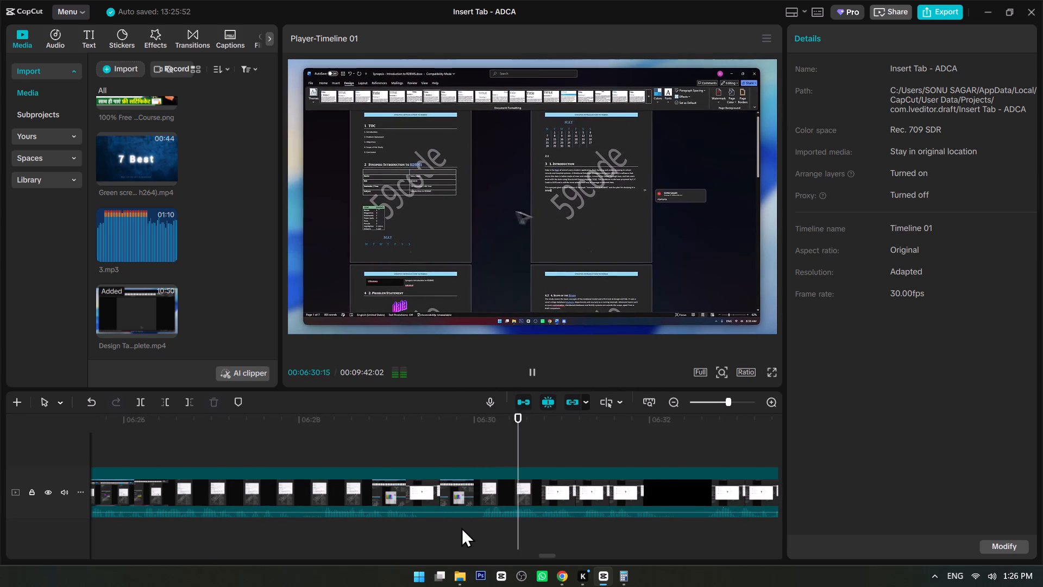
key("space")
Split the Design Tab Complete clip at 00:06:29:11, in the 59code watermark footage.
left_click(419, 518)
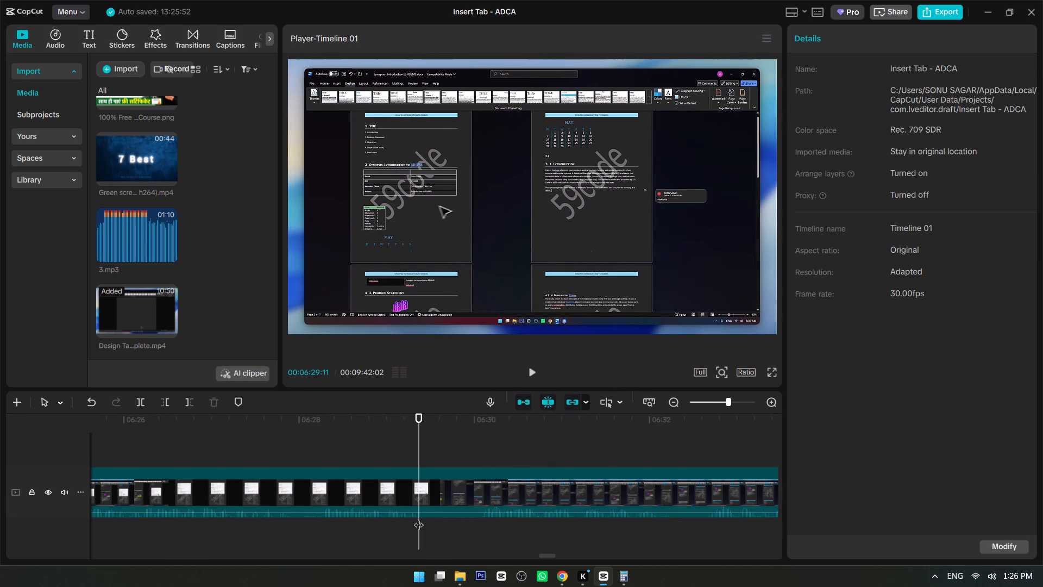
key("ctrl+b")
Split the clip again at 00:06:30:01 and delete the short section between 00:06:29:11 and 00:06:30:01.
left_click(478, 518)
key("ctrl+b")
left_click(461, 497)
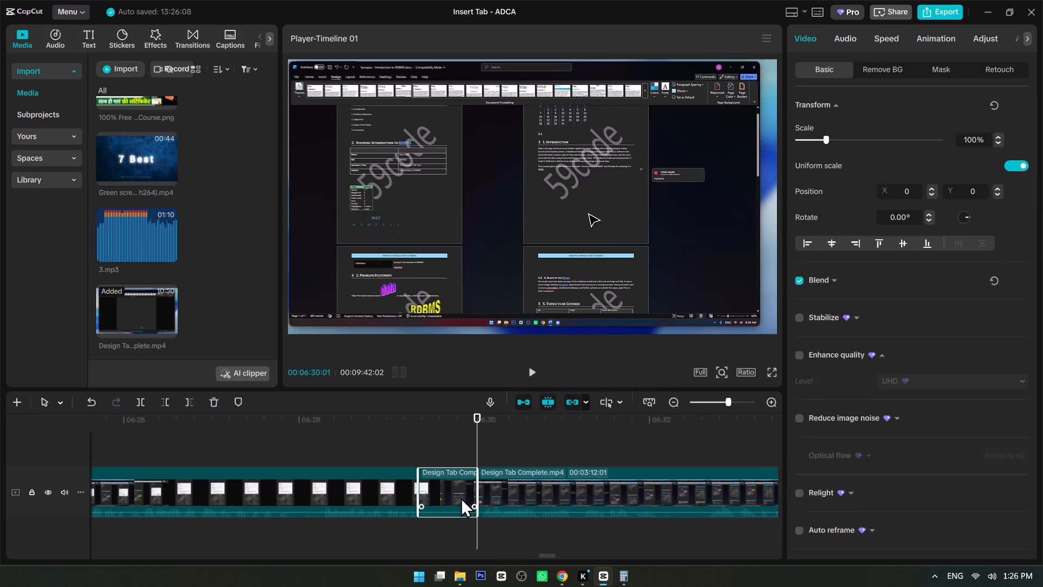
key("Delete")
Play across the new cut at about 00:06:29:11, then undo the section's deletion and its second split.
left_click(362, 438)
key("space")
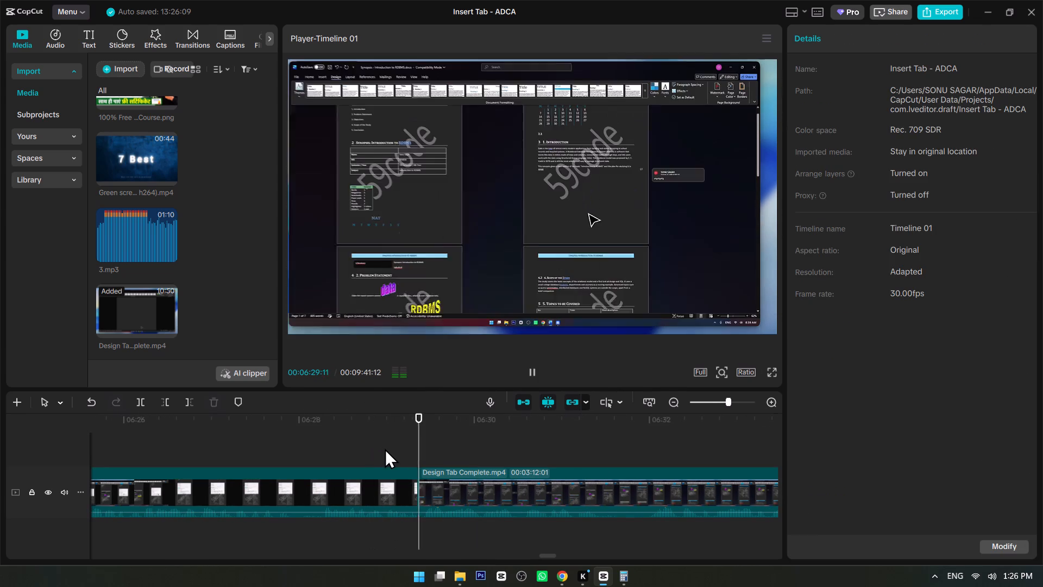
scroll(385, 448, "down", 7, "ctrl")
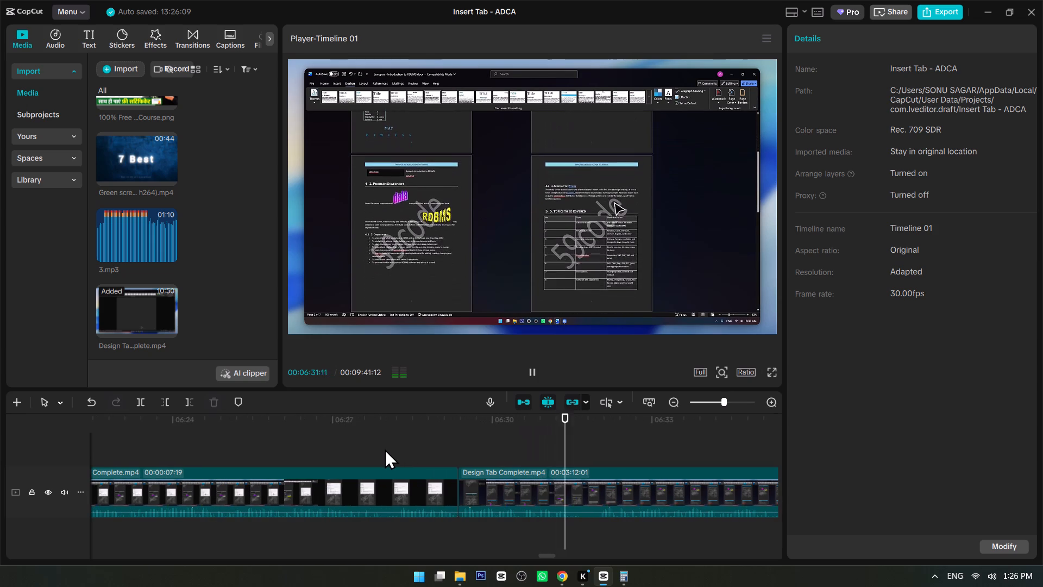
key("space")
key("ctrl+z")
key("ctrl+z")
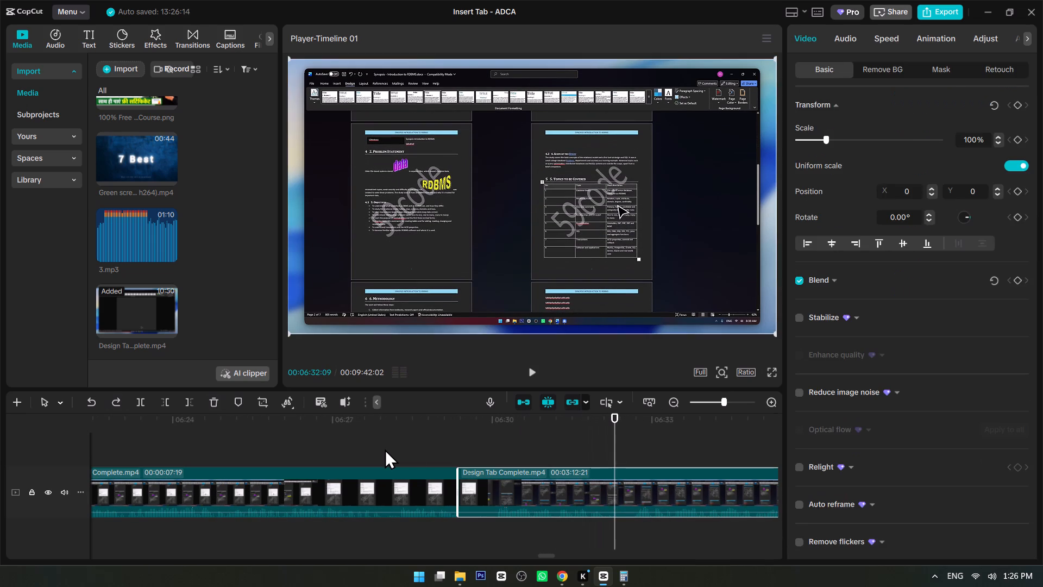
Play the 59code watermark footage from about 00:06:28 to 00:06:42 to find the next moment to trim.
left_click(411, 451)
key("space")
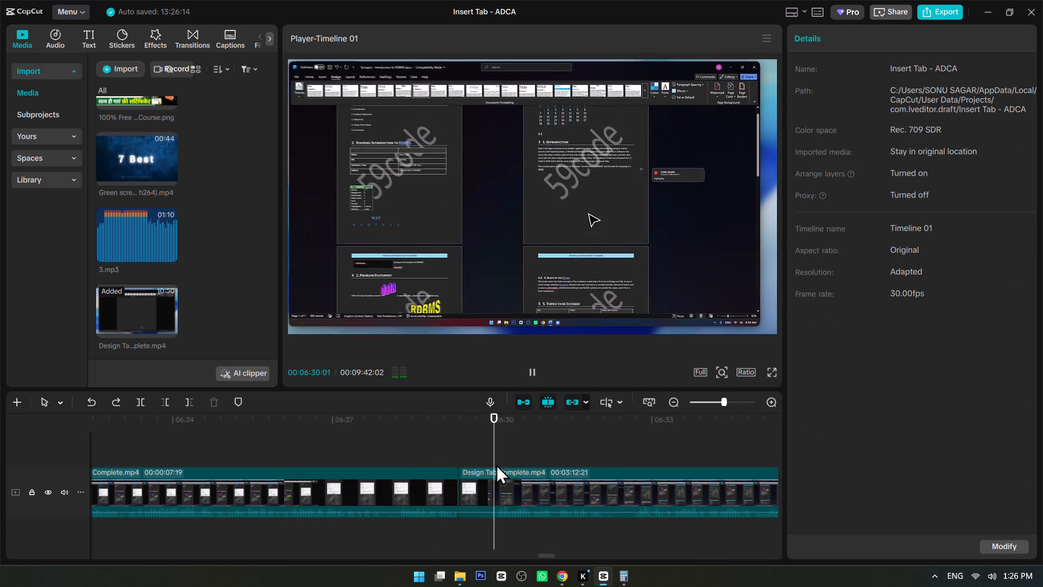
scroll(496, 464, "down", 5)
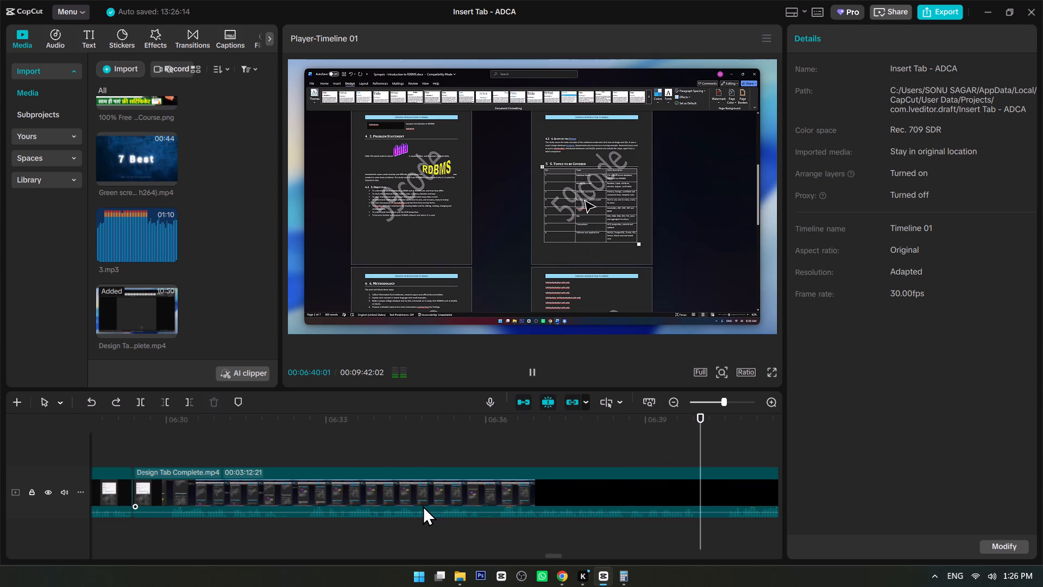
scroll(577, 502, "down", 5, "alt")
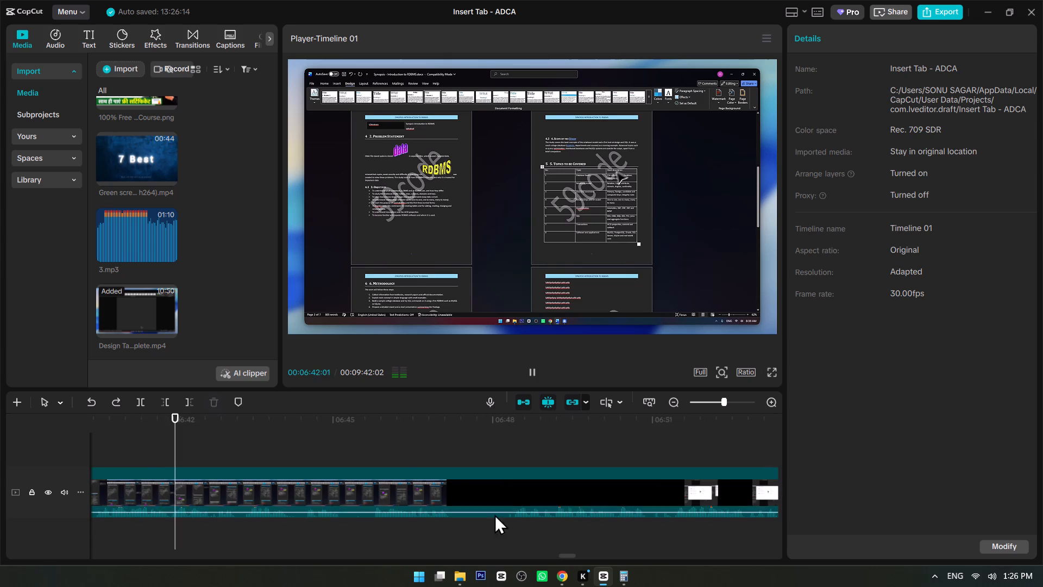
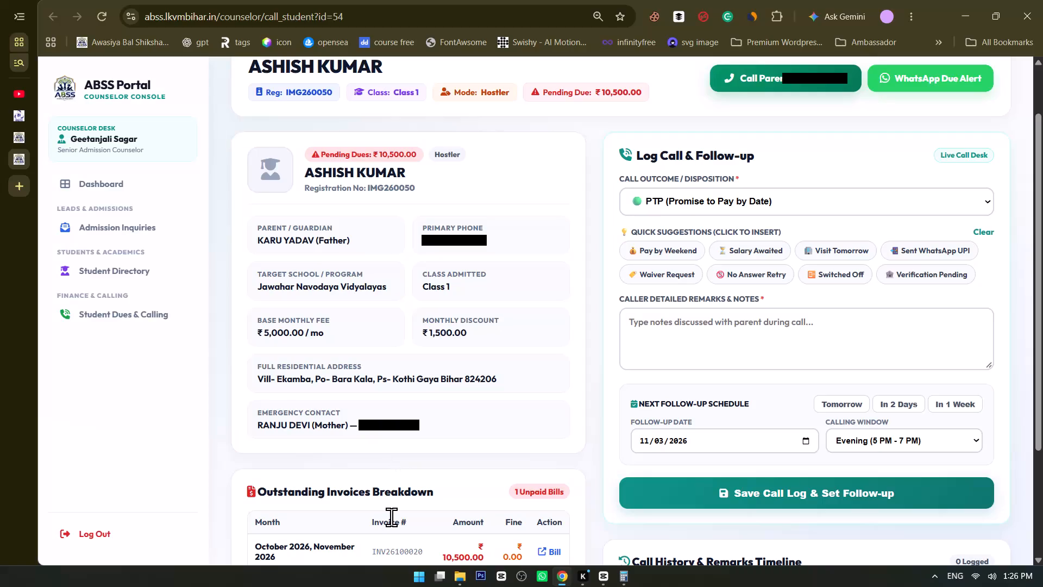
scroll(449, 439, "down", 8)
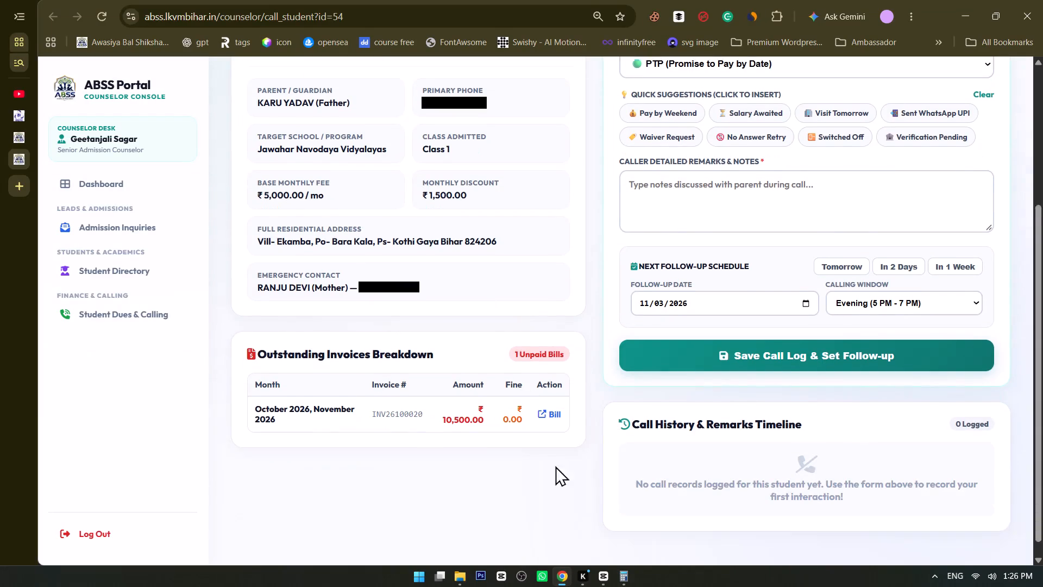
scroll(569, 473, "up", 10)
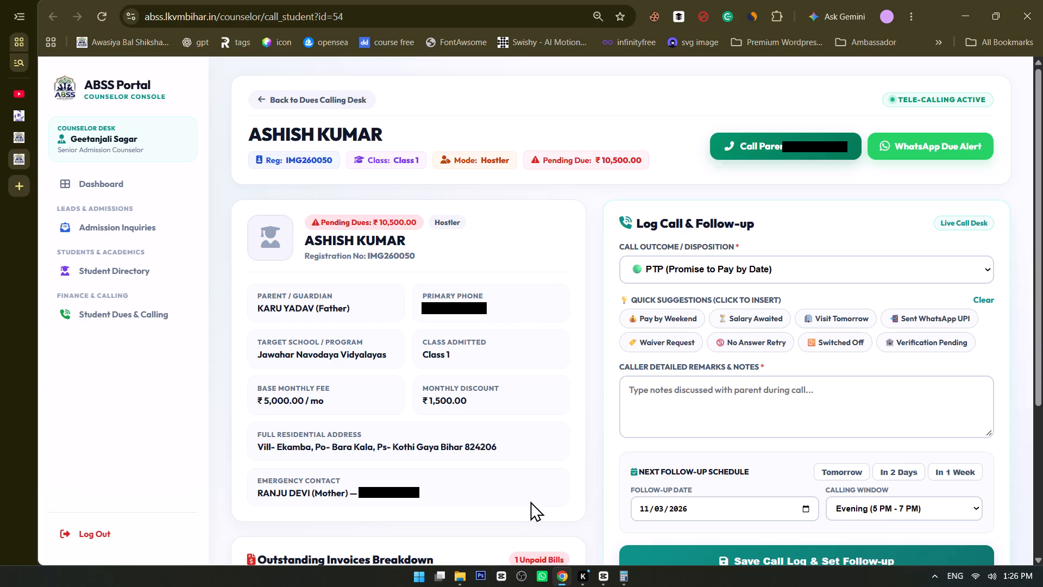
Switch to CapCut, play from about 00:06:43, and split the Design Tab Complete clip at 00:06:47:06, in the custom watermark footage.
key("alt+Tab")
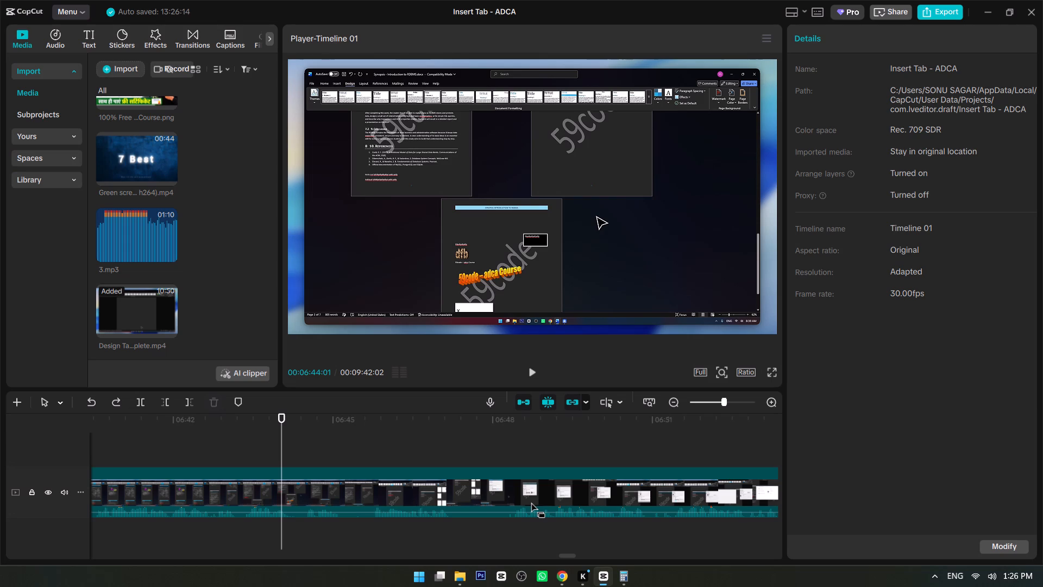
left_click(235, 443)
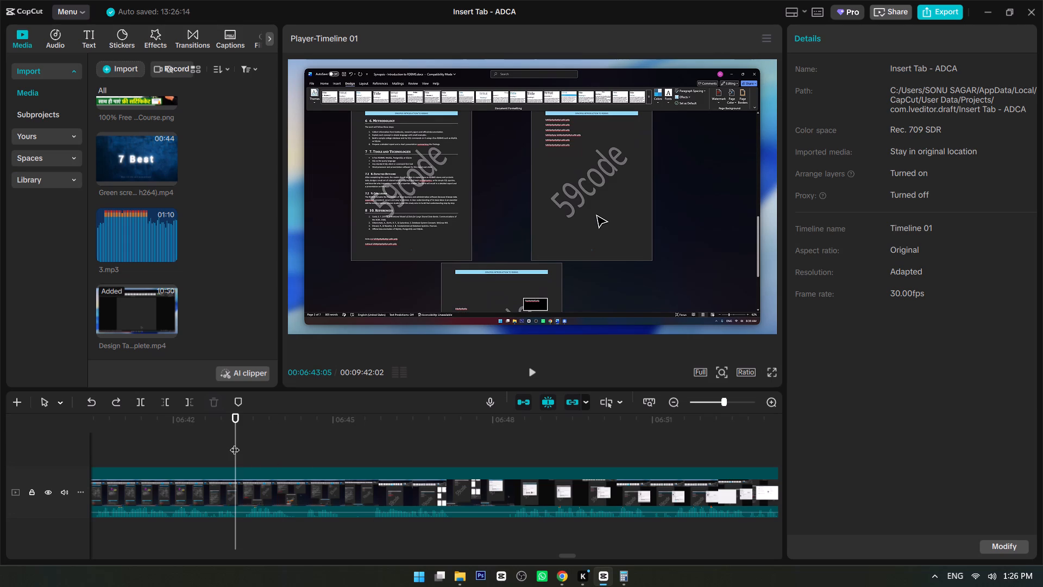
key("space")
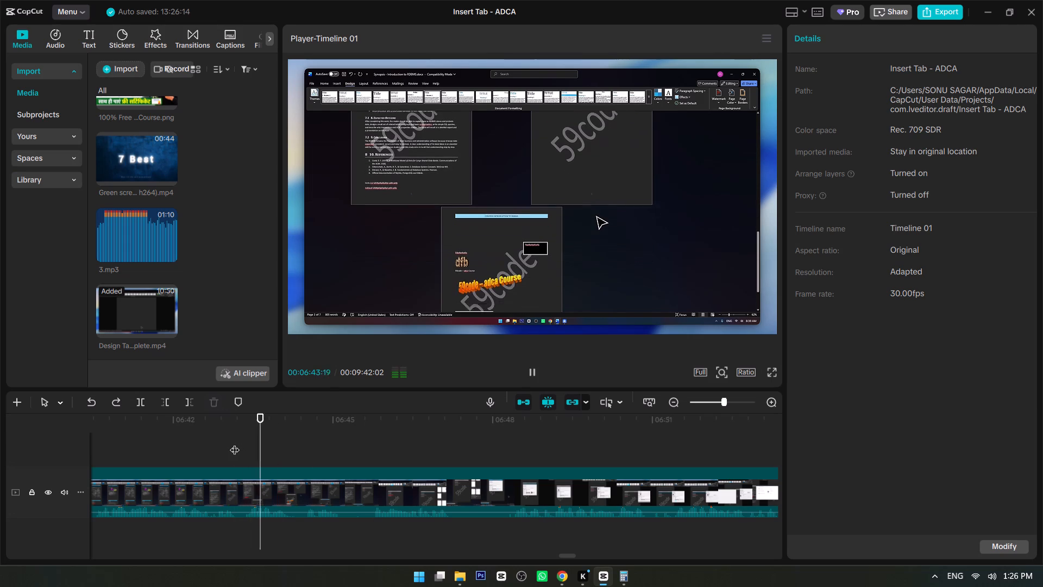
left_click(235, 443)
left_click(240, 442)
key("space")
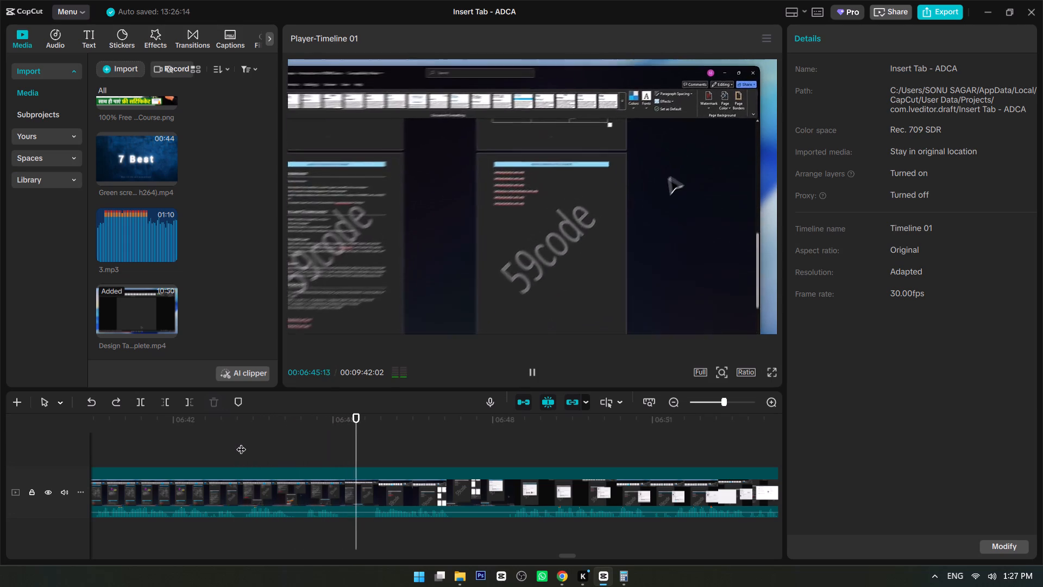
scroll(379, 437, "up", 3, "ctrl")
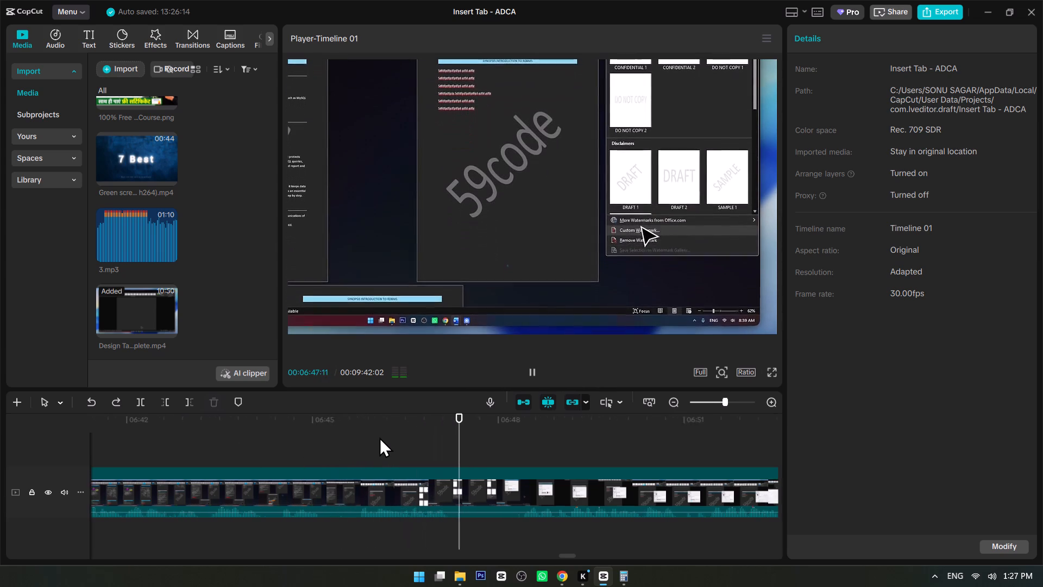
scroll(379, 437, "up", 5, "ctrl")
key("space")
left_click(448, 435)
left_click(439, 436)
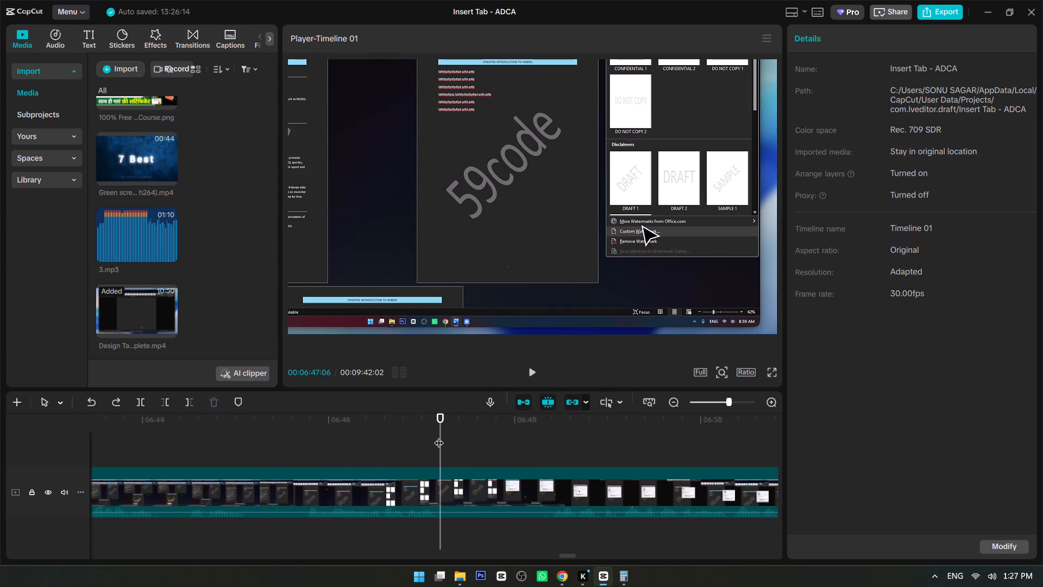
key("ctrl+b")
Split the clip again at 00:06:48:09 and delete the section between 00:06:47:06 and 00:06:48:09.
left_click(541, 419)
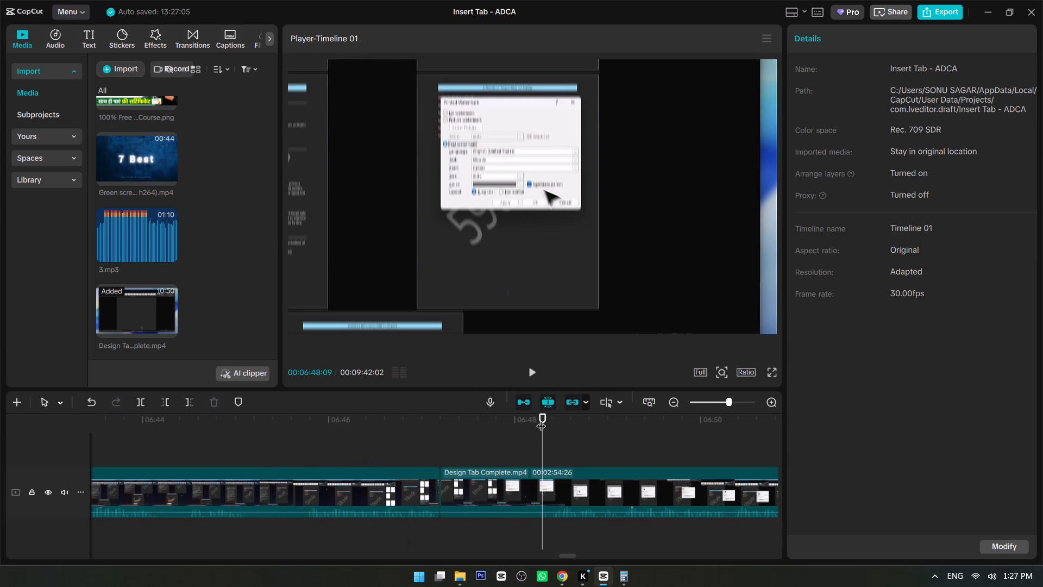
key("space")
left_click(541, 419)
key("ctrl+b")
left_click(502, 482)
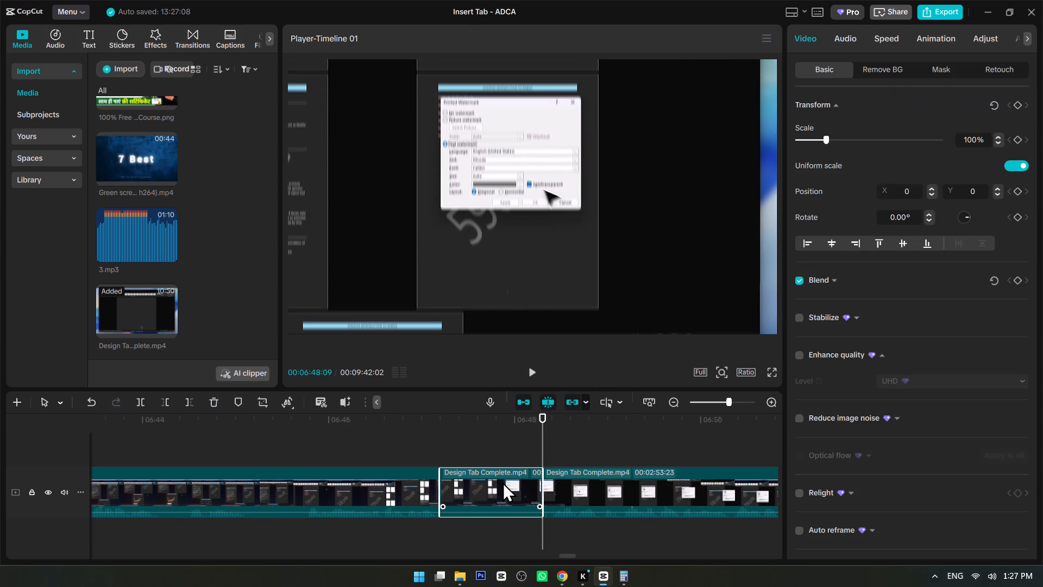
key("Delete")
Trim the start of the clip after the new cut by a couple of frames, to a length of 00:02:53:21.
left_click(450, 488)
left_click_drag(442, 484, 447, 483)
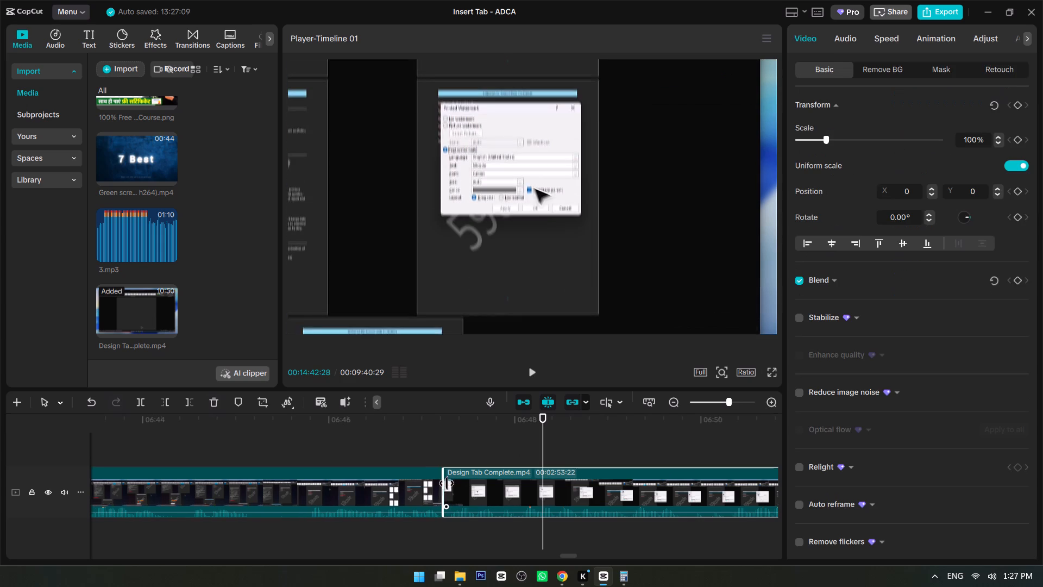
left_click_drag(447, 483, 448, 483)
Play from about 00:06:46 across the new cut to about 00:07:14, checking the Printed Watermark footage for the next moment to trim.
left_click(330, 435)
key("space")
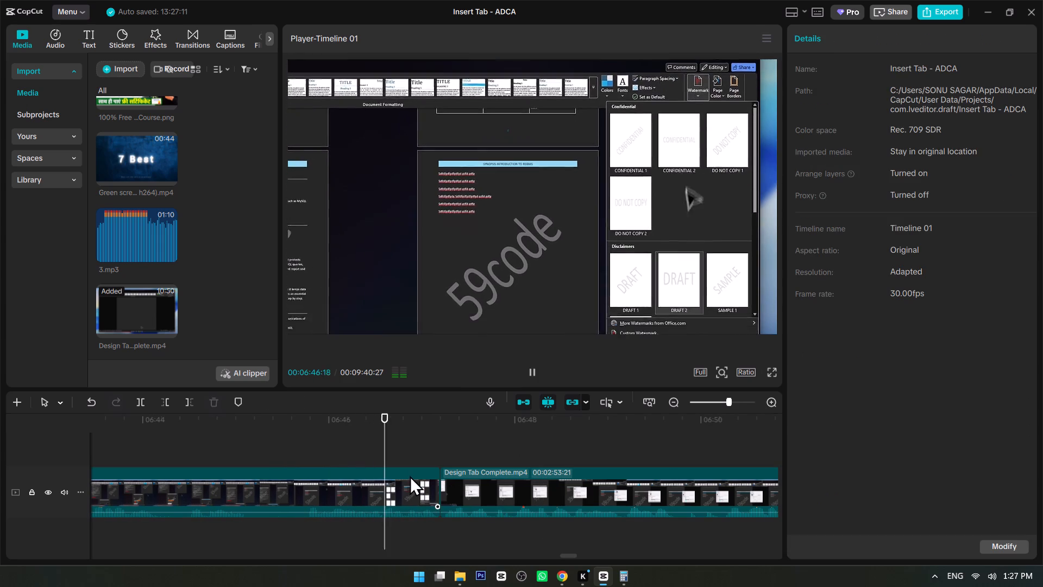
scroll(410, 476, "down", 7)
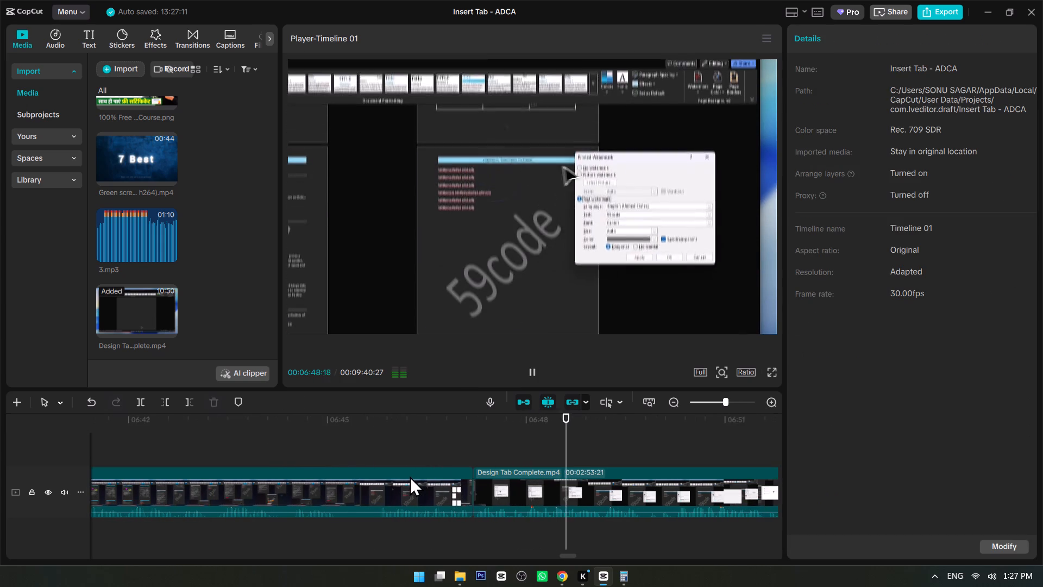
scroll(410, 476, "down", 2, "ctrl")
scroll(424, 477, "down", 6, "alt")
scroll(261, 540, "up", 2, "alt")
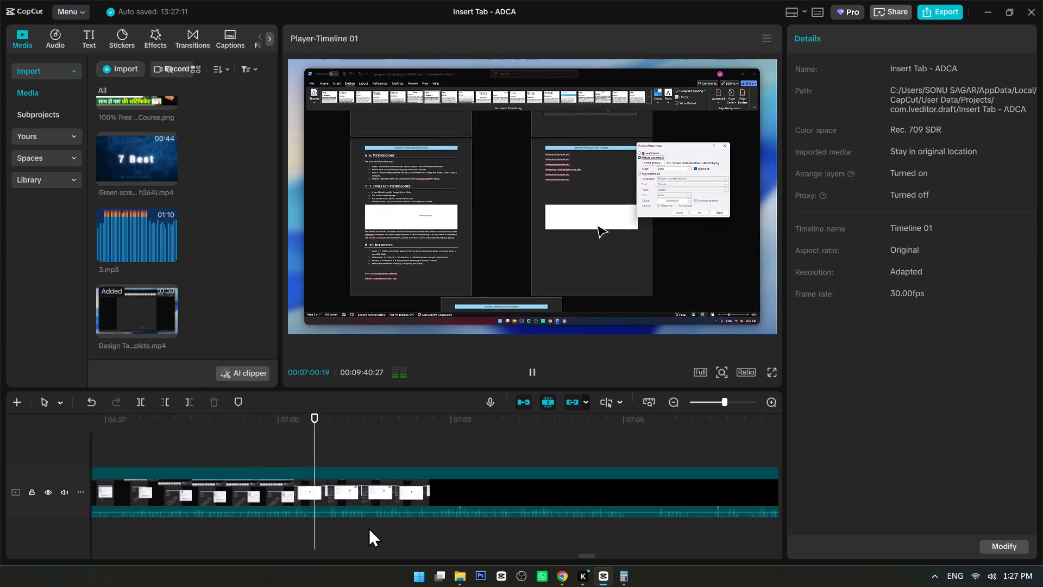
scroll(455, 537, "up", 3, "ctrl")
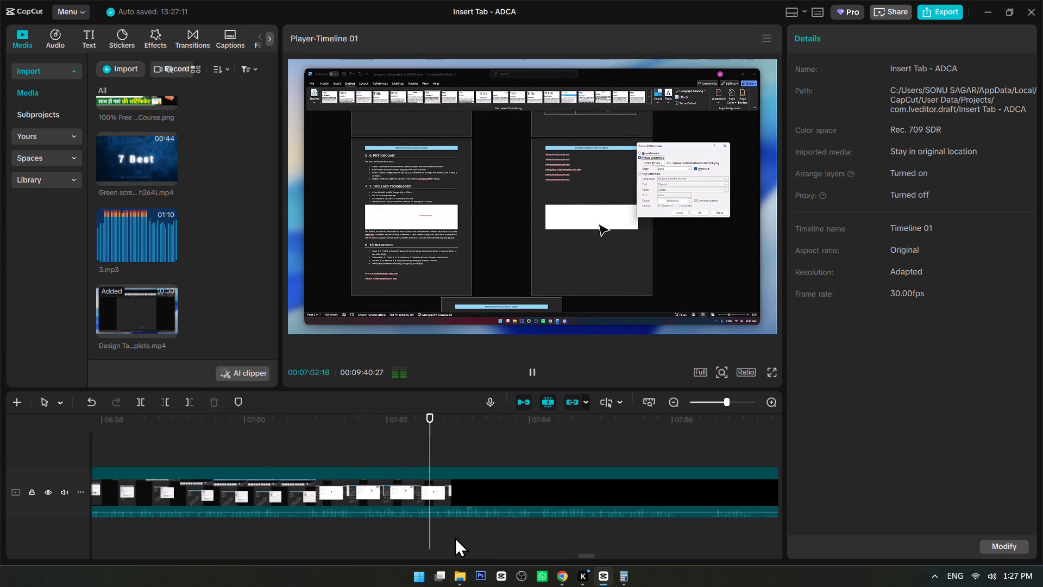
scroll(455, 537, "down", 1, "alt")
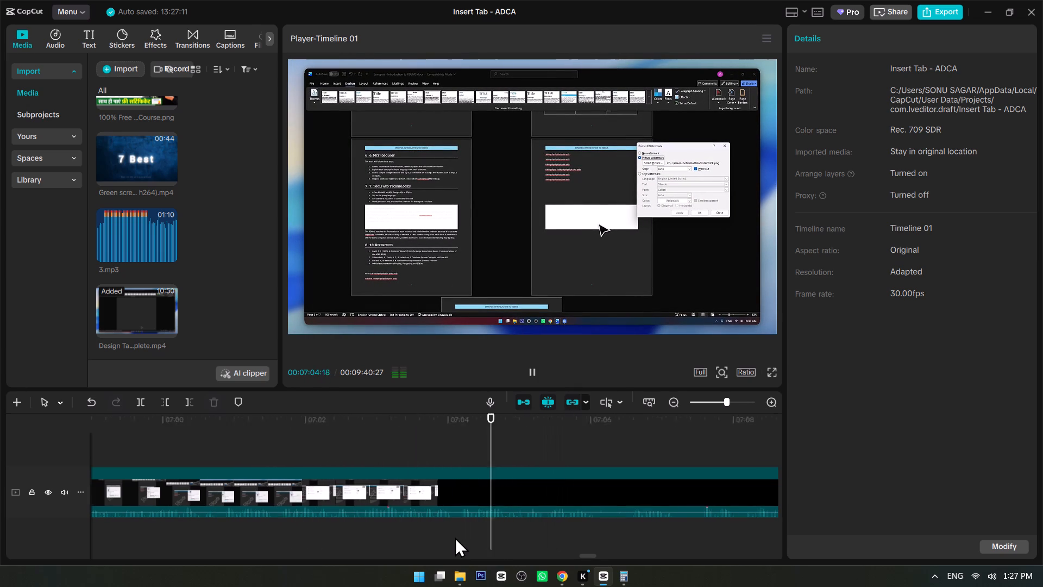
scroll(455, 537, "down", 2, "alt")
scroll(445, 537, "down", 5, "ctrl")
scroll(439, 537, "up", 16, "ctrl")
scroll(439, 537, "down", 10)
scroll(388, 531, "down", 12, "ctrl")
scroll(399, 526, "down", 6, "alt")
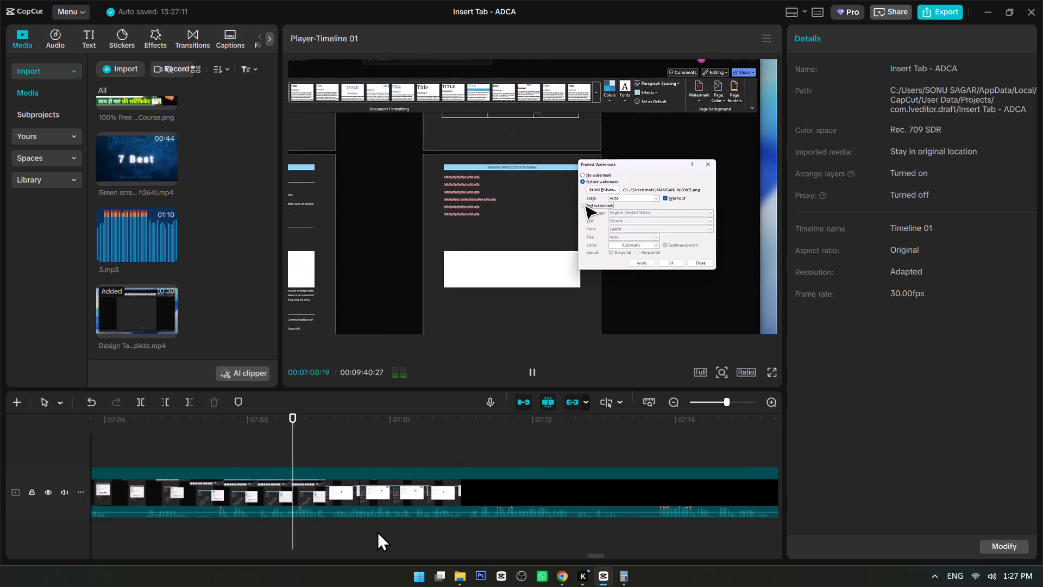
scroll(376, 531, "down", 5, "ctrl")
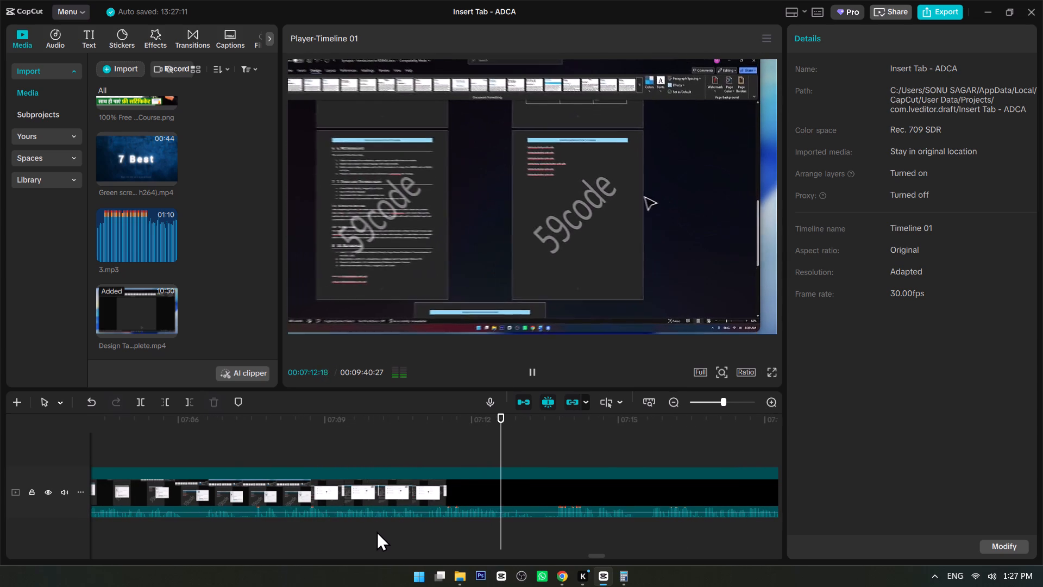
scroll(472, 529, "down", 3, "alt")
scroll(324, 532, "up", 8, "ctrl")
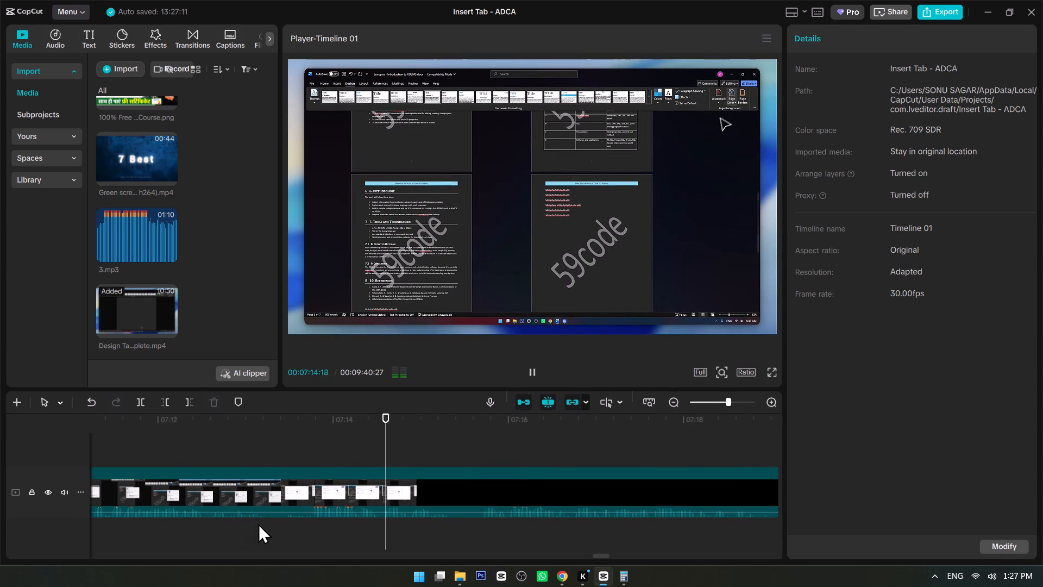
Split the clip at 00:07:13:05 and 00:07:13:23 and delete the section between the two splits.
left_click(260, 523)
key("space")
left_click(260, 523)
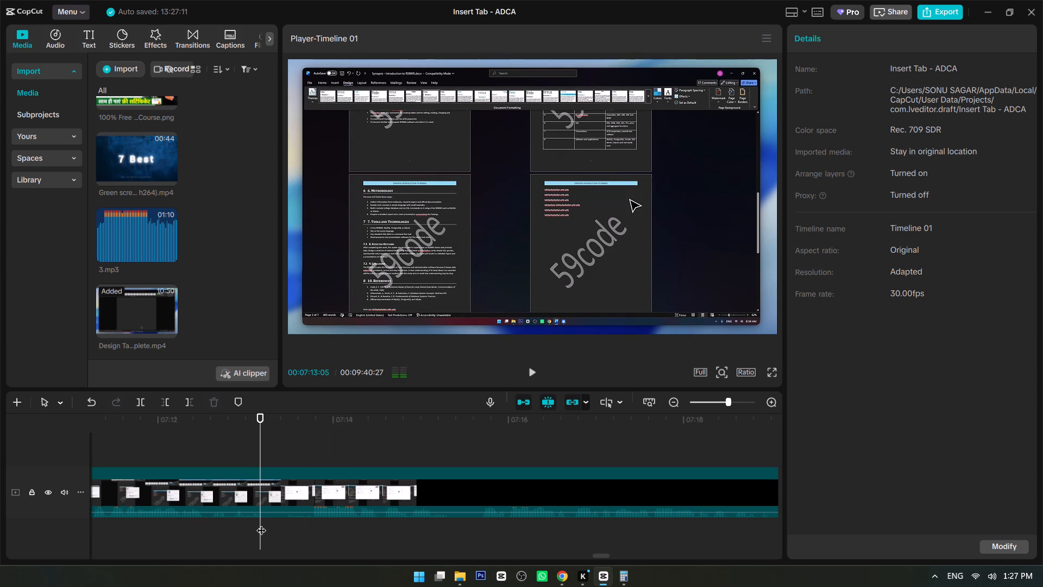
key("ctrl+b")
scroll(306, 528, "up", 12, "ctrl")
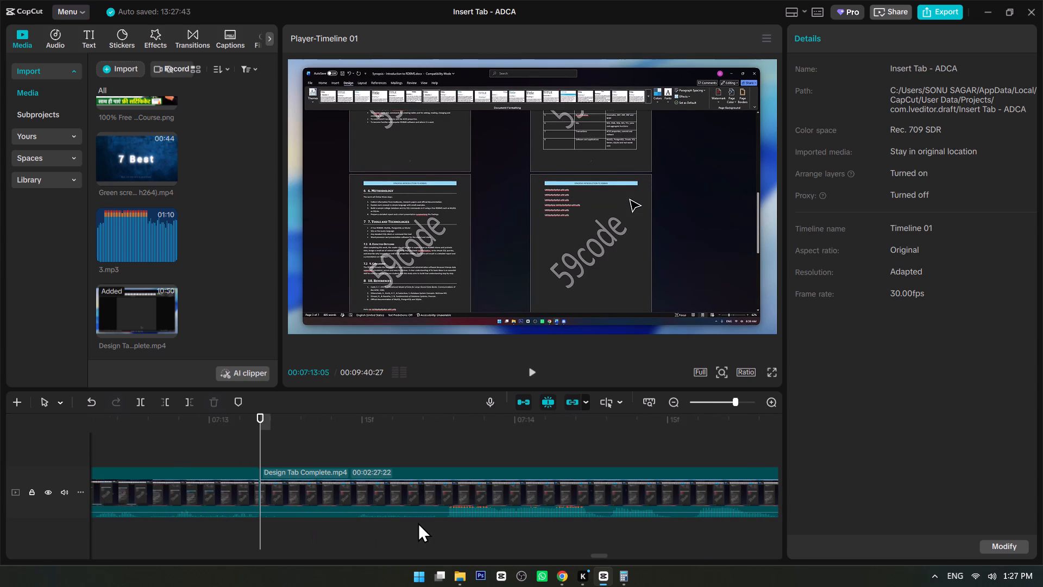
left_click(445, 521)
key("ctrl+b")
left_click(392, 494)
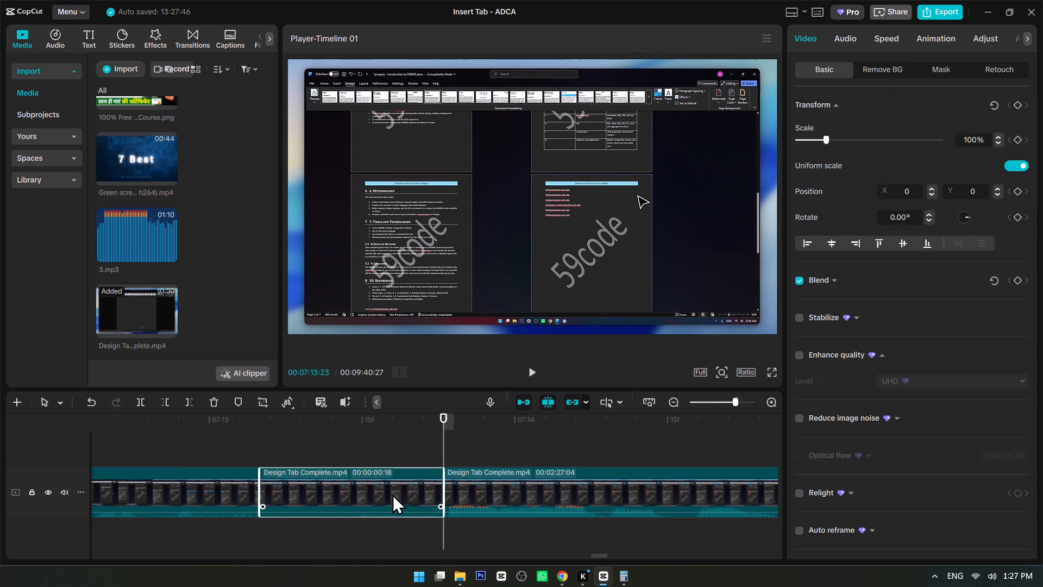
key("Delete")
Play from just before the new cut at 00:07:13:05 to about 00:07:25, checking the cut and the Page Color footage.
left_click(174, 442)
key("space")
scroll(354, 511, "down", 2, "ctrl")
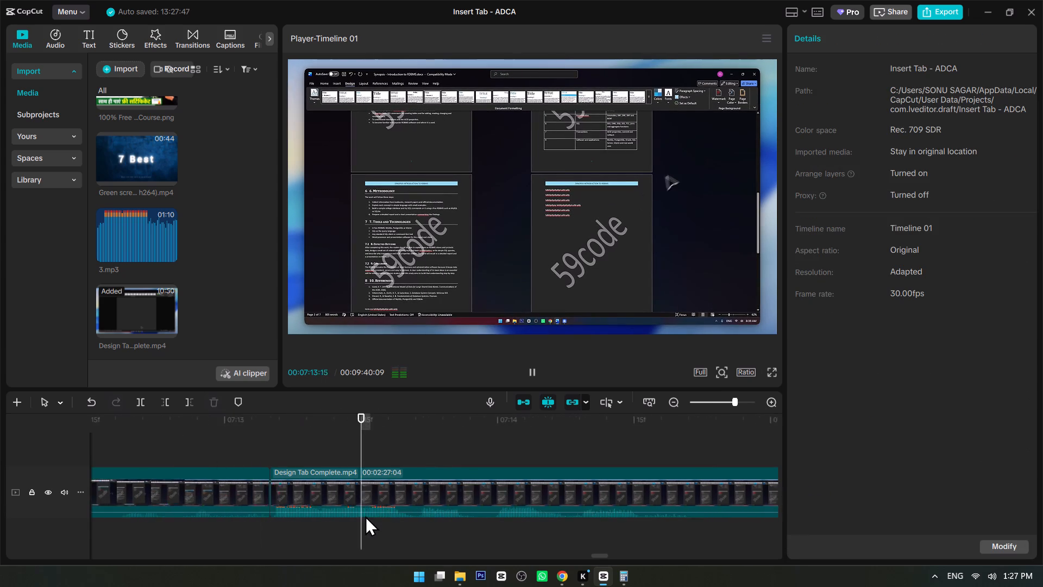
scroll(365, 516, "down", 14, "ctrl")
scroll(366, 517, "up", 6, "ctrl")
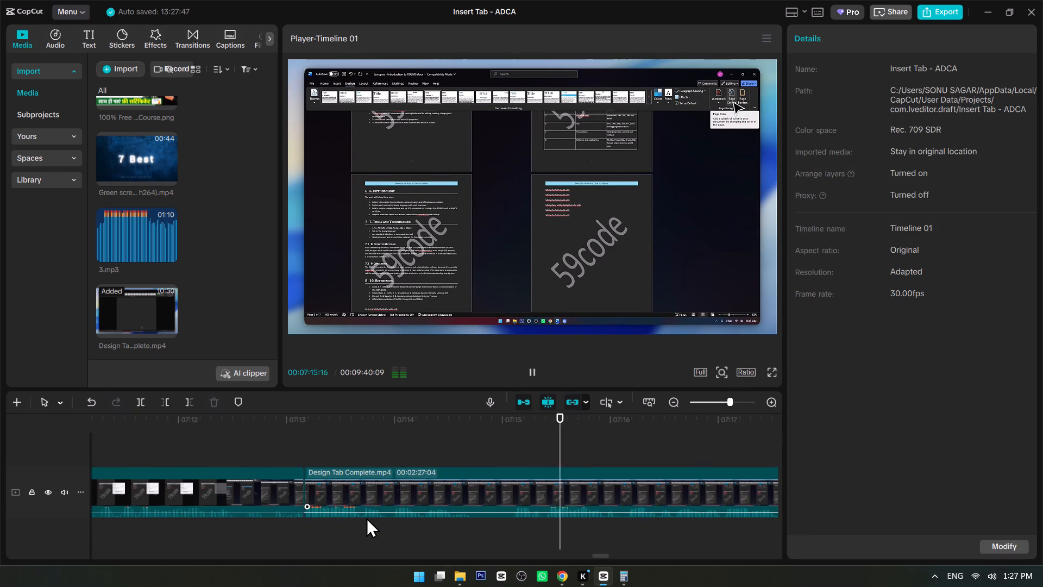
scroll(366, 517, "up", 1, "ctrl")
scroll(366, 517, "down", 9, "ctrl")
scroll(448, 518, "down", 5, "alt")
scroll(405, 515, "down", 6, "ctrl")
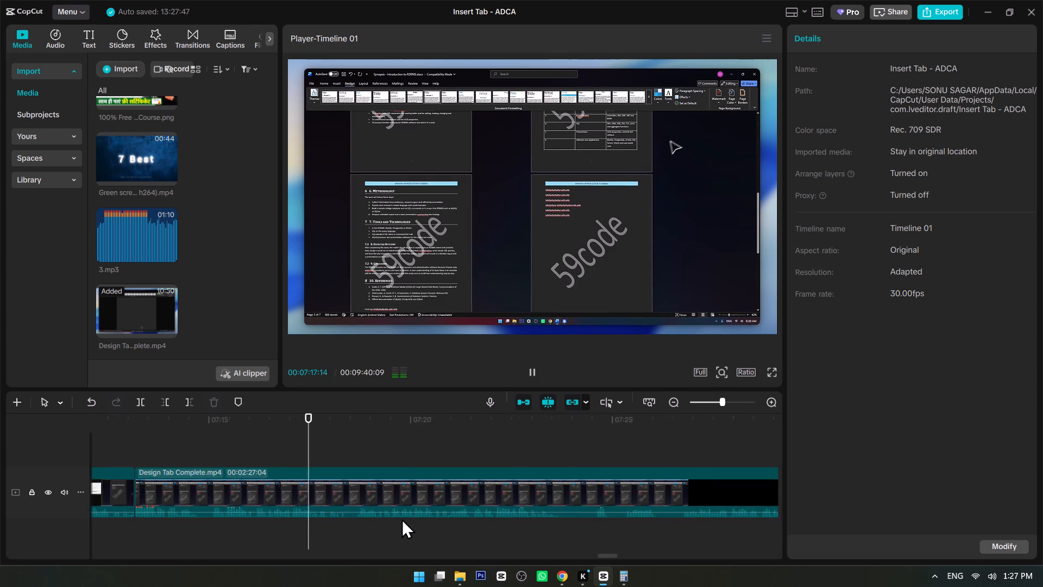
scroll(364, 533, "up", 5, "ctrl")
scroll(364, 533, "down", 9, "ctrl")
scroll(412, 532, "down", 3, "alt")
scroll(306, 533, "up", 1, "alt")
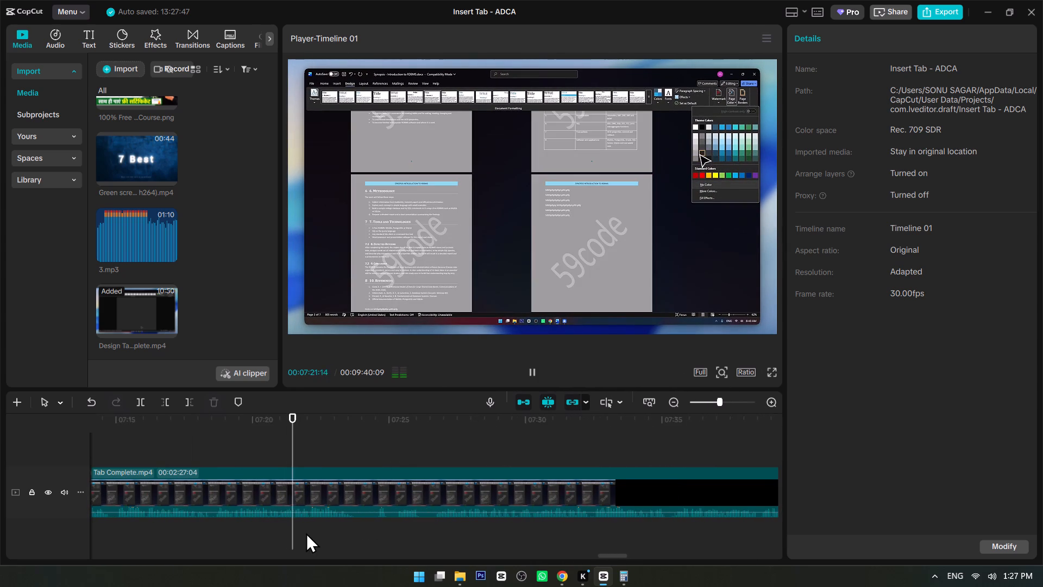
scroll(335, 533, "up", 8, "ctrl")
scroll(335, 533, "down", 2, "alt")
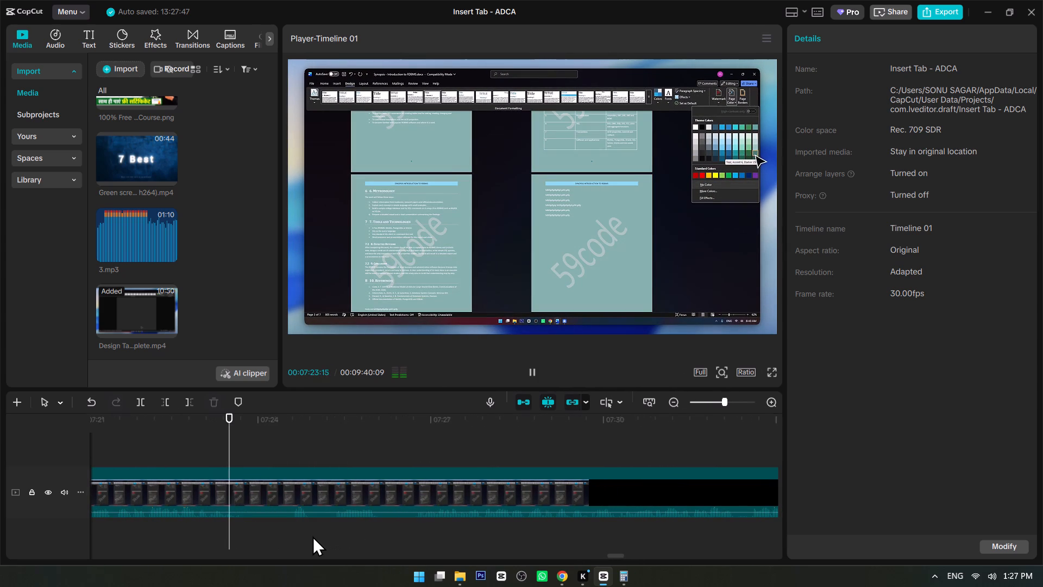
key("space")
left_click(243, 519)
key("space")
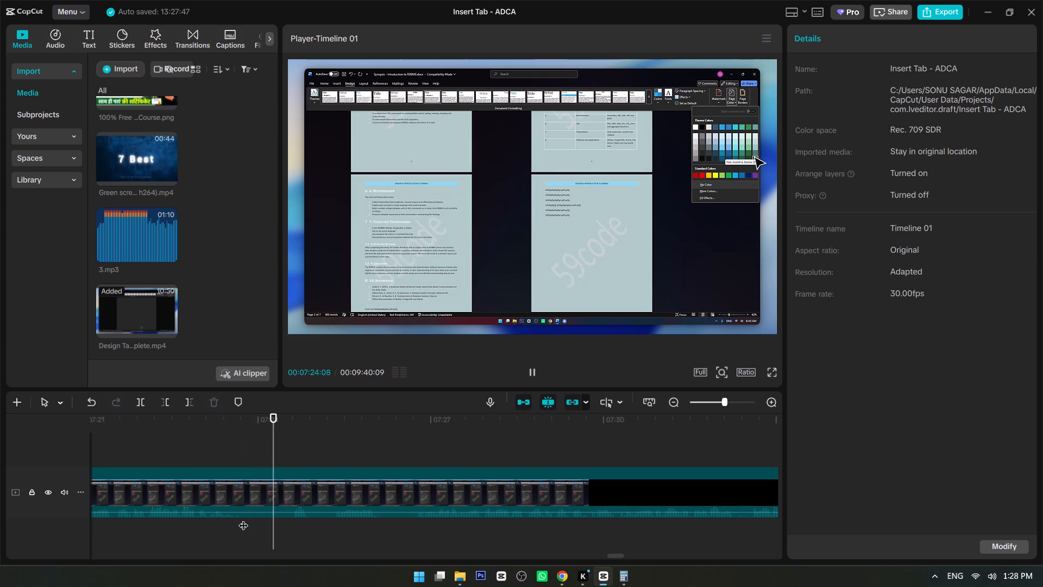
key("space")
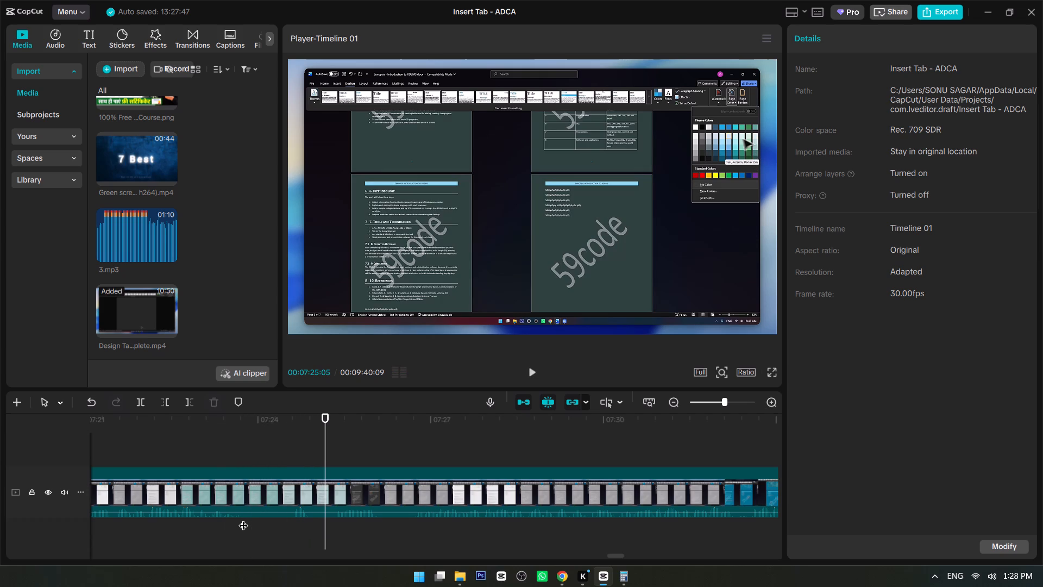
Switch to the counselor portal in Chrome, return to the dues calling list, and examine the Class 1 student's entry in row 6.
key("alt+Tab")
left_click(277, 90)
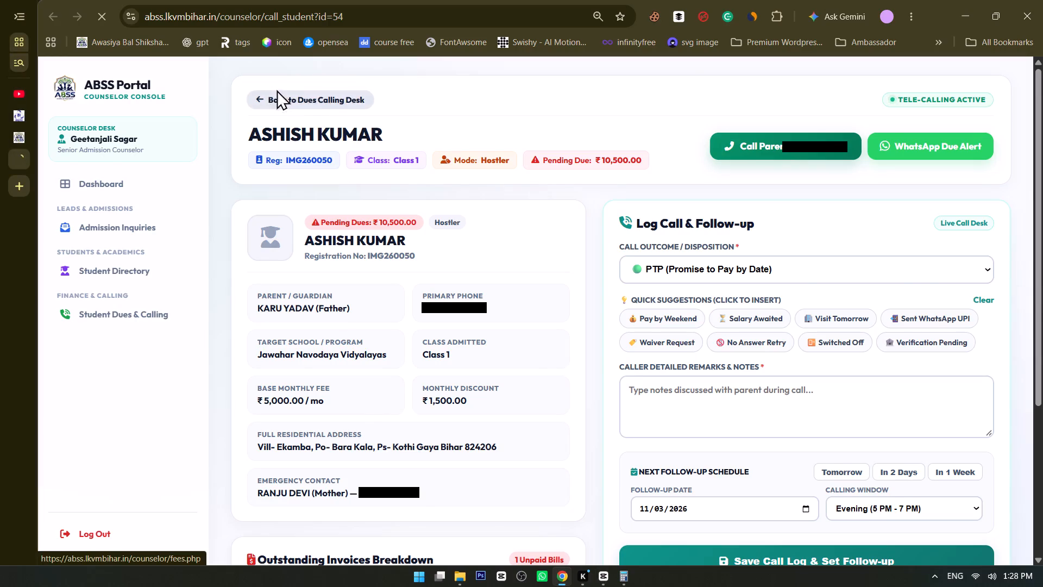
scroll(351, 289, "down", 10)
scroll(386, 317, "down", 1)
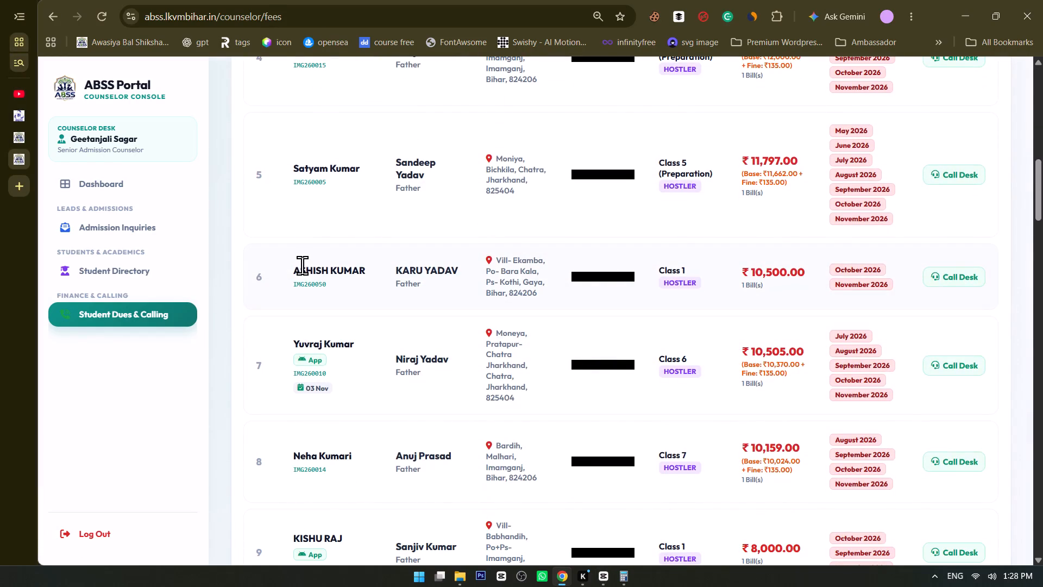
left_click_drag(301, 267, 357, 267)
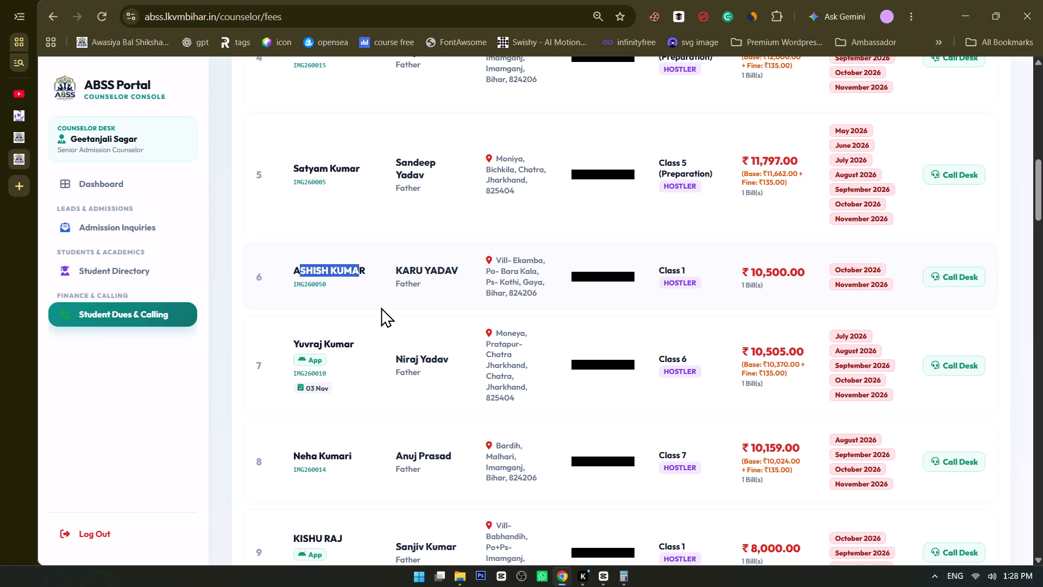
left_click(361, 279)
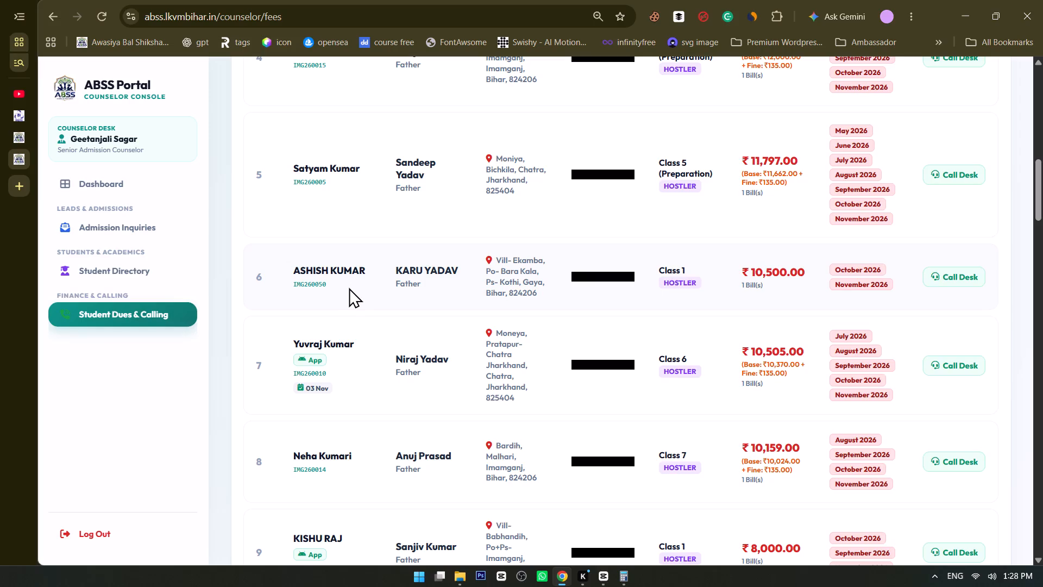
left_click_drag(338, 288, 288, 265)
left_click(357, 286)
left_click_drag(334, 286, 315, 280)
left_click_drag(315, 280, 291, 268)
left_click(348, 294)
left_click_drag(428, 284, 290, 268)
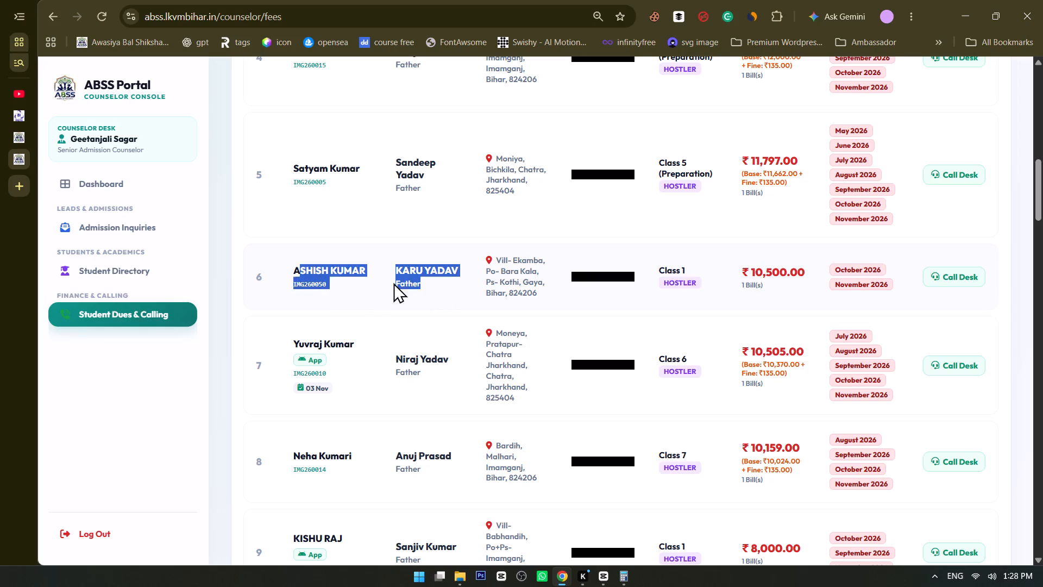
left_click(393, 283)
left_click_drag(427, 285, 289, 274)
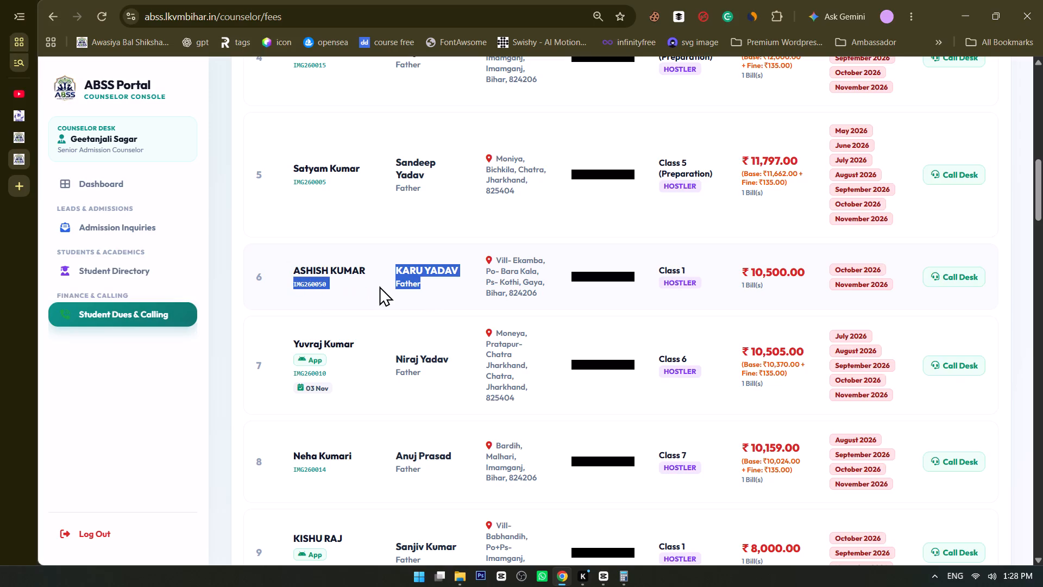
Switch back to CapCut and replay the Page Color footage from about 00:07:23:22 to 00:07:24:26 to locate the next section to trim.
key("alt+Tab")
left_click(284, 421)
left_click(201, 434)
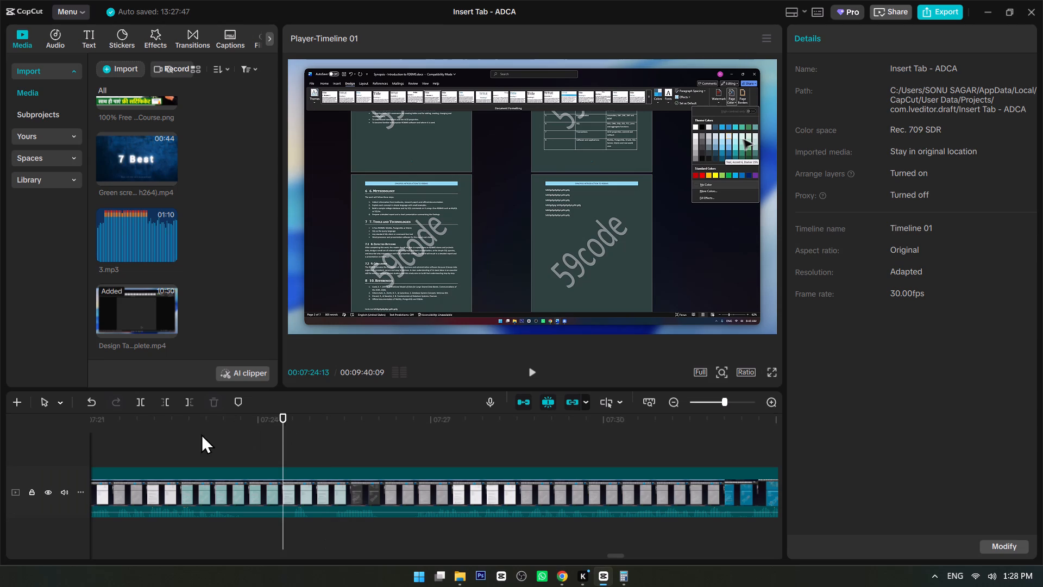
key("space")
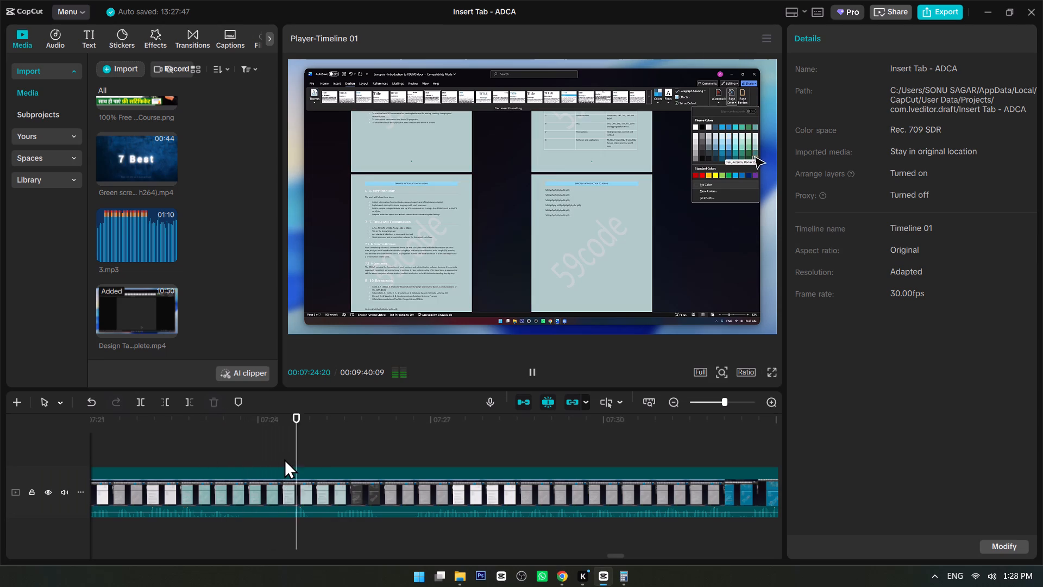
key("space")
left_click(242, 430)
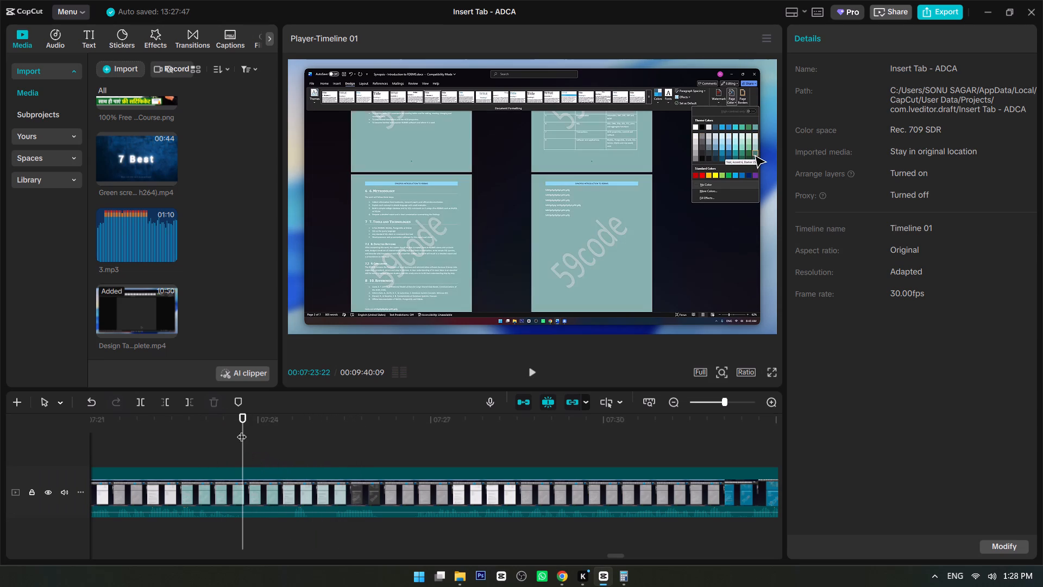
key("space")
left_click(242, 430)
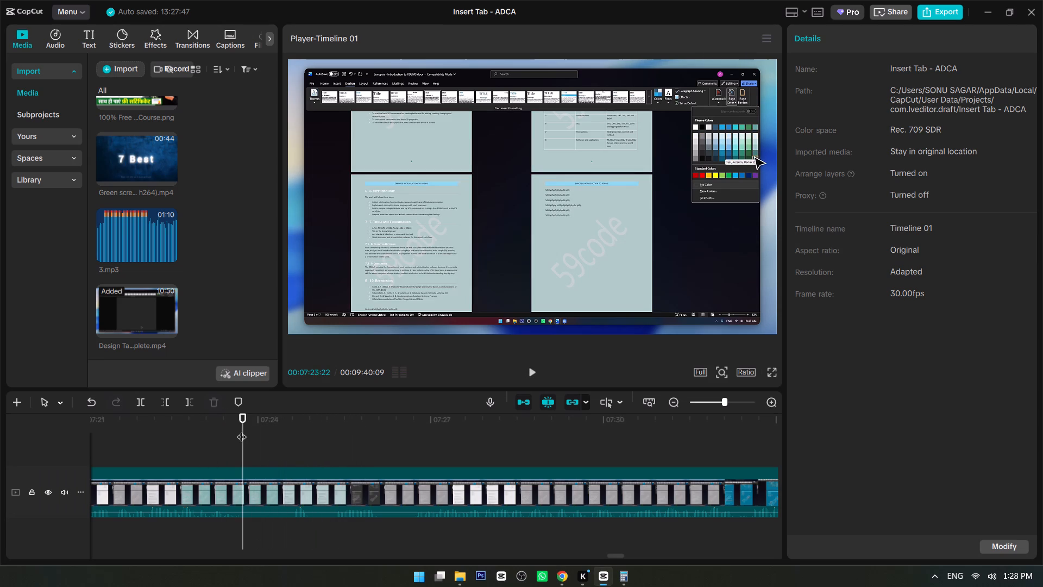
key("space")
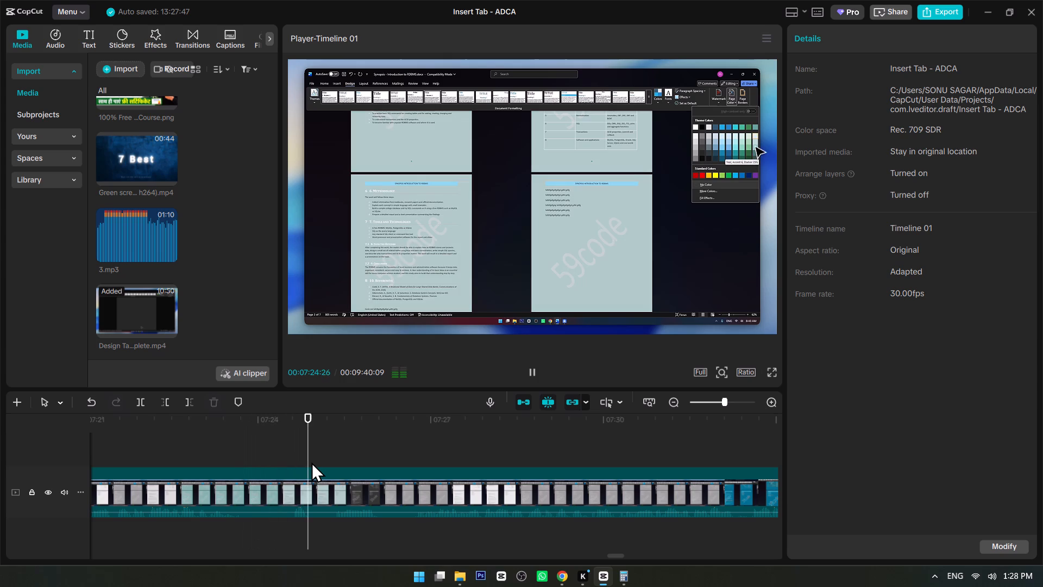
Split the clip at 00:07:23:23 and 00:07:25:09 and delete the section between the two splits.
left_click(244, 523)
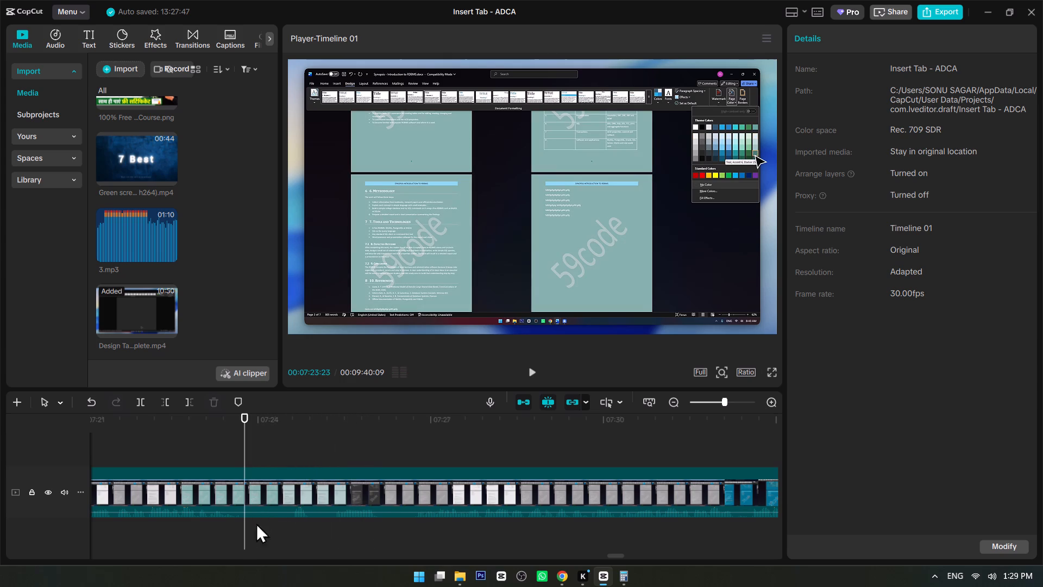
key("ctrl+b")
left_click(332, 522)
key("ctrl+b")
left_click(300, 478)
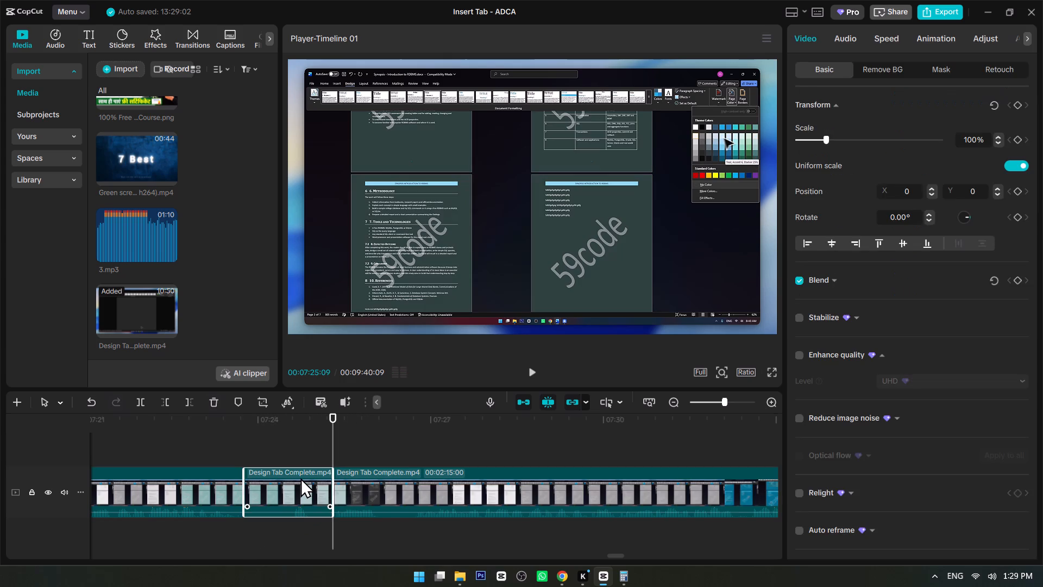
key("Delete")
Play from about 00:07:23 across the new cut at 00:07:23:23 to about 00:07:25:24, checking the transition.
left_click(203, 444)
key("space")
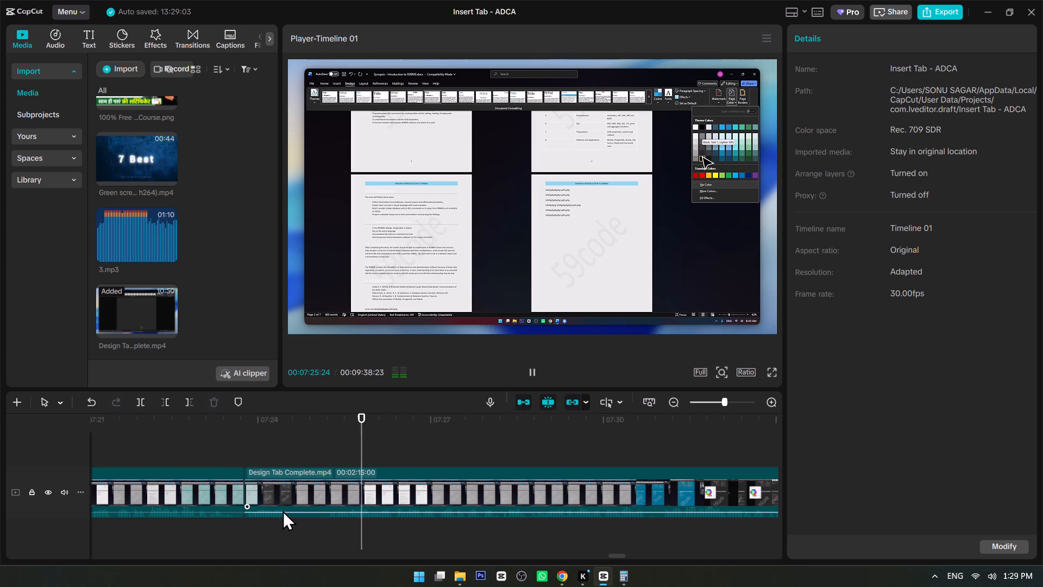
Split the clip at 00:07:24:17 and 00:07:25:04 and delete the short section between the two splits.
scroll(298, 526, "up", 5, "ctrl")
left_click(246, 520)
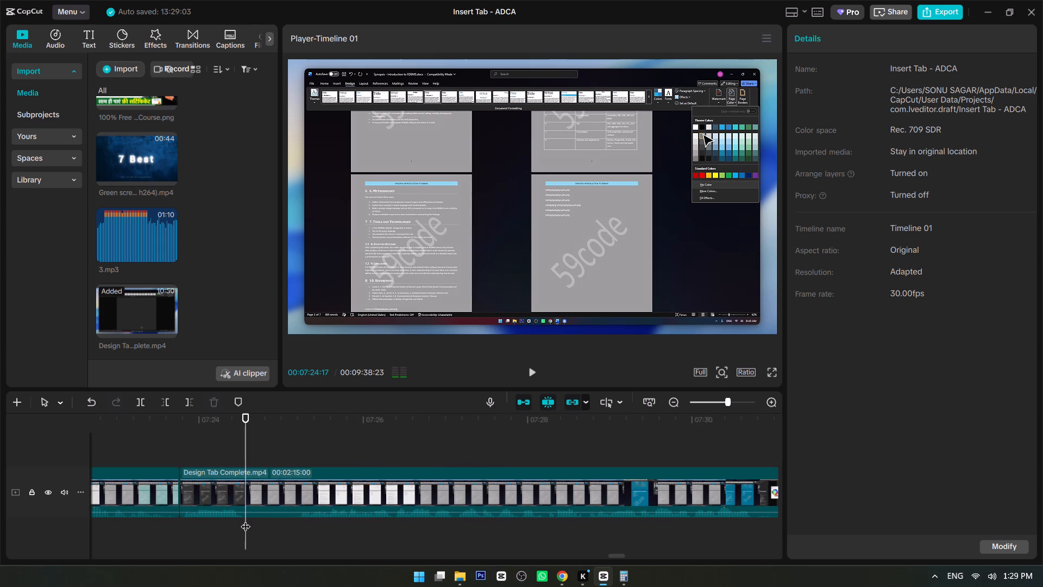
key("ctrl+b")
left_click(292, 520)
key("ctrl+b")
left_click(262, 486, "ctrl")
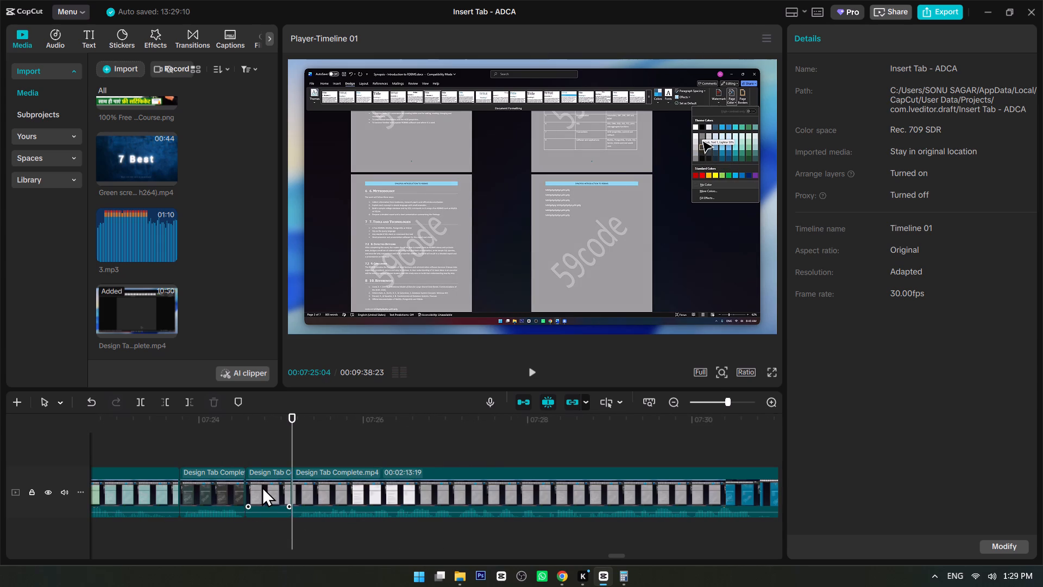
key("Delete")
Play from about 00:07:24 across the new cut at 00:07:24:17 to 00:07:26:24, checking the transition.
left_click(188, 448)
key("space")
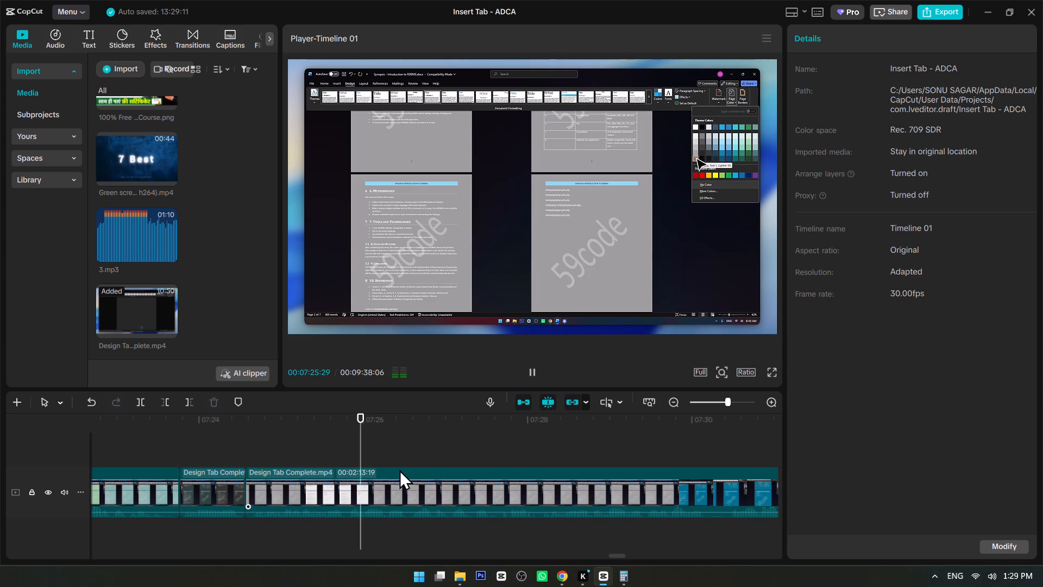
key("space")
Play from 00:07:26:24 to about 00:07:39, checking the theme color and Colors dialog footage for the next moment to trim.
scroll(401, 471, "down", 2, "alt")
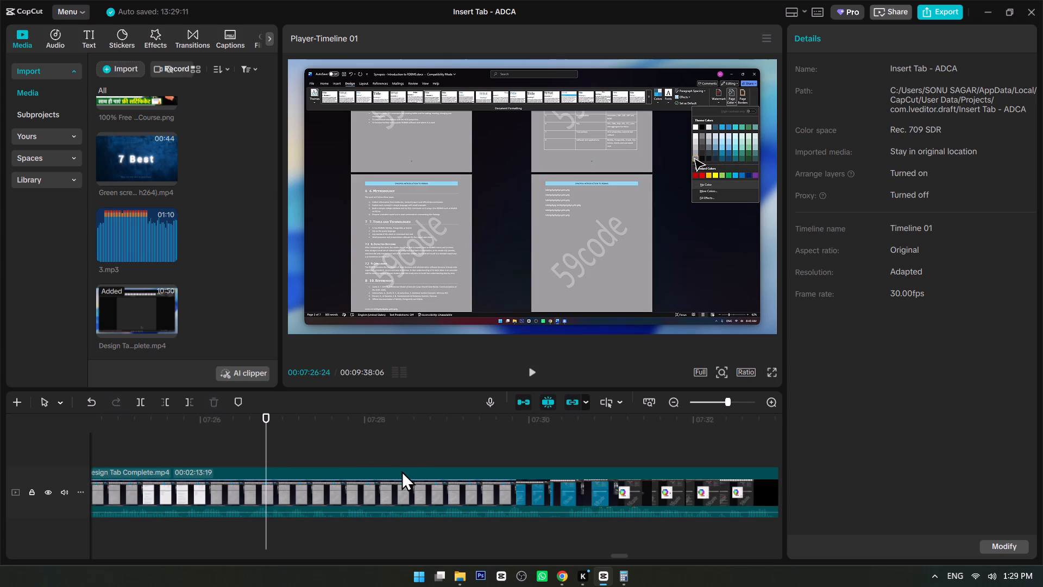
scroll(401, 471, "down", 7, "ctrl")
scroll(359, 455, "up", 7, "ctrl")
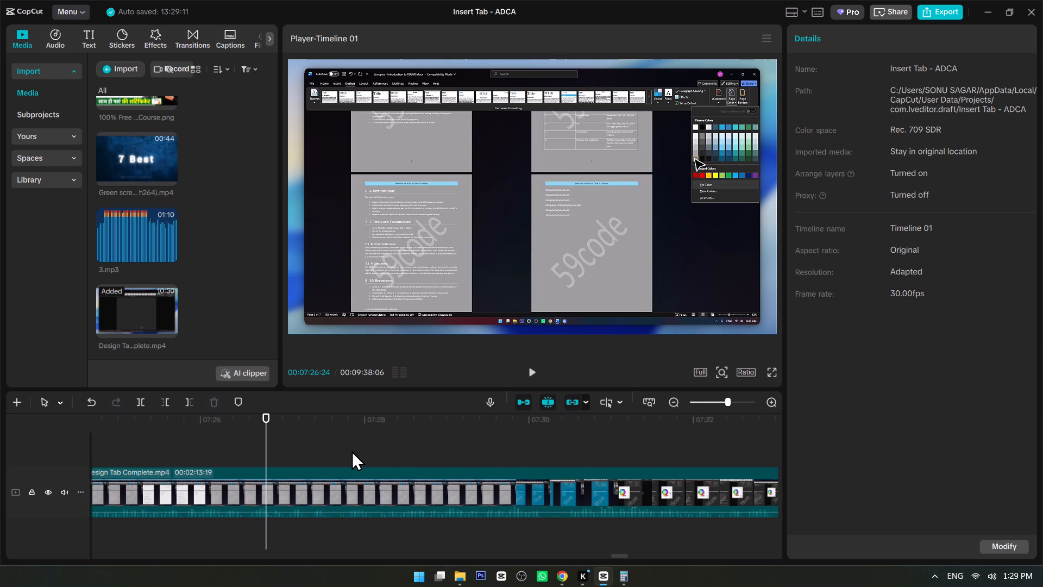
scroll(351, 451, "down", 2, "alt")
scroll(345, 450, "up", 1, "alt")
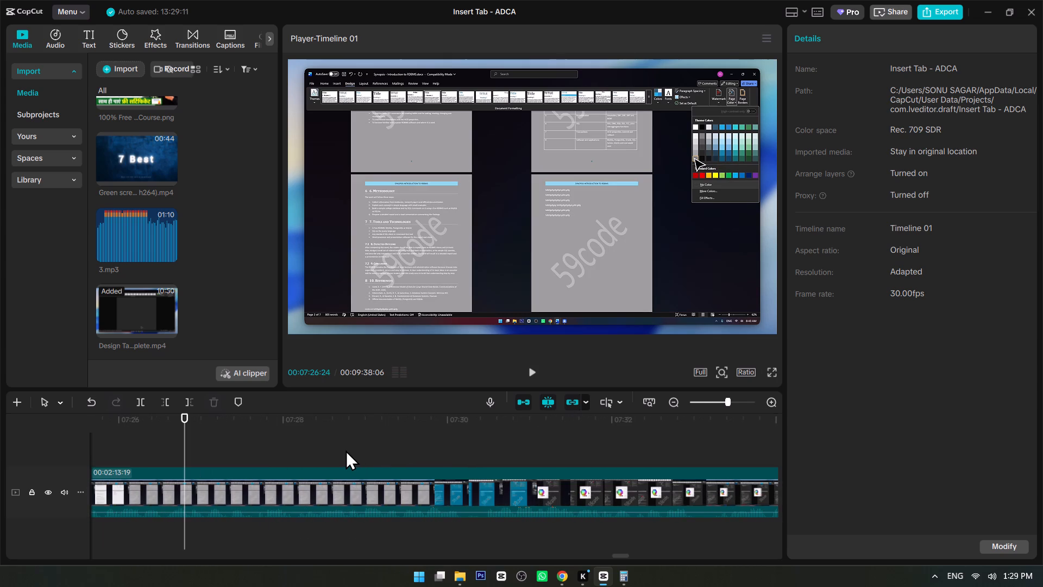
left_click(184, 424)
key("space")
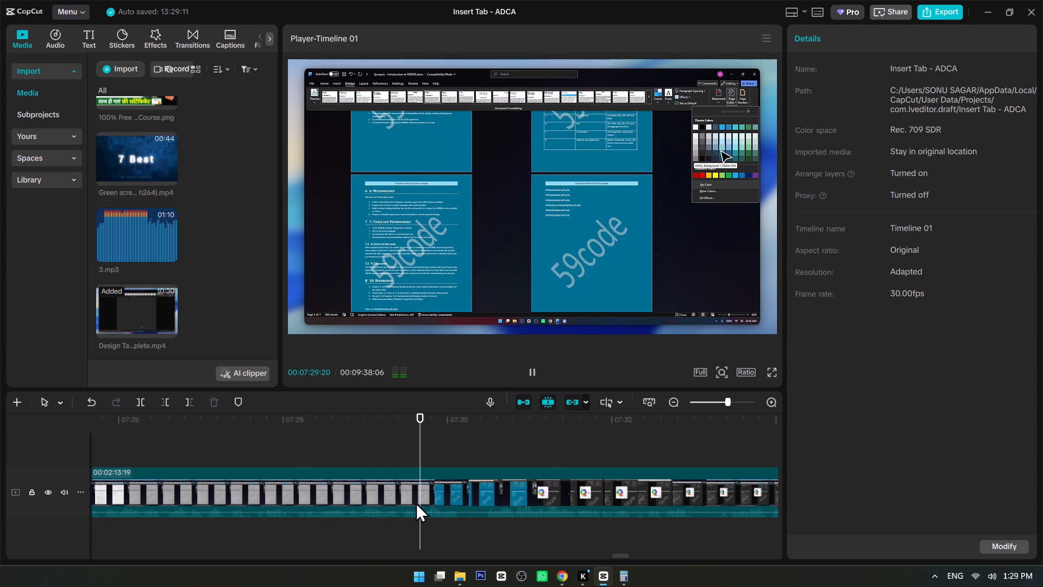
scroll(416, 502, "down", 3, "alt")
scroll(241, 526, "down", 1, "alt")
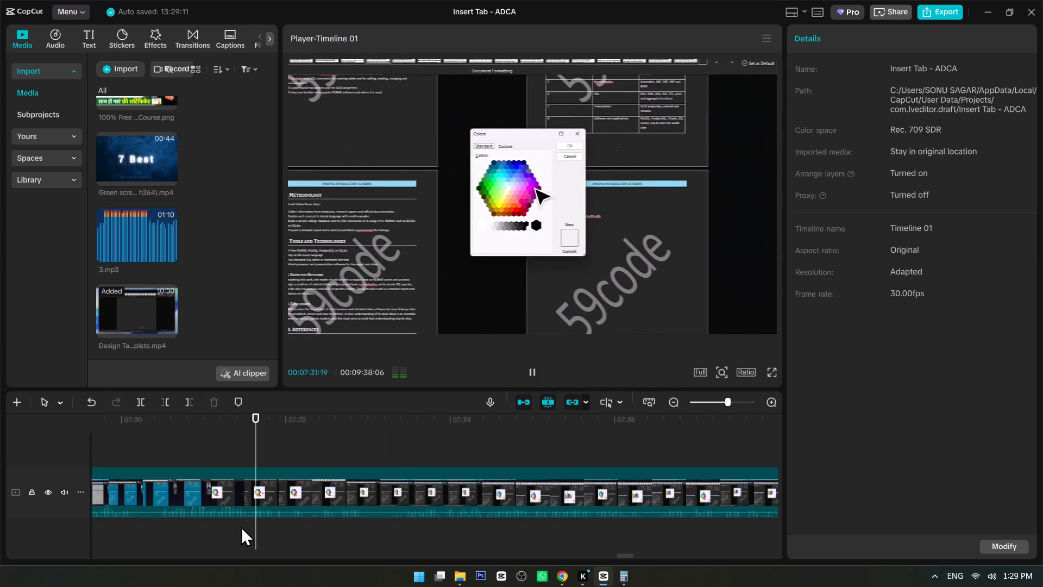
scroll(329, 529, "down", 3, "alt")
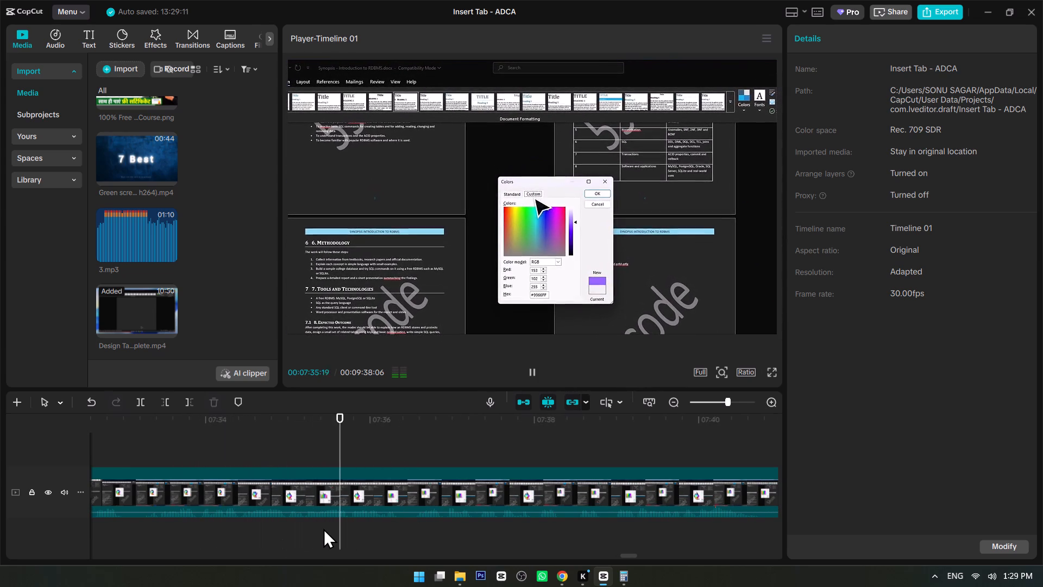
scroll(501, 535, "up", 5, "ctrl")
scroll(501, 535, "down", 7, "alt")
scroll(365, 531, "up", 2, "ctrl")
Replay the custom Colors dialog footage from about 00:07:37 to 00:07:40, checking for a section to trim.
left_click(211, 524)
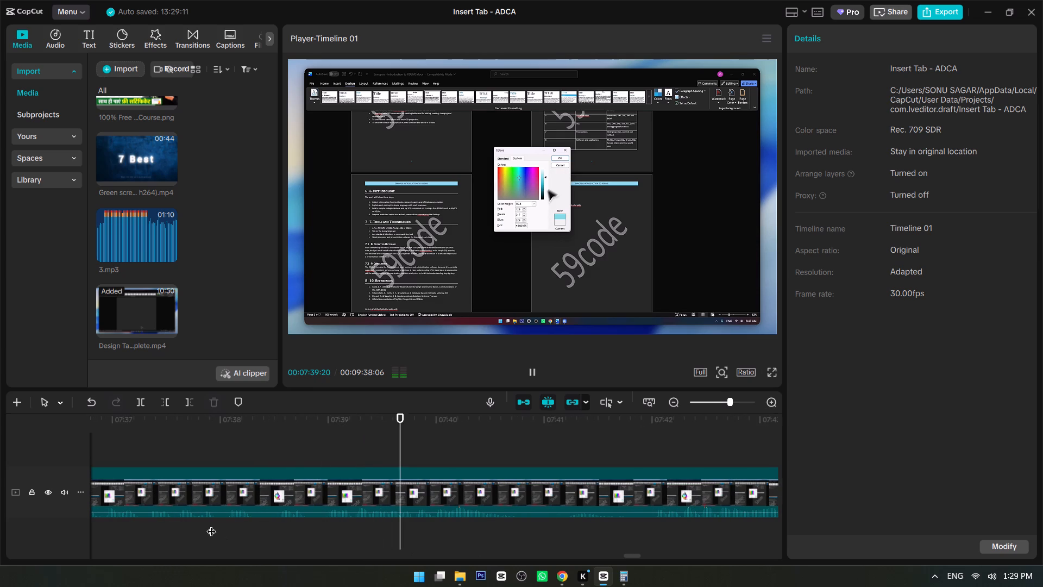
left_click(177, 523)
key("space")
key("space")
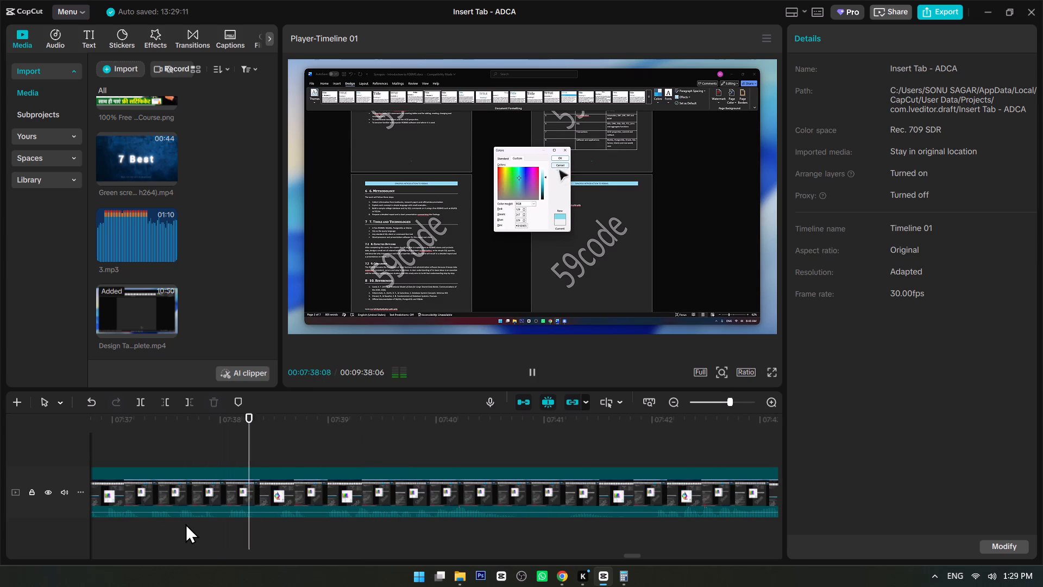
left_click(106, 519)
key("space")
key("space")
key("space")
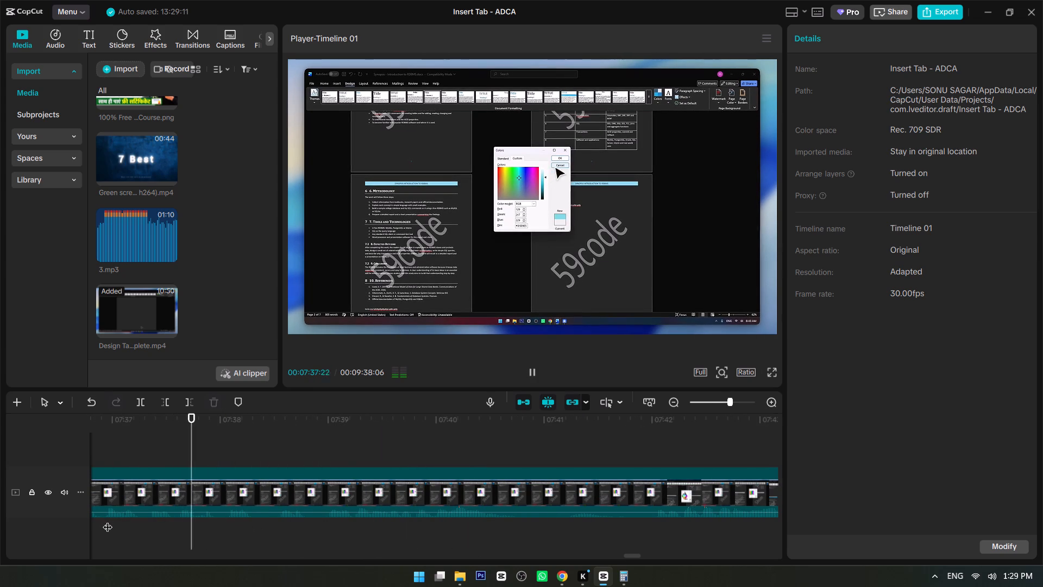
key("space")
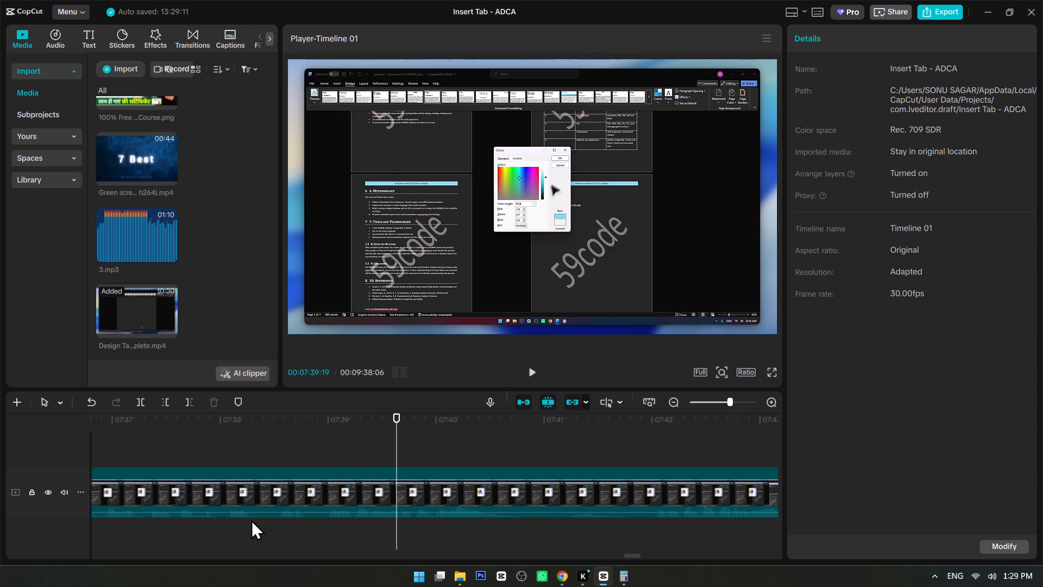
Replay repeatedly from 00:07:38:08 and 00:07:38:09, examining the custom Colors dialog footage for a possible cut point.
left_click(252, 520)
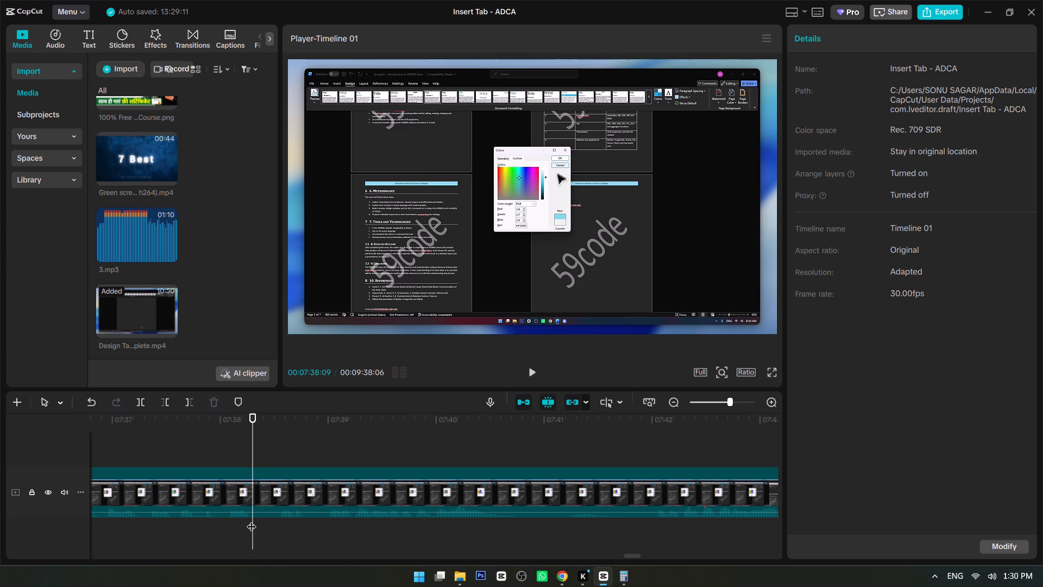
left_click(254, 520)
left_click(254, 520)
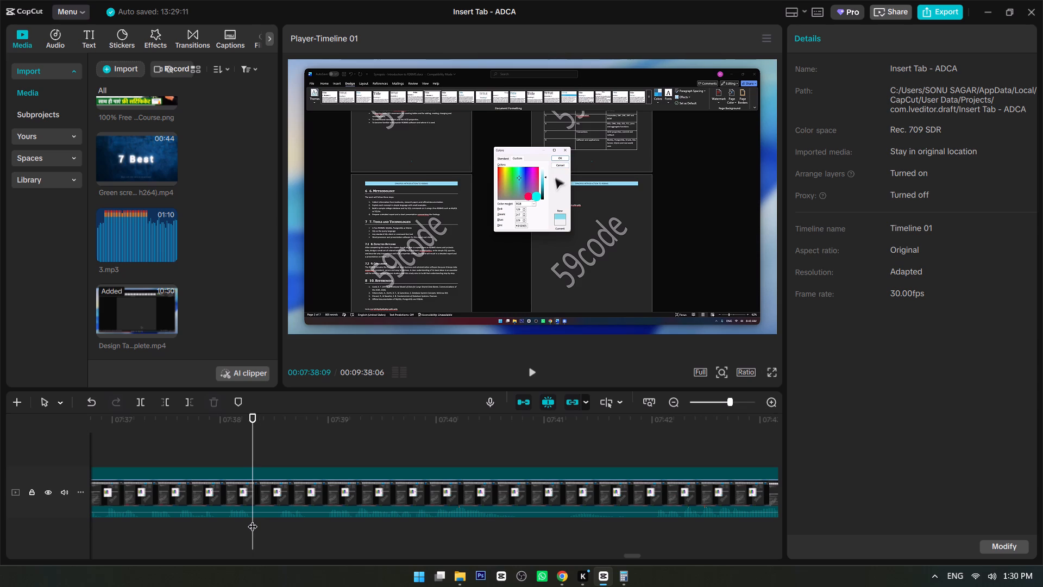
scroll(263, 520, "up", 8, "ctrl")
left_click(248, 521)
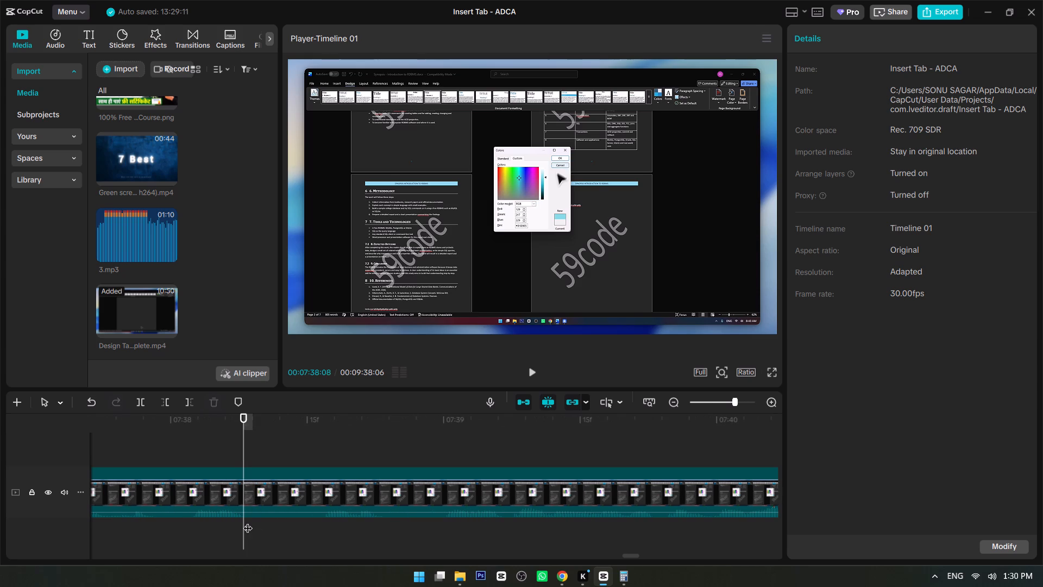
left_click_drag(247, 521, 253, 521)
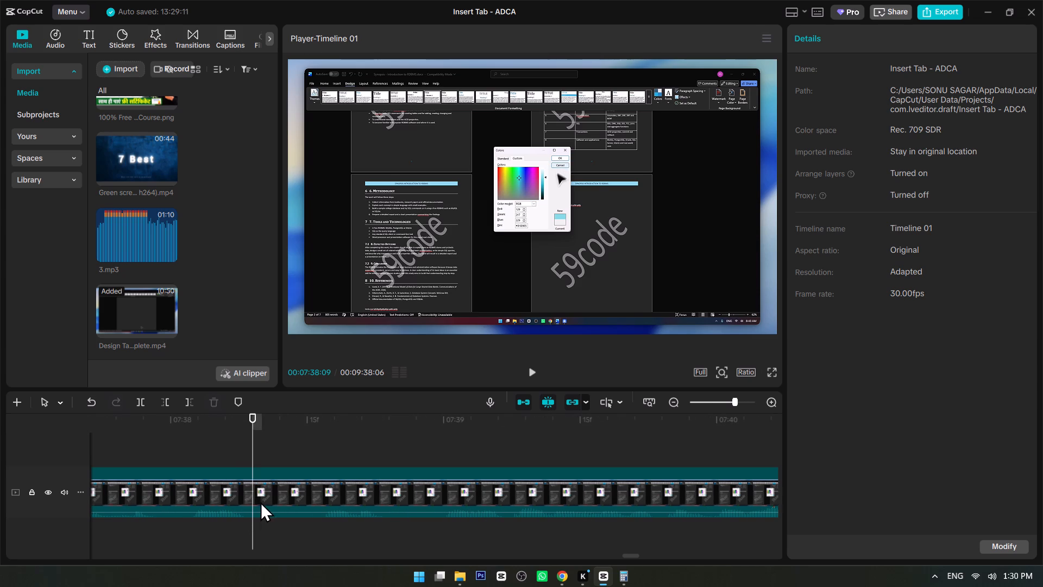
left_click(260, 501)
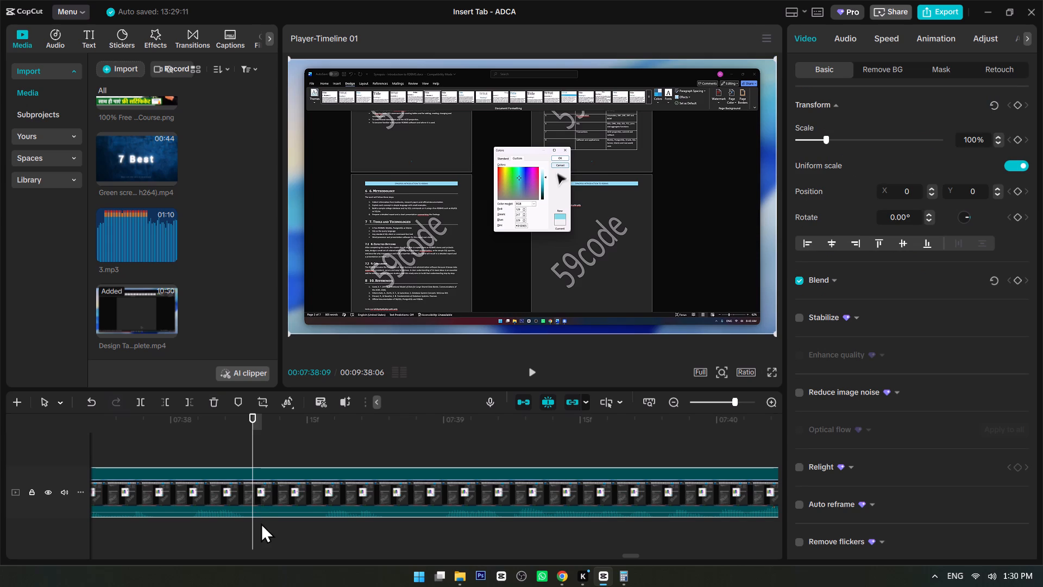
key("space")
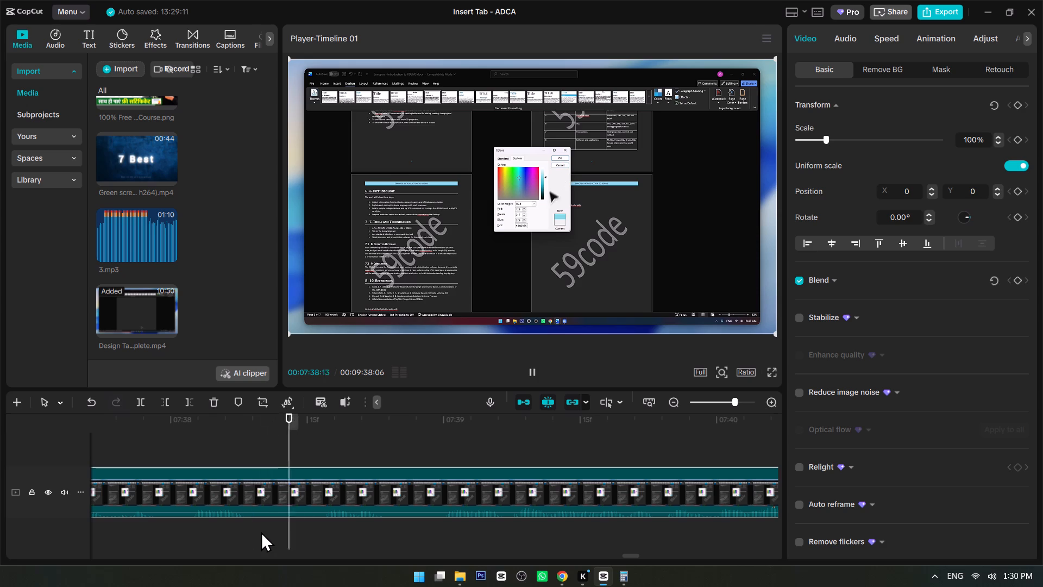
left_click(254, 528)
left_click(244, 525)
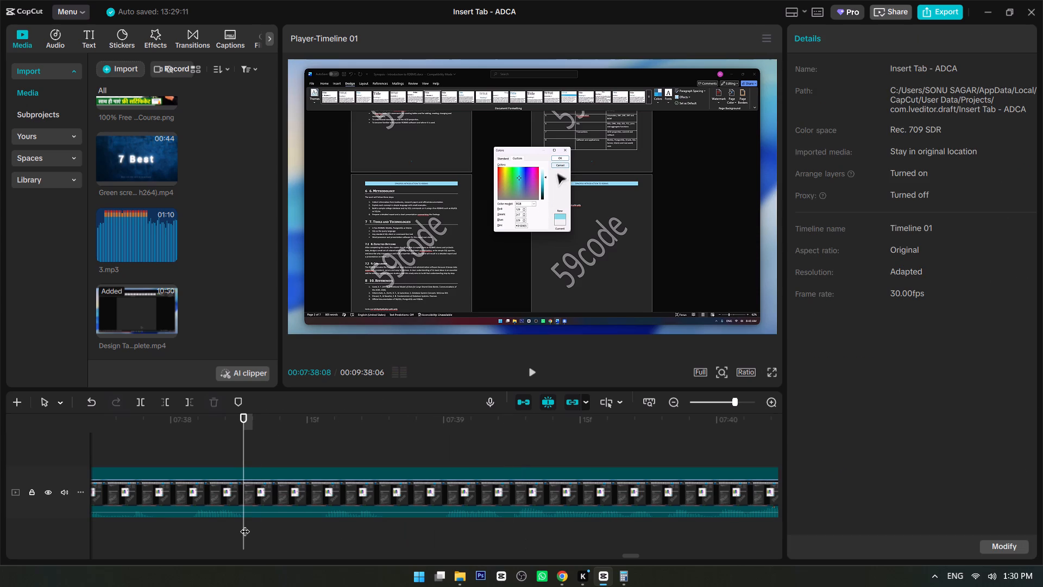
key("space")
left_click(245, 524)
key("space")
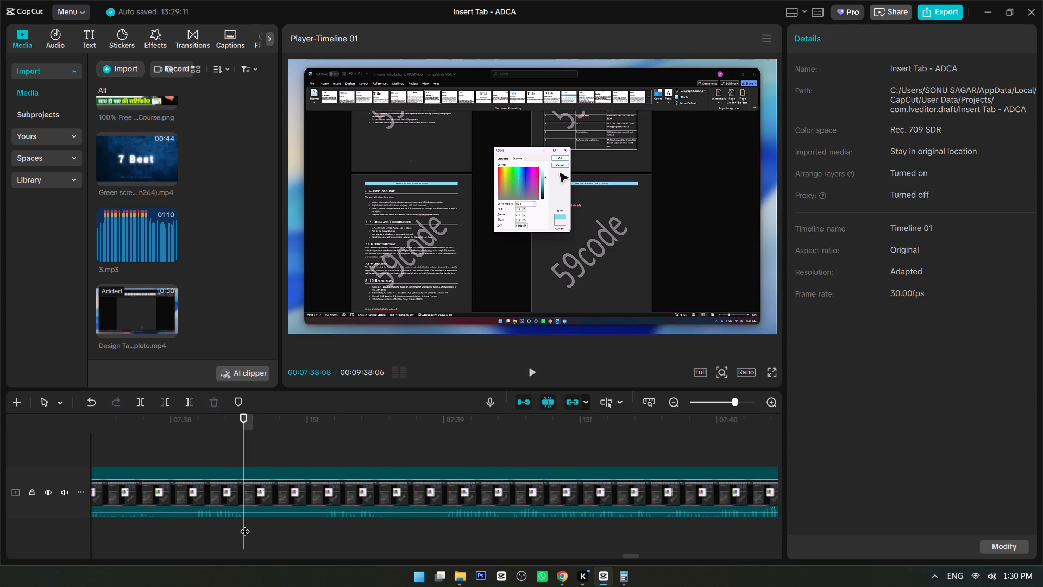
key("space")
left_click(245, 524)
key("space")
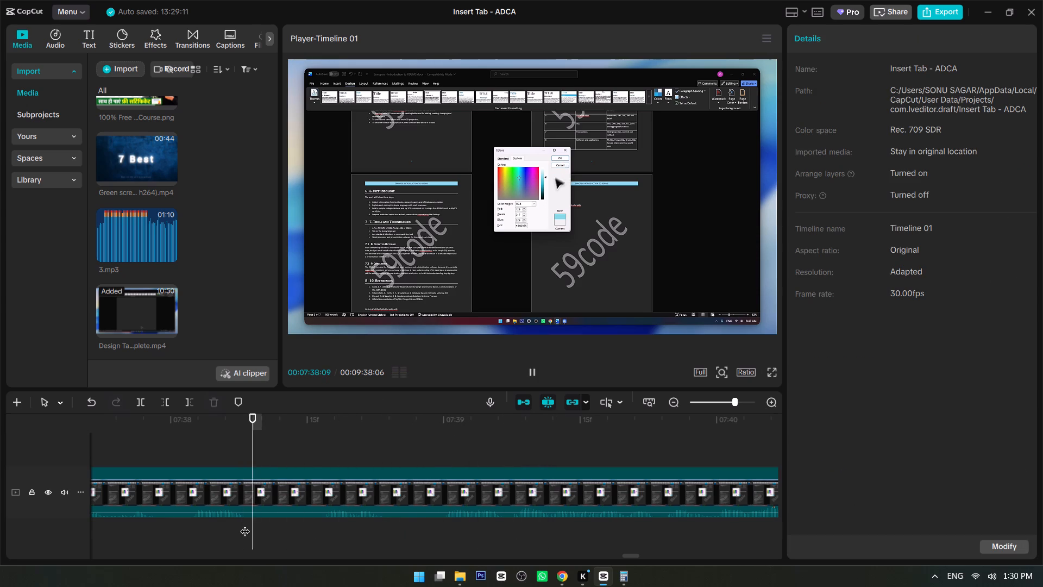
left_click(245, 524)
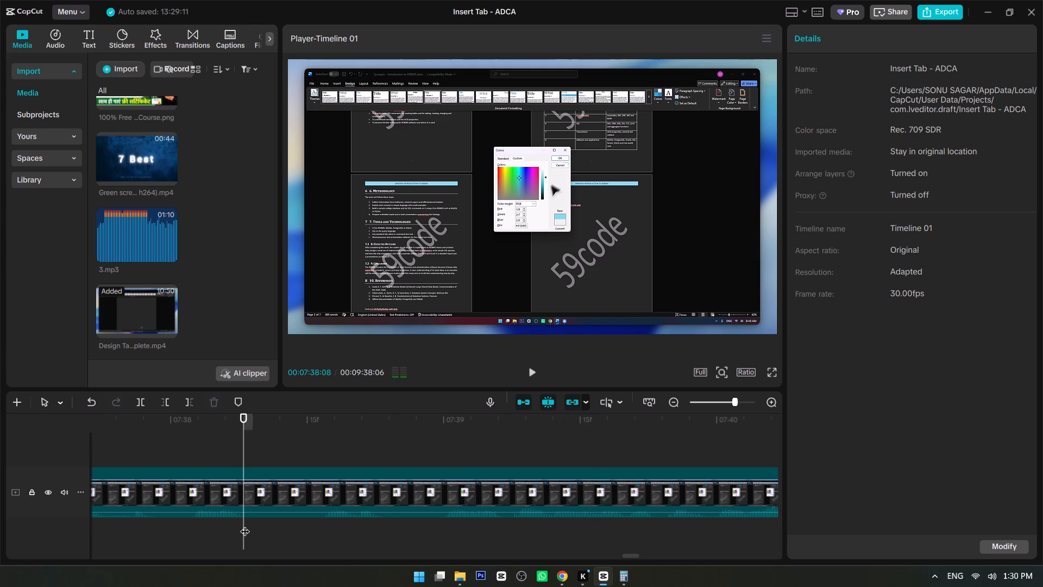
Play the custom Colors dialog footage from 00:07:38:08 and split the clip at 00:07:42:00.
key("space")
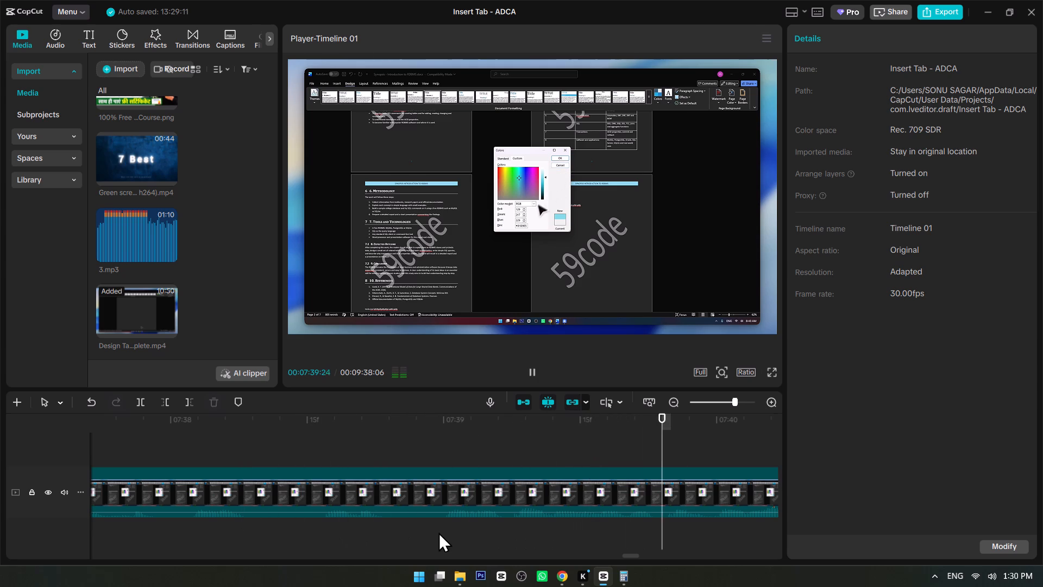
scroll(445, 534, "down", 16, "ctrl")
scroll(439, 533, "down", 4, "alt")
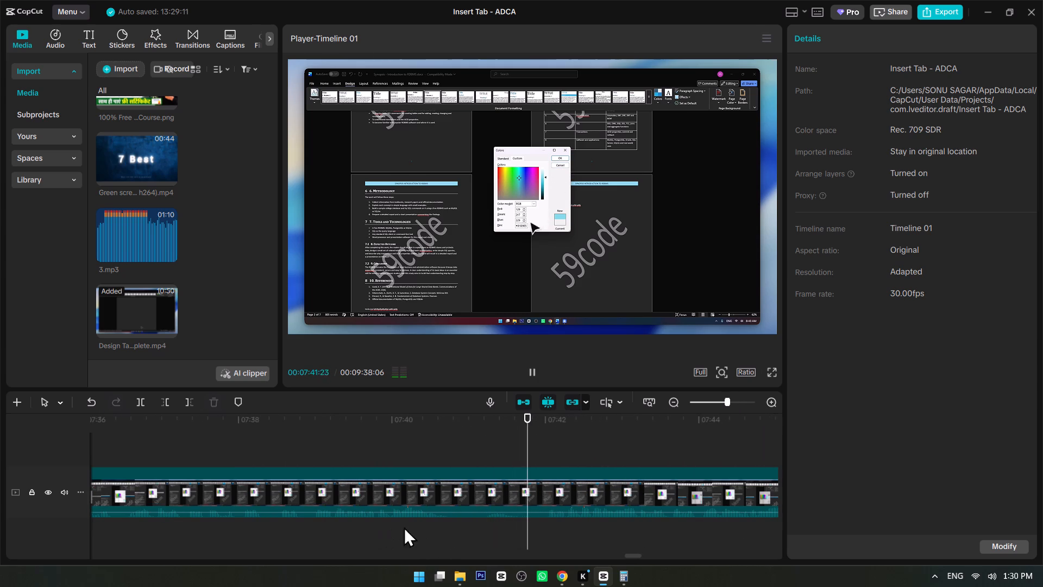
key("space")
left_click(545, 520)
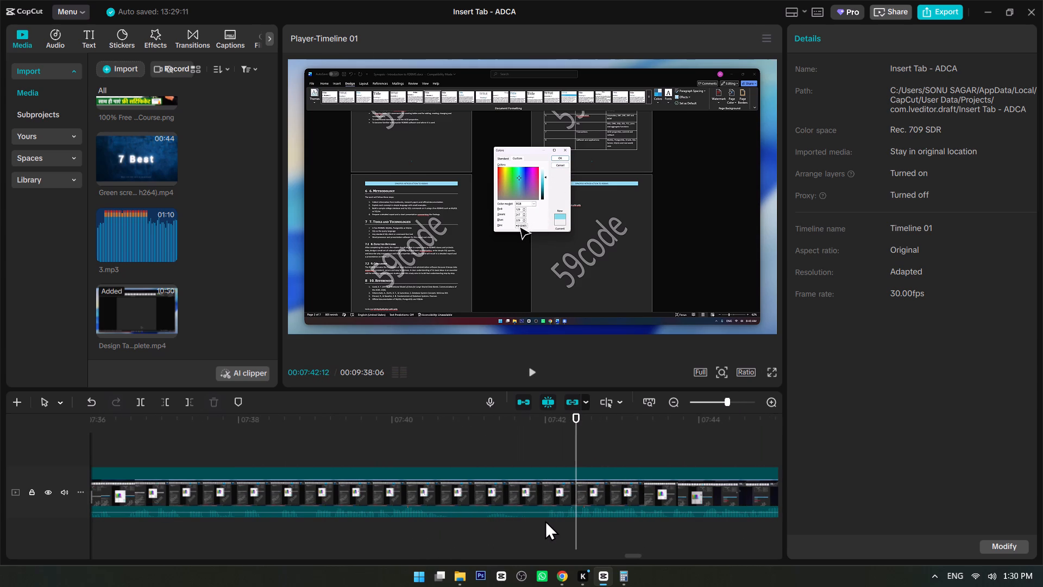
key("ctrl+b")
Replay the custom Colors dialog footage between about 00:07:37 and 00:07:42, examining it for the start point of the cut.
left_click(205, 524)
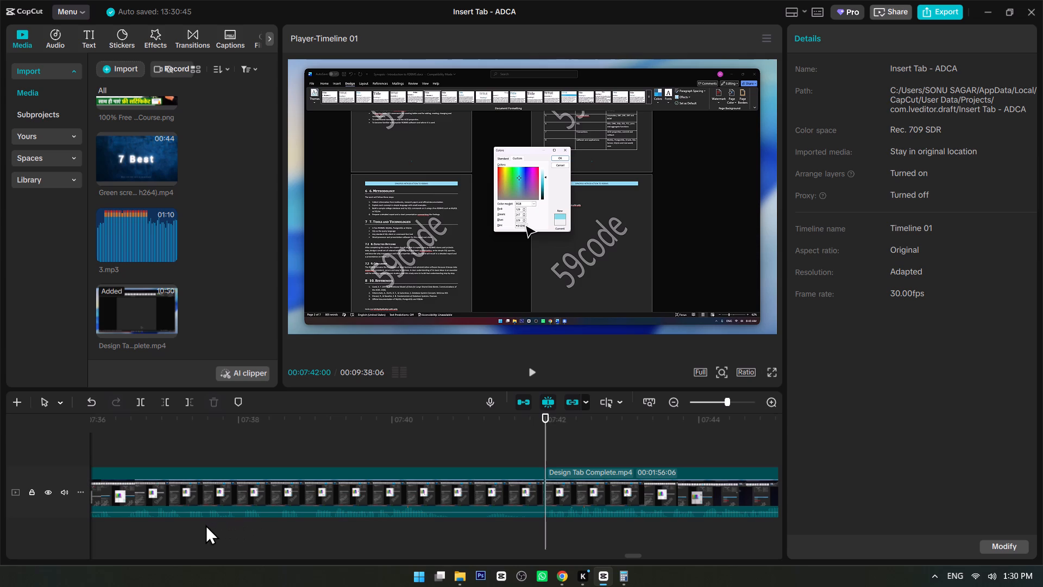
key("space")
scroll(222, 531, "up", 7, "ctrl")
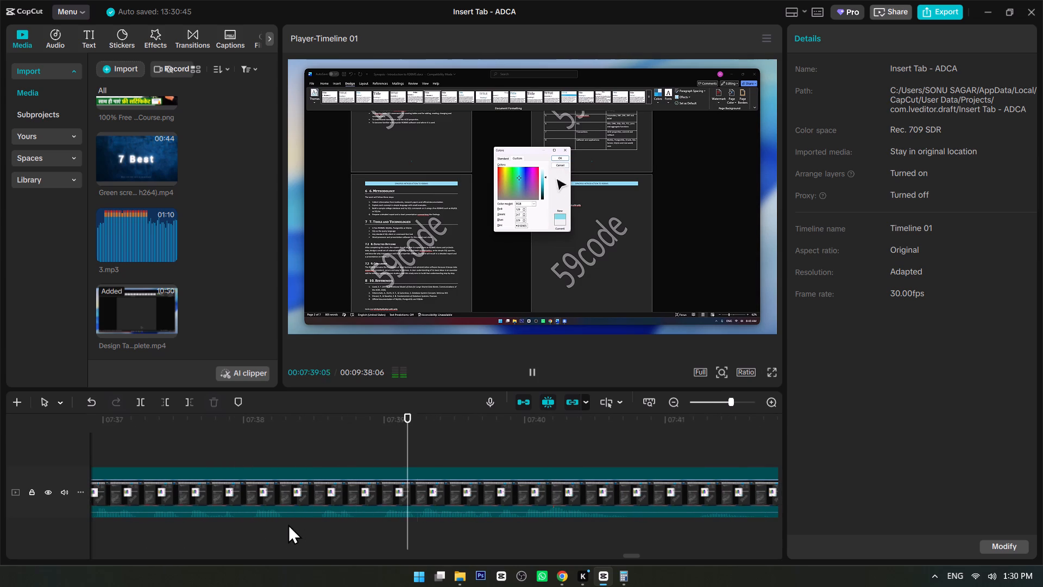
key("space")
left_click(283, 522)
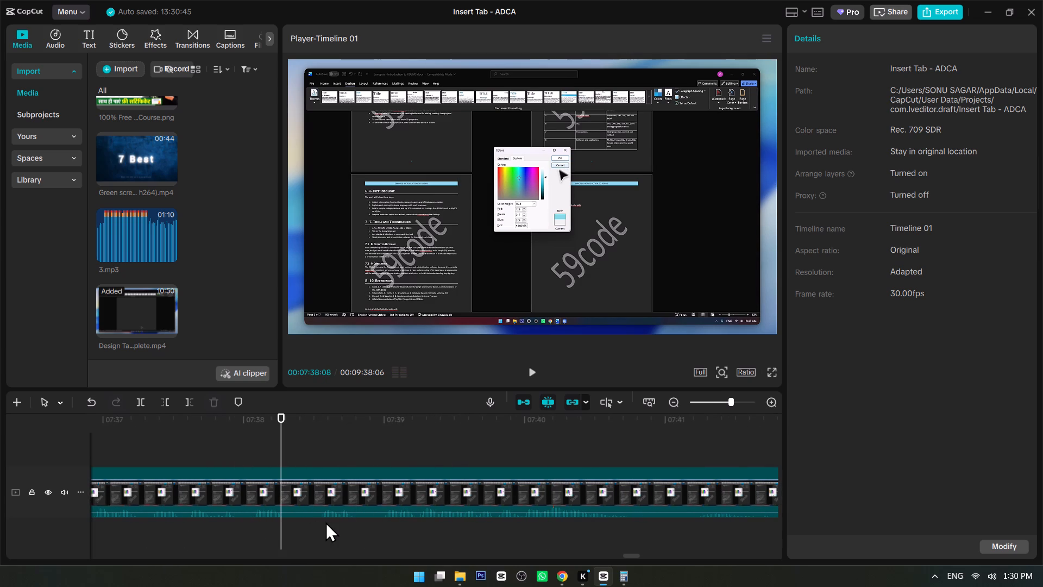
key("space")
scroll(307, 529, "up", 8, "ctrl")
scroll(379, 533, "down", 10, "ctrl")
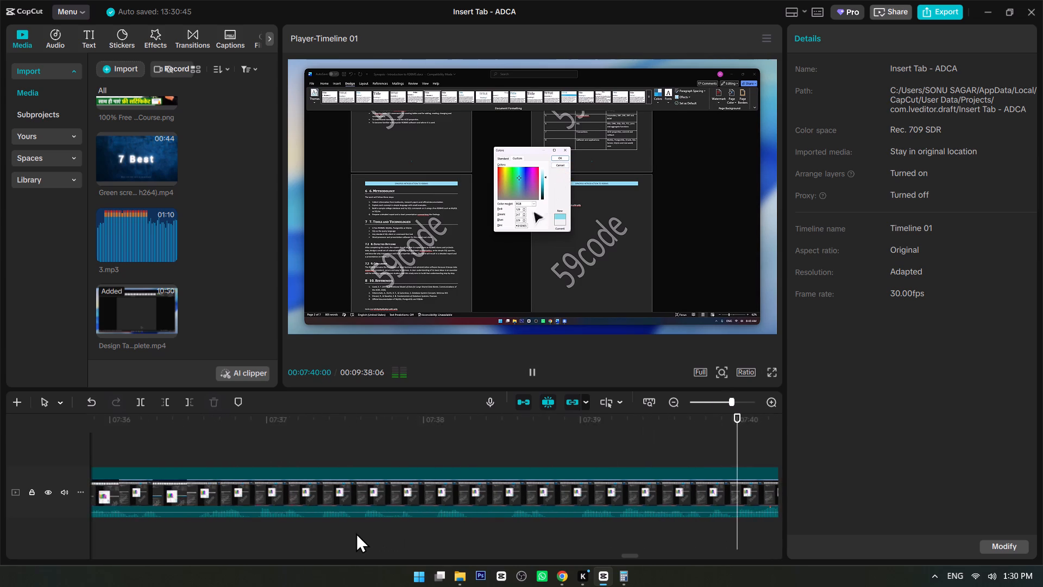
scroll(356, 533, "down", 2, "ctrl")
scroll(179, 524, "up", 4, "alt")
left_click(215, 524)
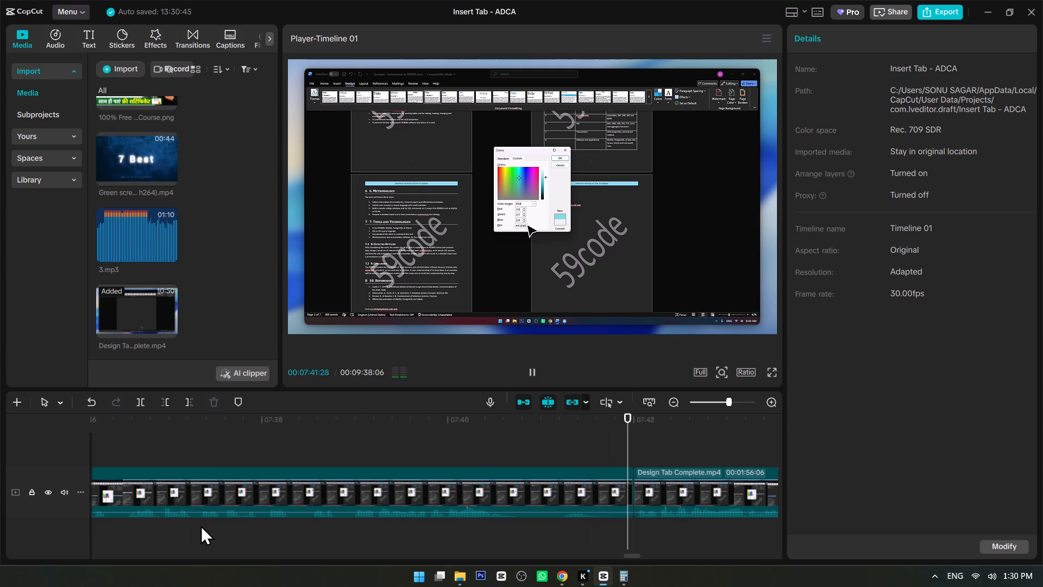
key("space")
key("space")
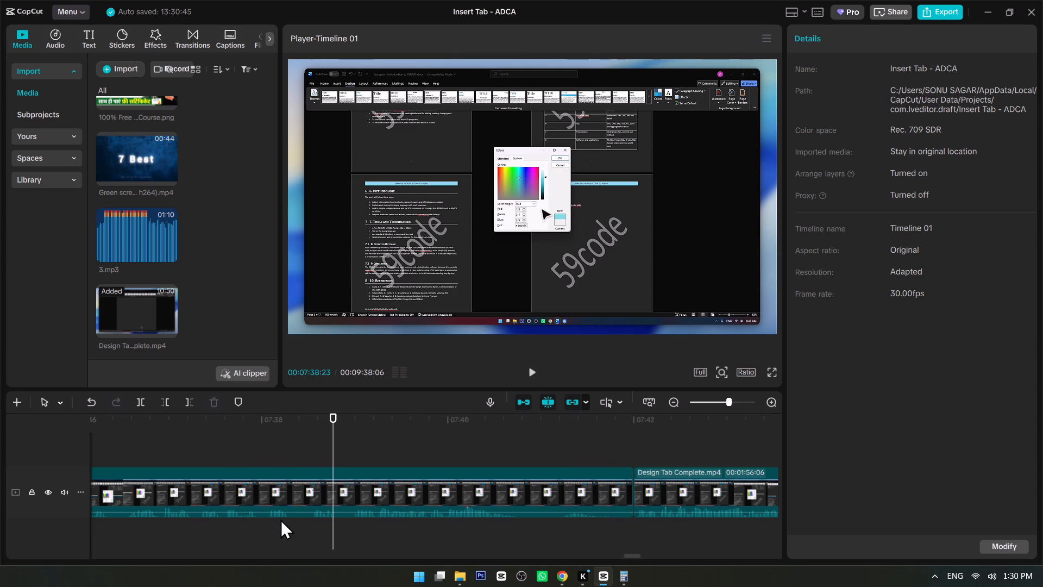
Split the clip at 00:07:37:29 and delete the segment from there to the split at 00:07:42:00.
left_click(257, 519)
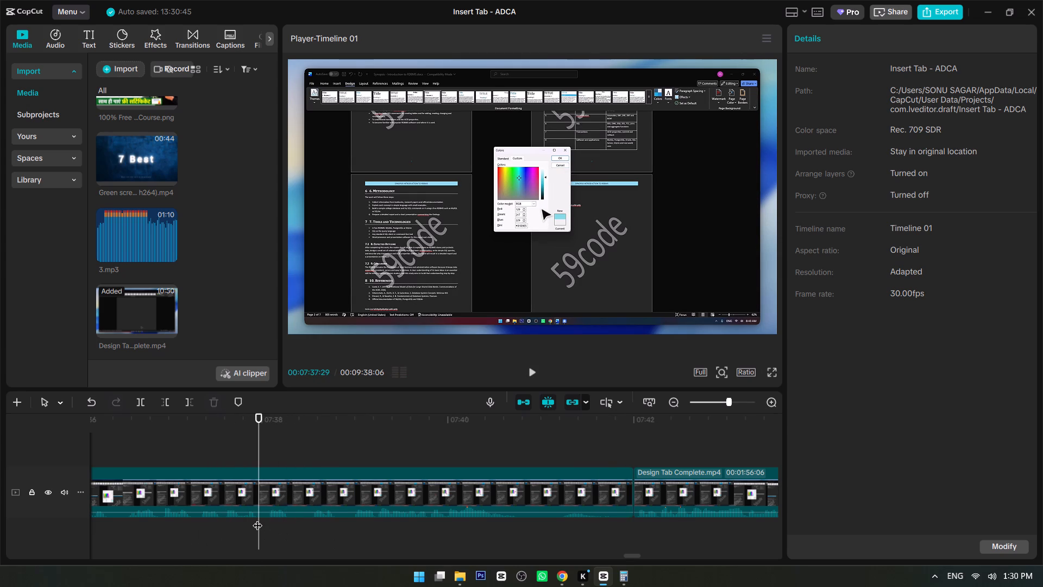
key("ctrl+b")
left_click(381, 502)
key("Delete")
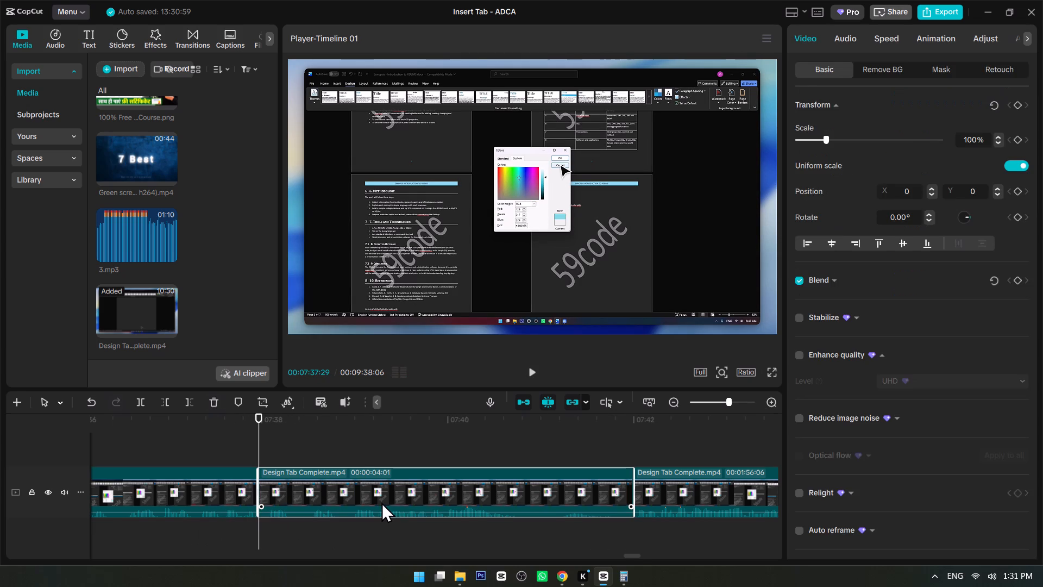
Play across the new cut at 00:07:37:29 and on to about 00:07:45, checking the transition and the Page Color footage.
left_click(225, 444)
key("space")
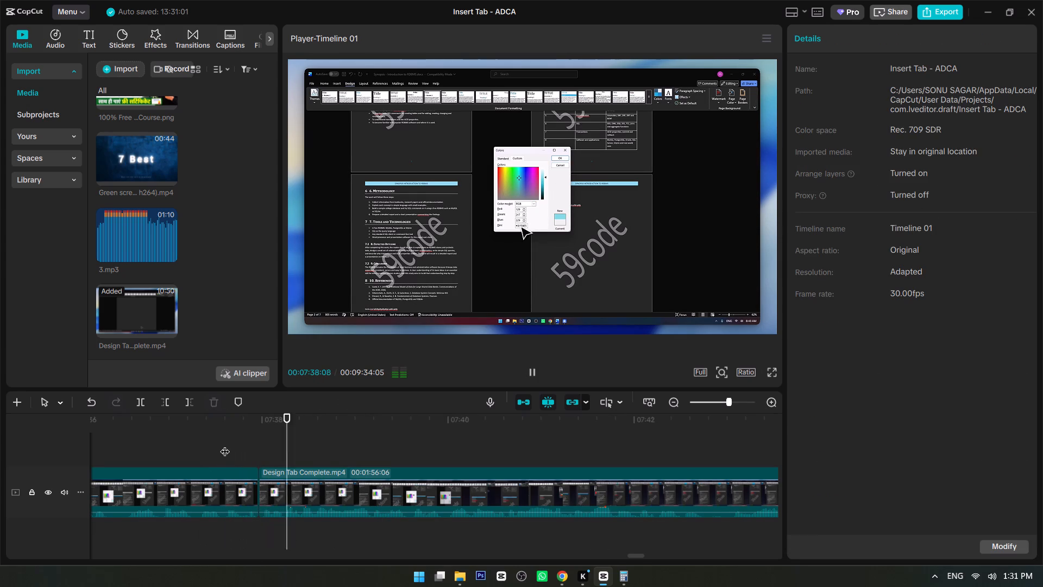
key("space")
left_click(208, 445)
key("space")
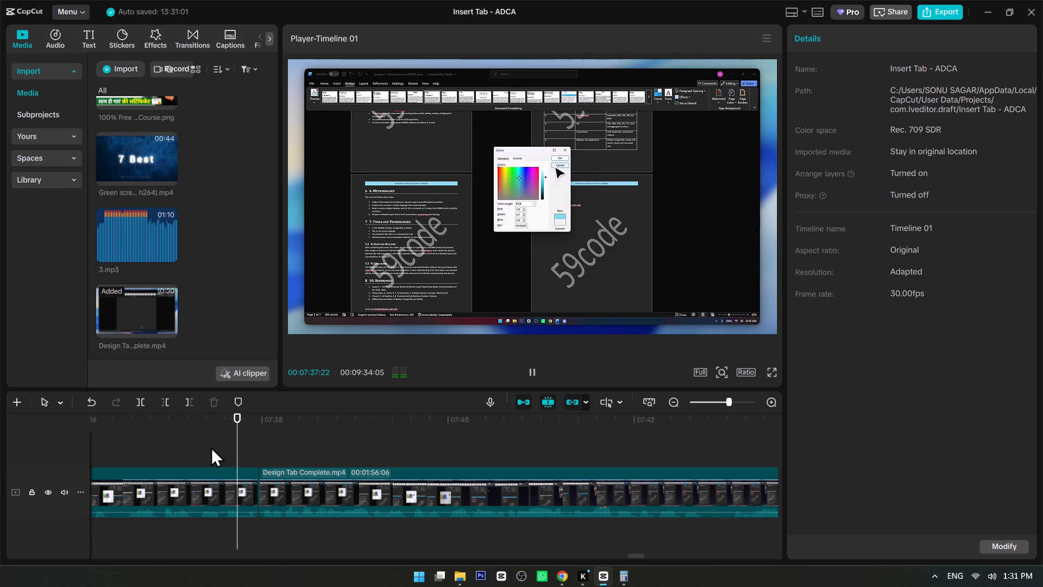
scroll(301, 447, "down", 2, "alt")
scroll(301, 447, "up", 5, "ctrl")
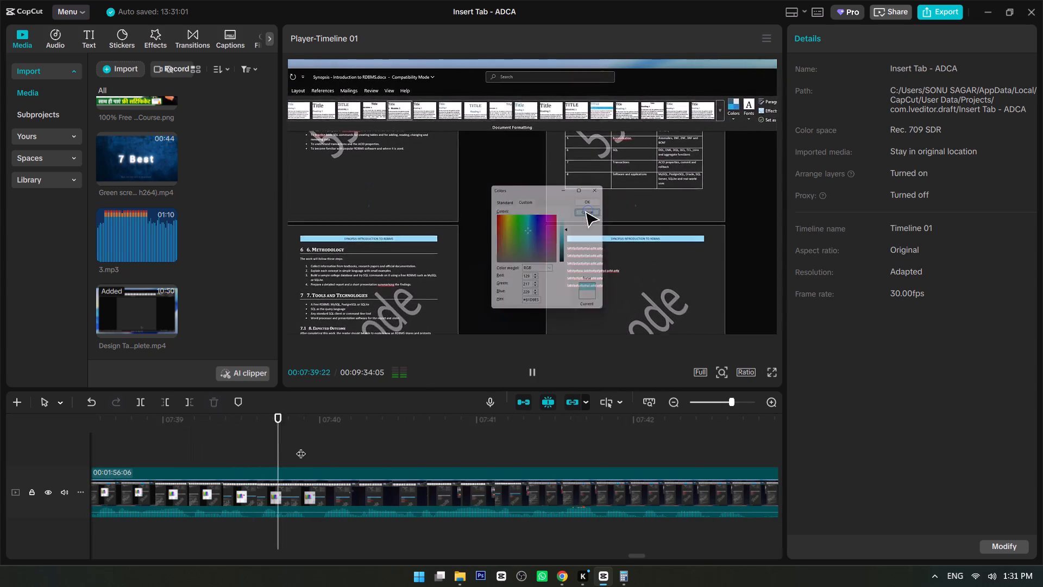
scroll(349, 447, "down", 7, "ctrl")
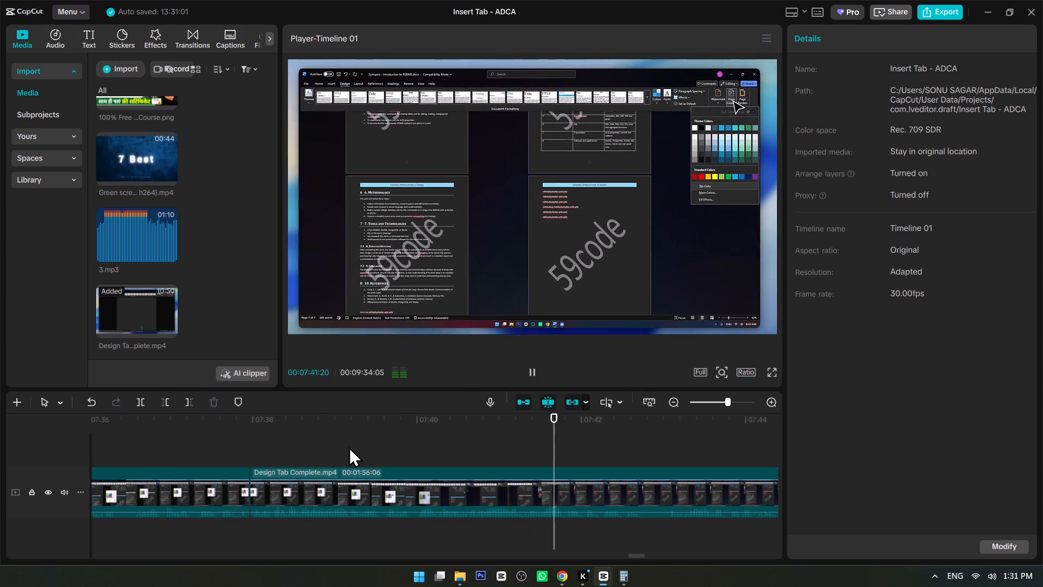
scroll(349, 447, "down", 5, "alt")
scroll(306, 456, "up", 5, "ctrl")
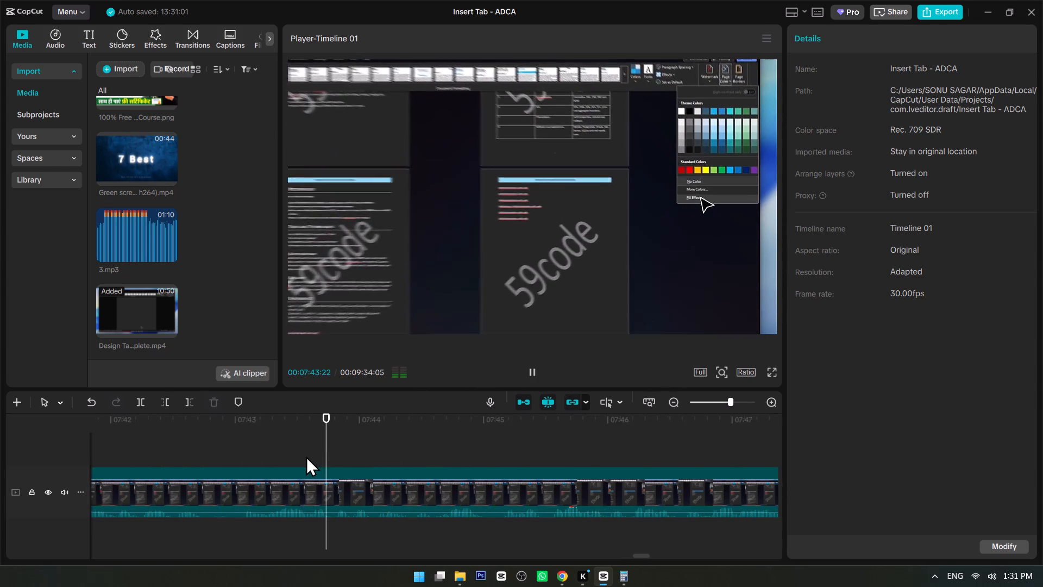
scroll(306, 456, "up", 1, "ctrl")
scroll(306, 456, "down", 3, "alt")
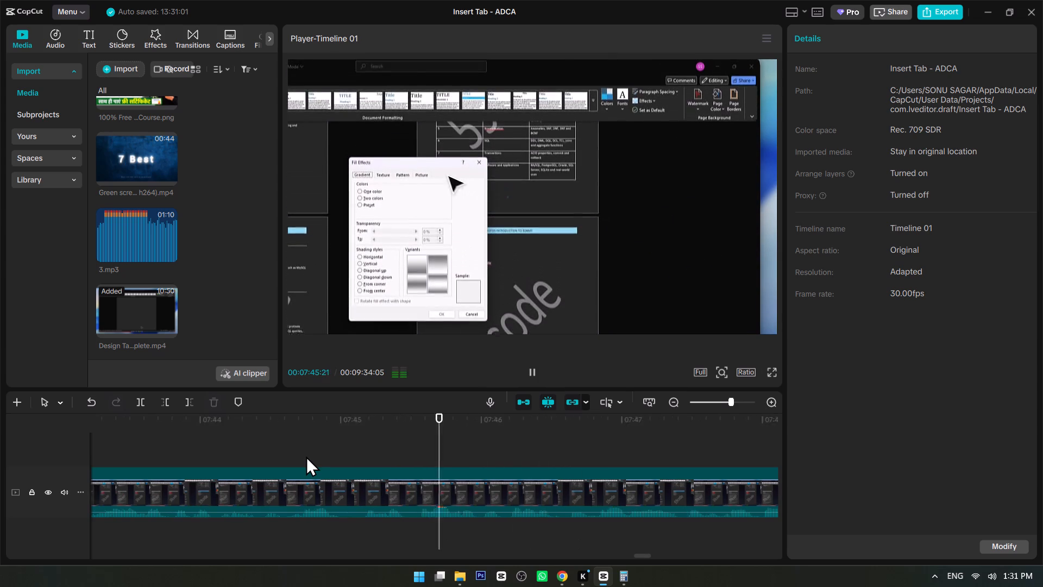
Replay the footage from 00:07:44:13 to 00:07:45:28, examining the opening of the Fill Effects dialog.
left_click(175, 443)
key("space")
key("space")
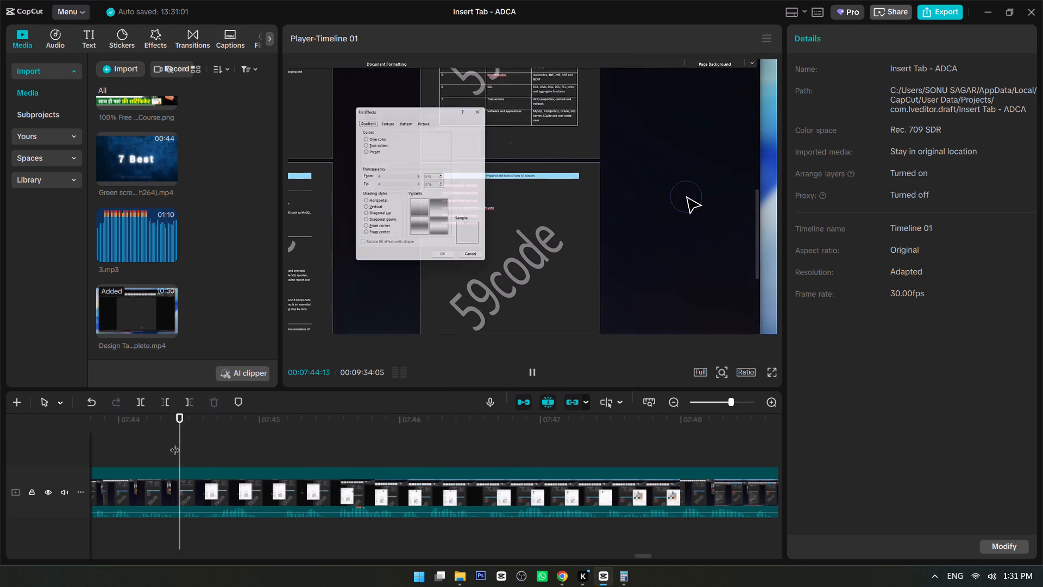
key("space")
left_click(179, 444)
key("space")
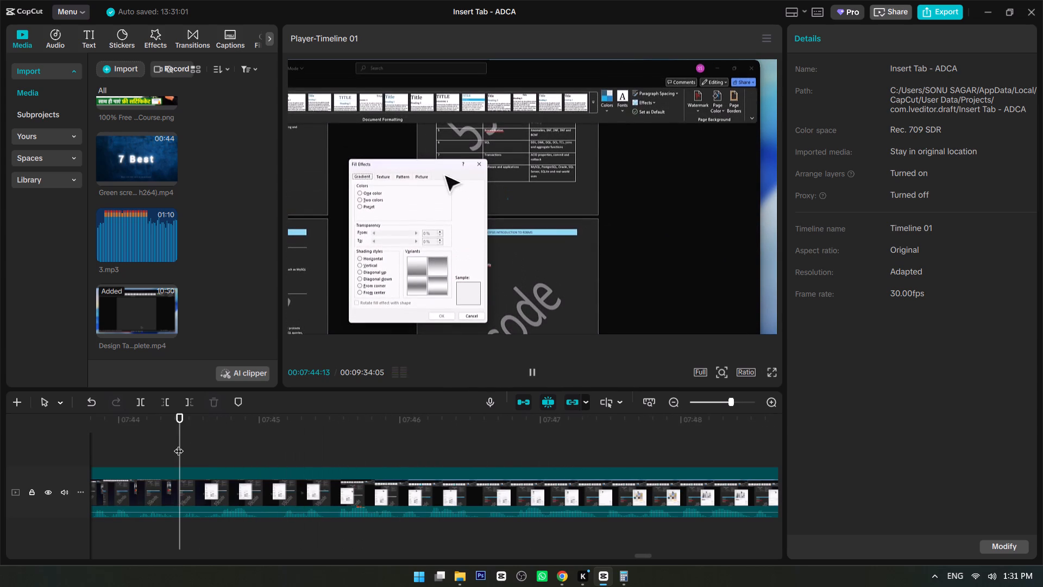
key("space")
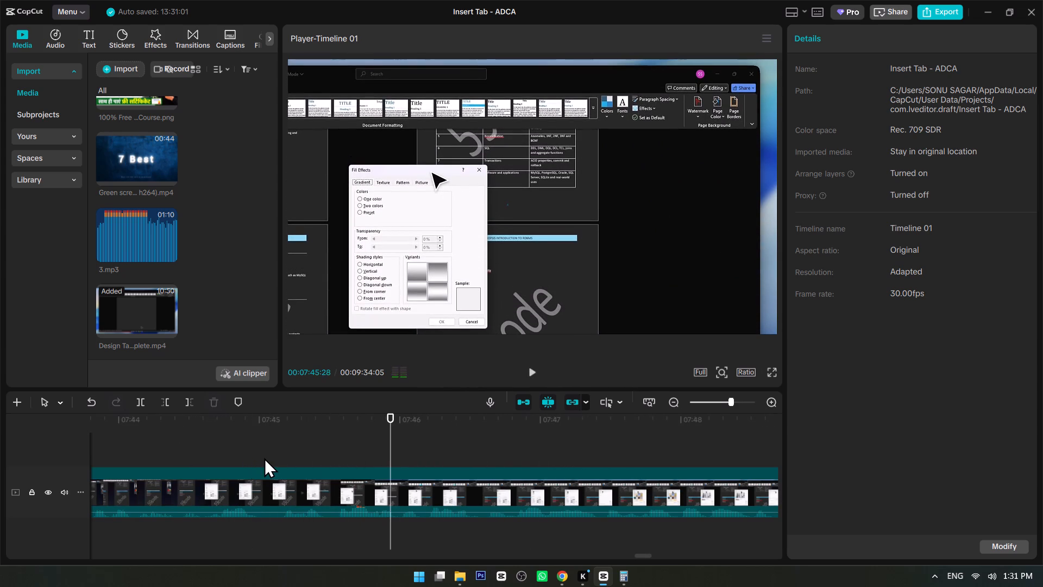
Play the Fill Effects footage on from 00:07:45:28 and split the clip at 00:07:50:10, on the Picture options.
key("space")
scroll(411, 482, "down", 8, "ctrl")
scroll(411, 484, "down", 1, "alt")
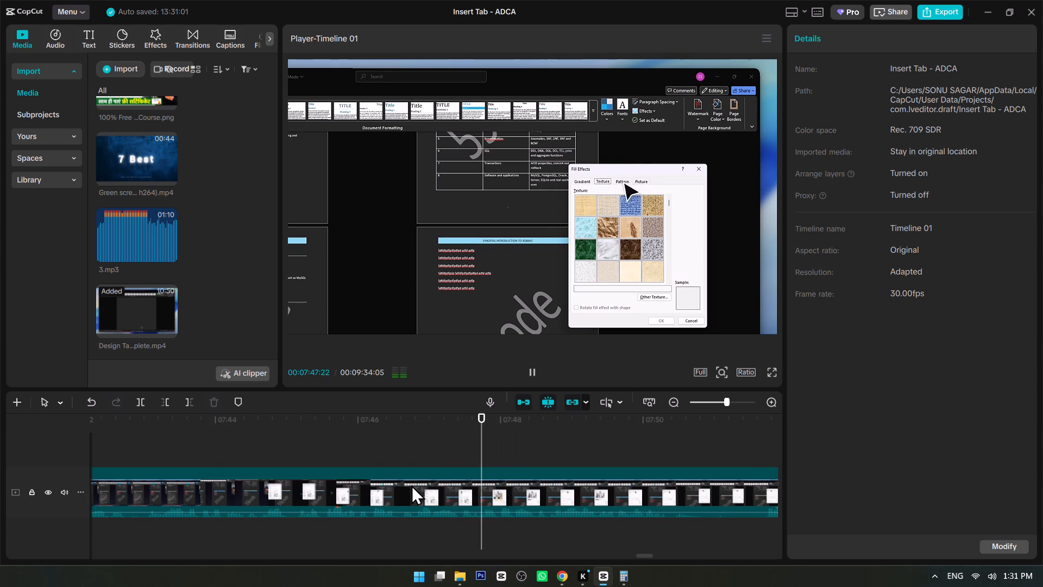
scroll(411, 485, "down", 3, "alt")
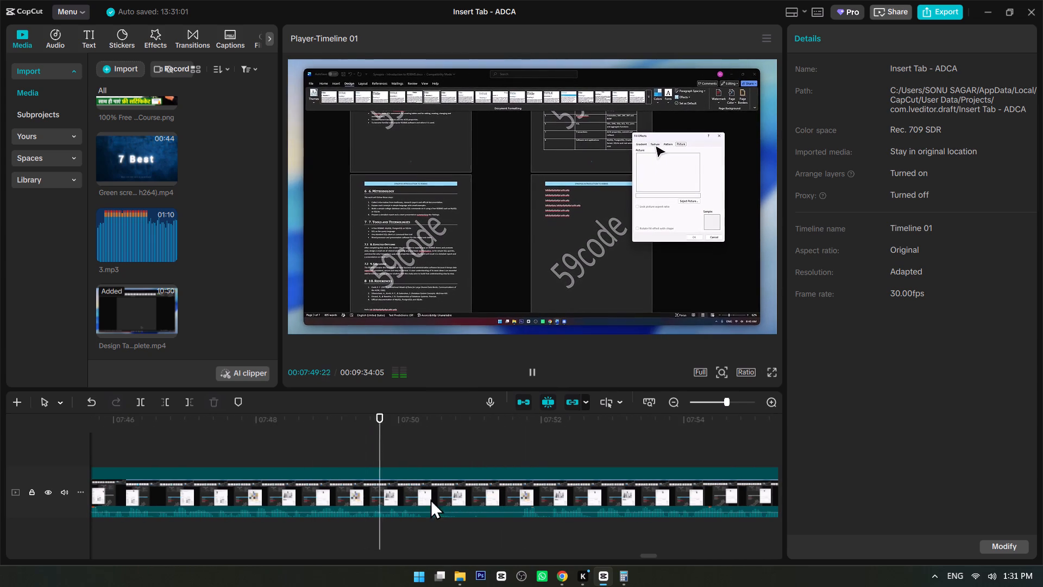
scroll(440, 534, "up", 5, "ctrl")
key("space")
left_click(423, 520)
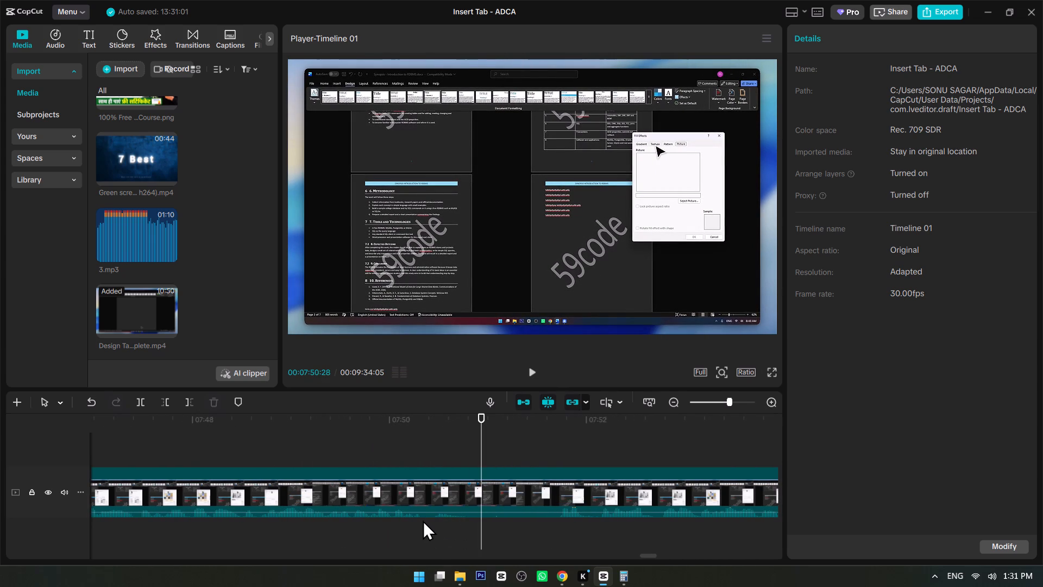
key("space")
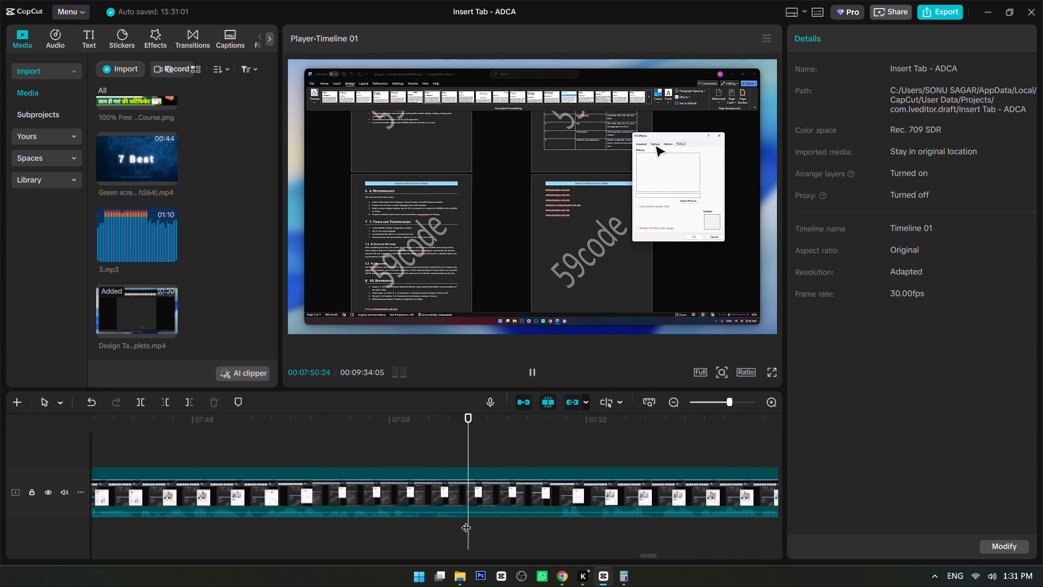
key("space")
left_click(466, 521)
left_click(423, 519)
key("ctrl+b")
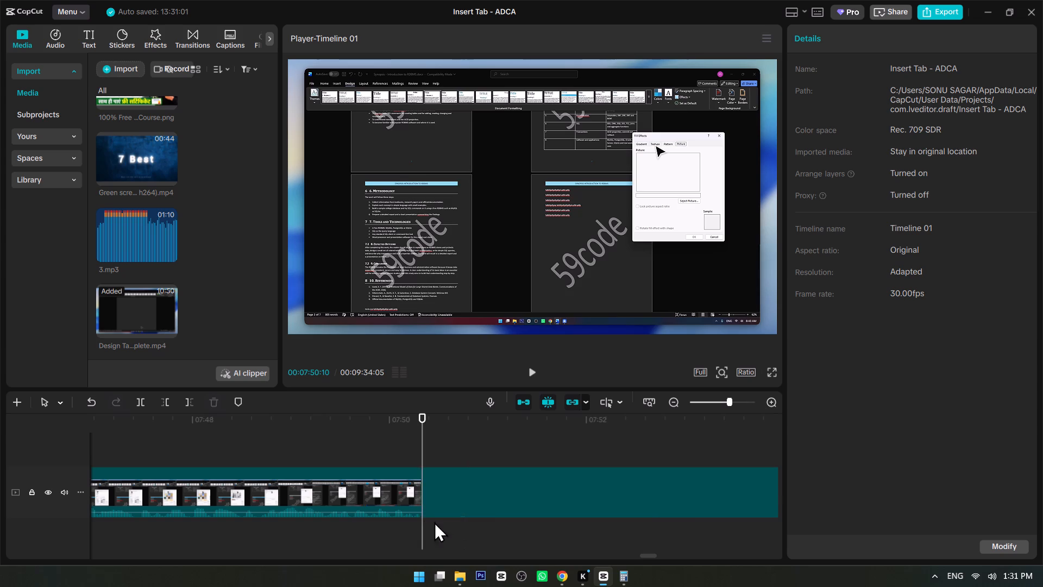
Play through the Fill Effects and page color footage past 00:07:50:10 and split the clip at 00:08:03:28.
key("space")
scroll(602, 528, "down", 8)
scroll(590, 529, "down", 5, "ctrl")
scroll(580, 530, "down", 4, "alt")
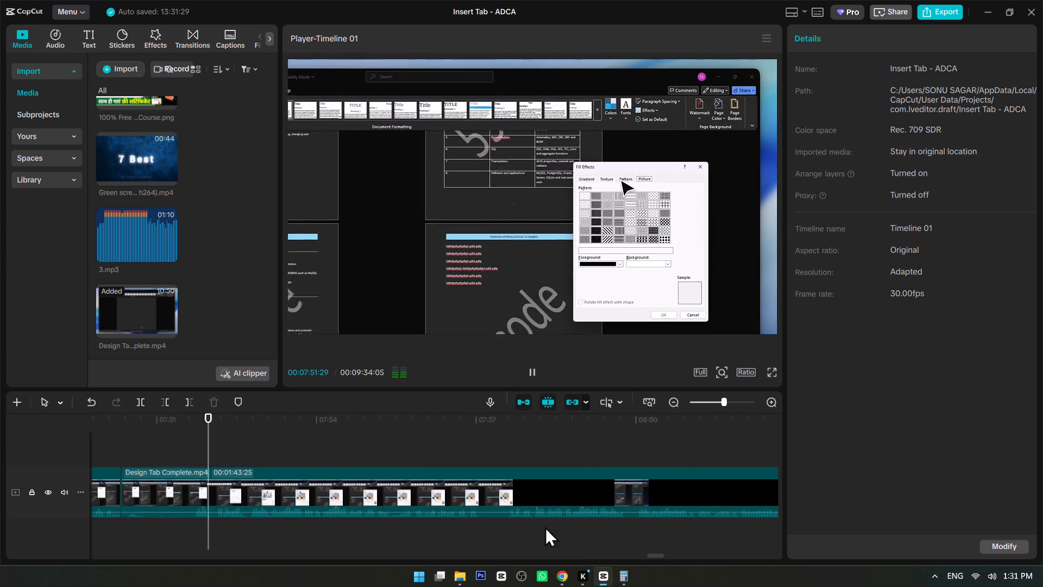
scroll(437, 527, "down", 4, "ctrl")
left_click(421, 521)
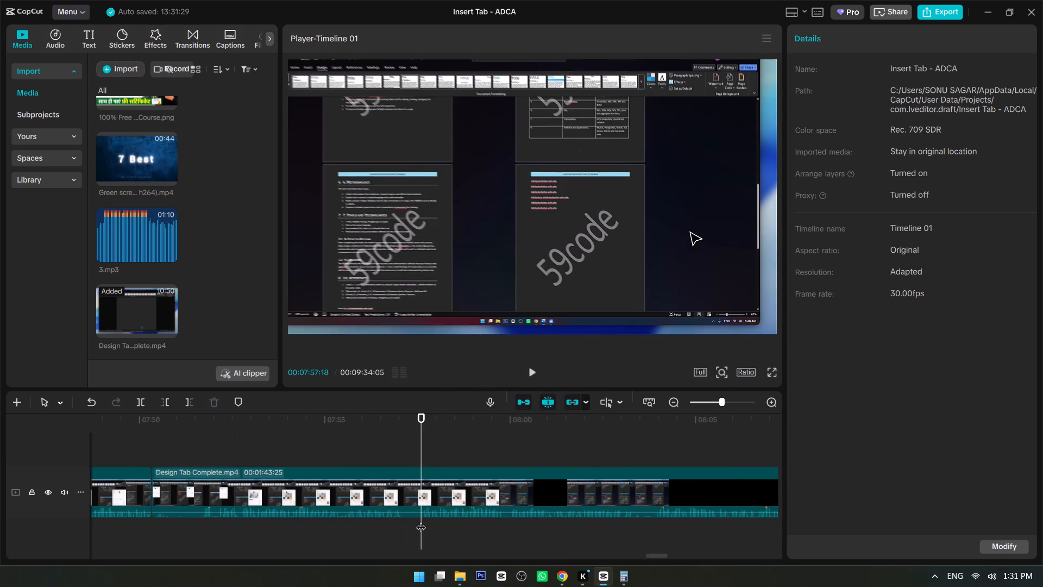
key("space")
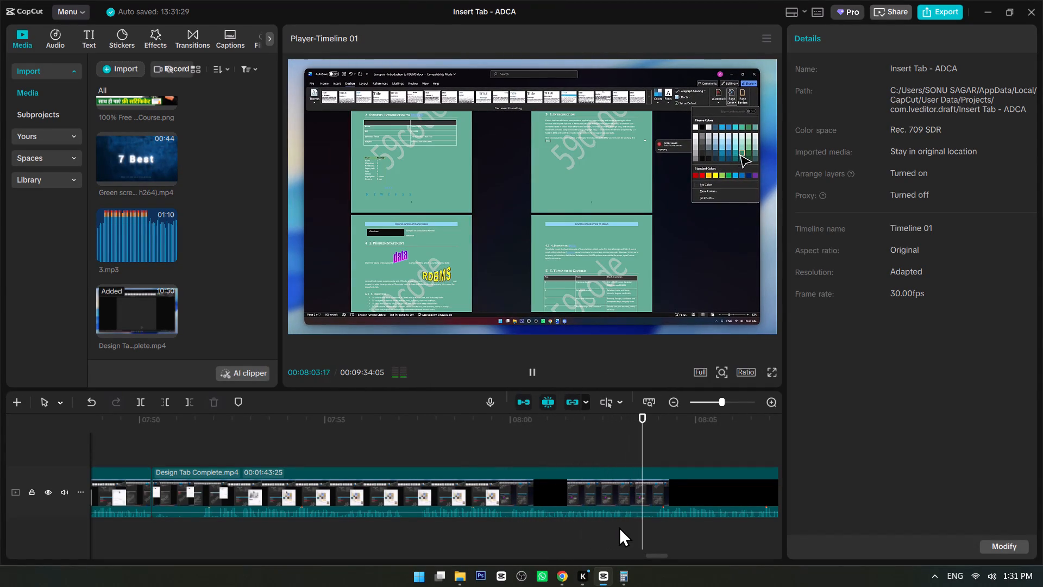
scroll(619, 527, "down", 3, "ctrl")
scroll(618, 527, "up", 6, "ctrl")
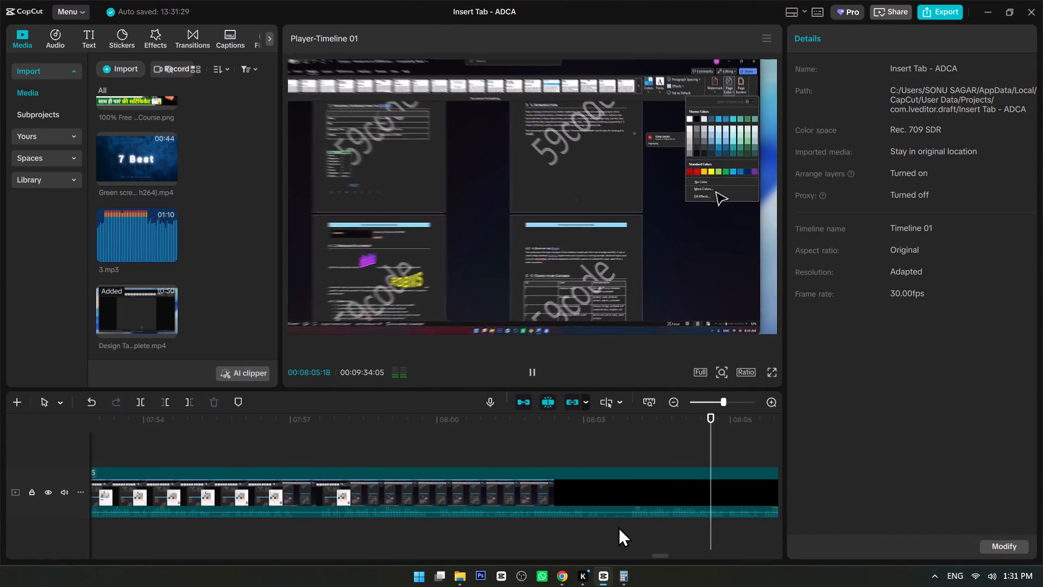
key("space")
left_click(630, 519)
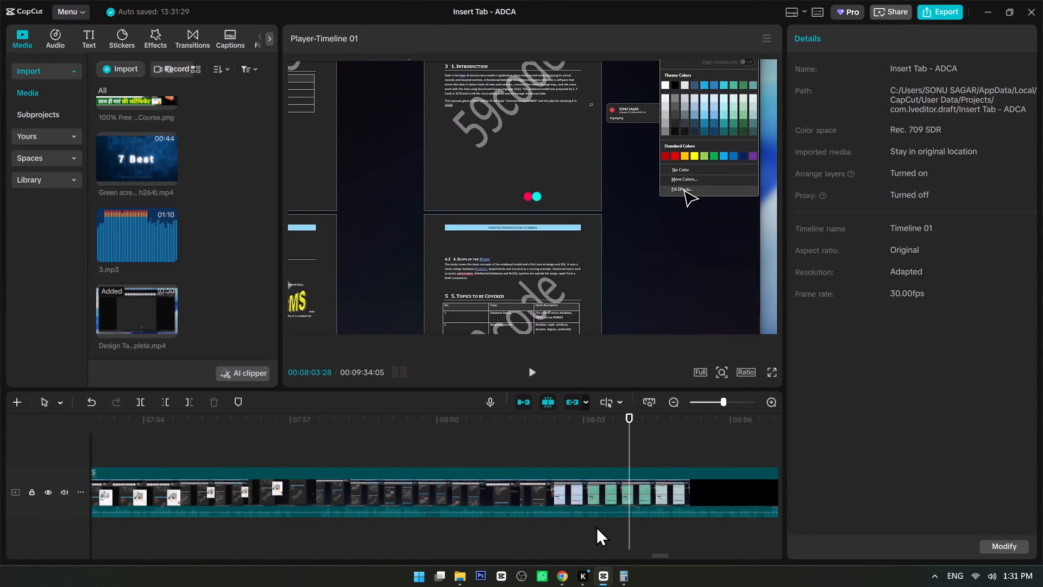
key("ctrl+b")
Replay the Page Color footage from 00:07:42:08, examining the moment before Fill Effects is opened.
scroll(489, 508, "down", 14, "ctrl")
left_click(497, 447)
key("space")
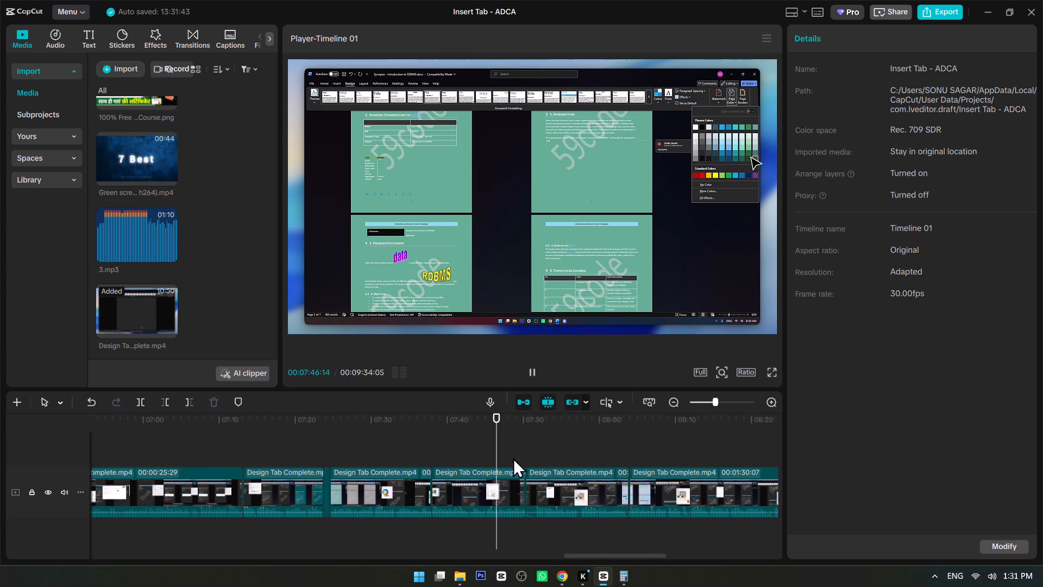
scroll(544, 481, "up", 11)
key("space")
left_click(358, 442)
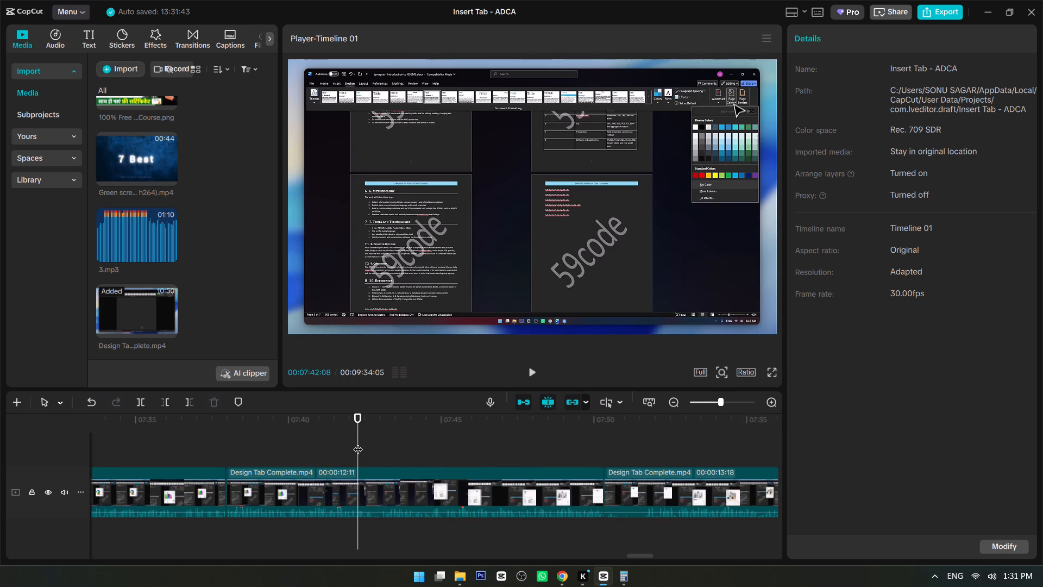
key("space")
key("space")
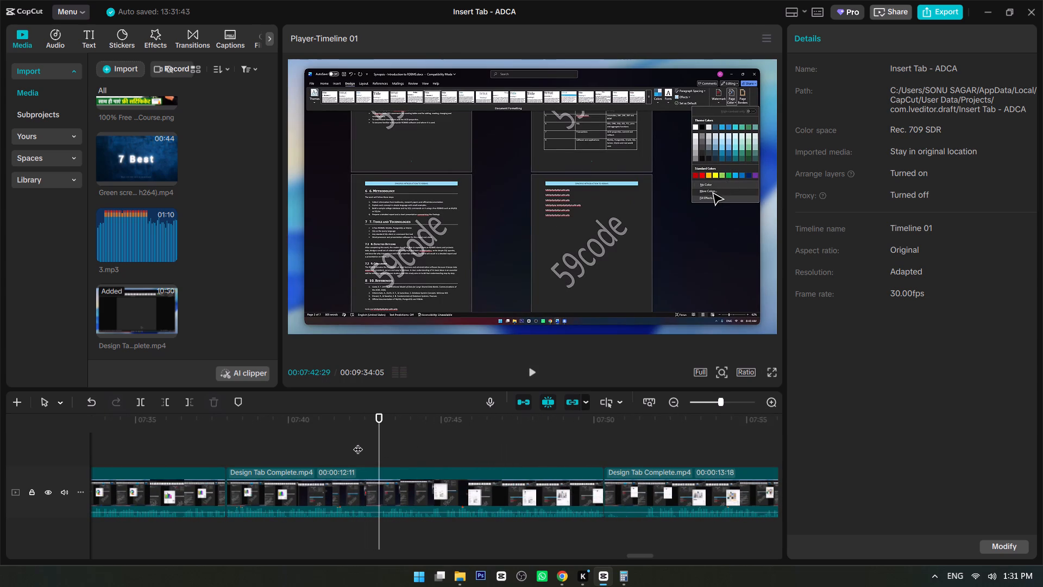
left_click(358, 442)
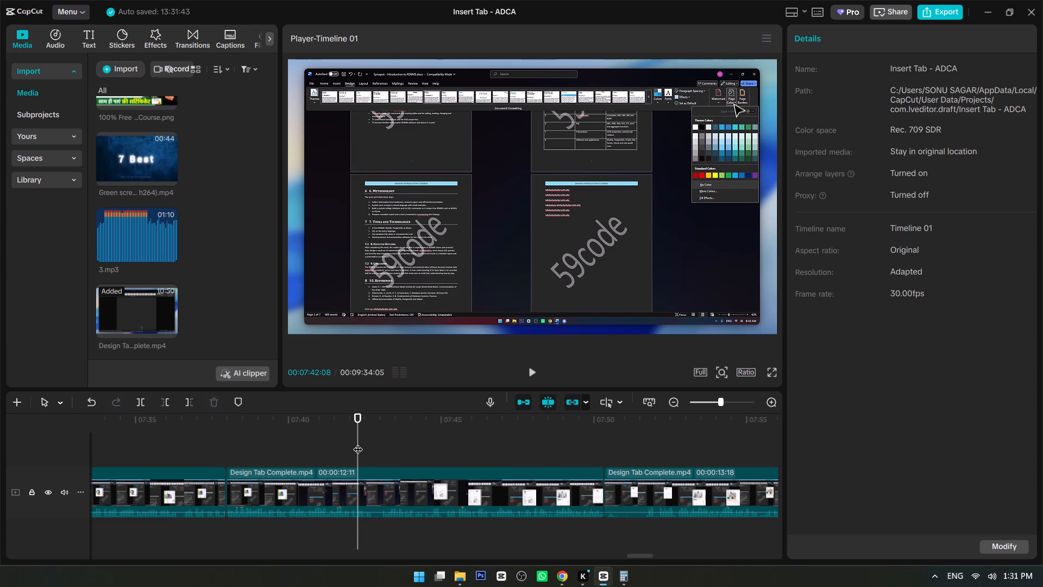
key("space")
key("space")
left_click(358, 442)
left_click(270, 442)
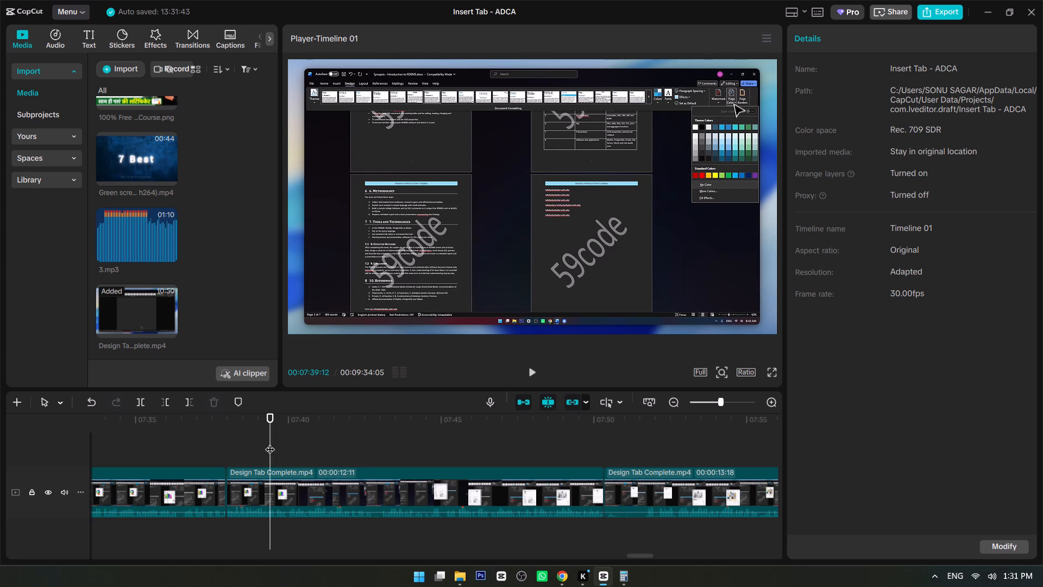
Split the clip at 00:07:42:25 and delete the portion after it up to the next cut.
left_click(332, 444)
key("space")
scroll(388, 473, "up", 12, "ctrl")
key("space")
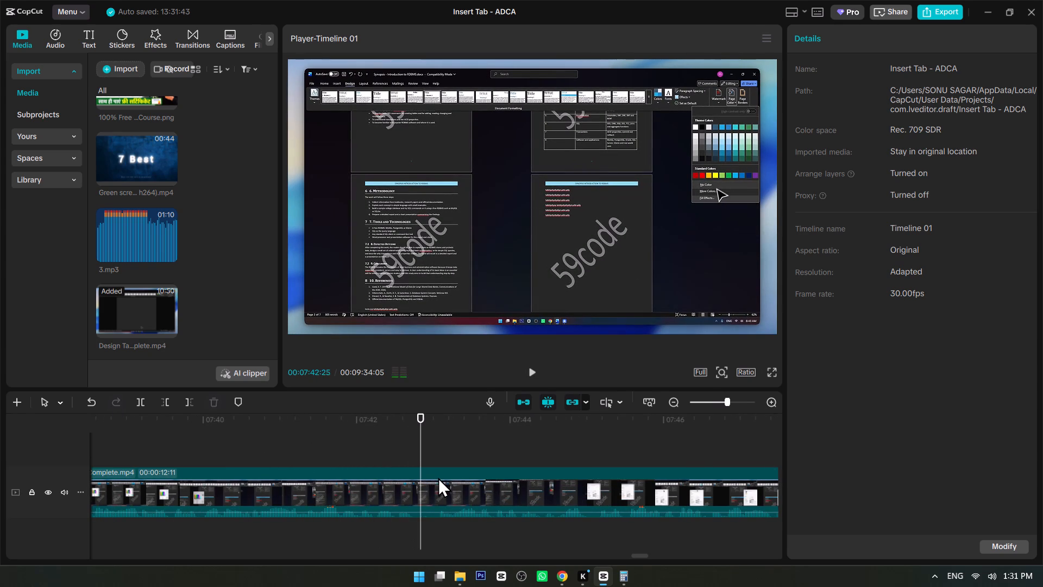
left_click(447, 486)
key("ctrl+b")
key("Delete")
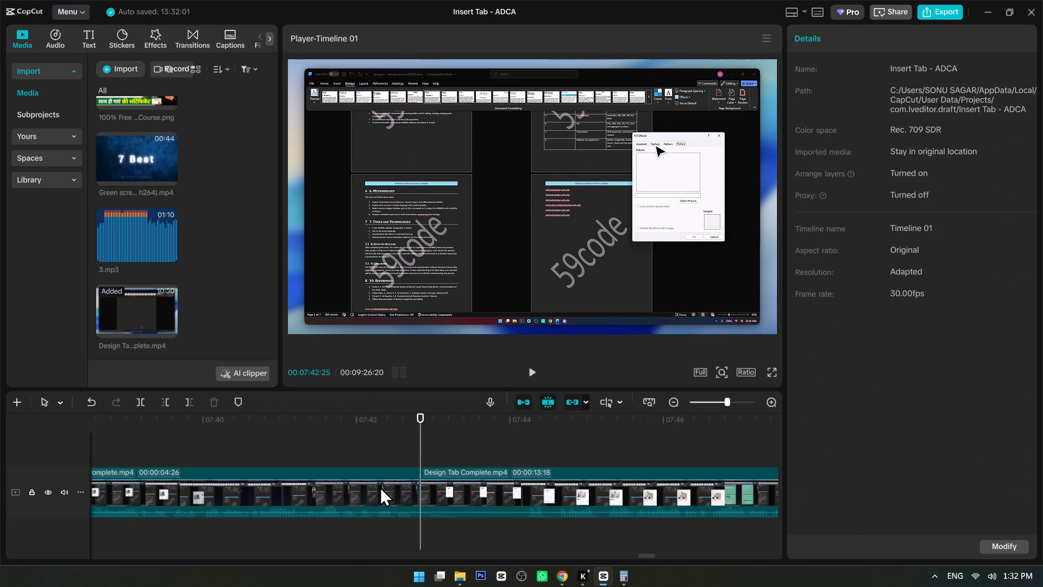
Delete the 00:00:13:18 clip following the cut at 00:07:42:25 and play across the new join.
scroll(436, 473, "down", 17, "ctrl")
left_click(454, 483)
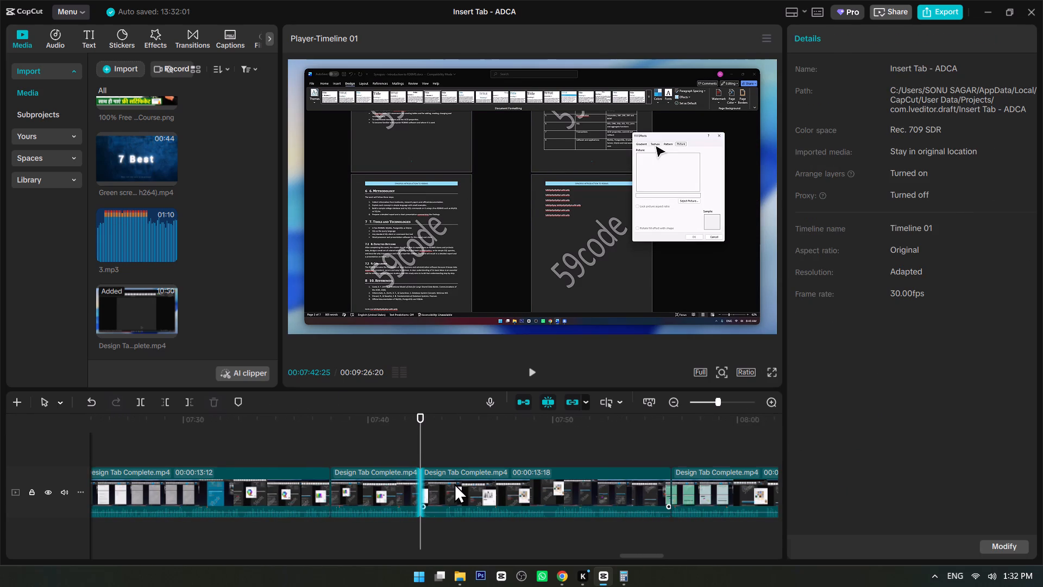
key("Delete")
left_click(396, 453)
key("space")
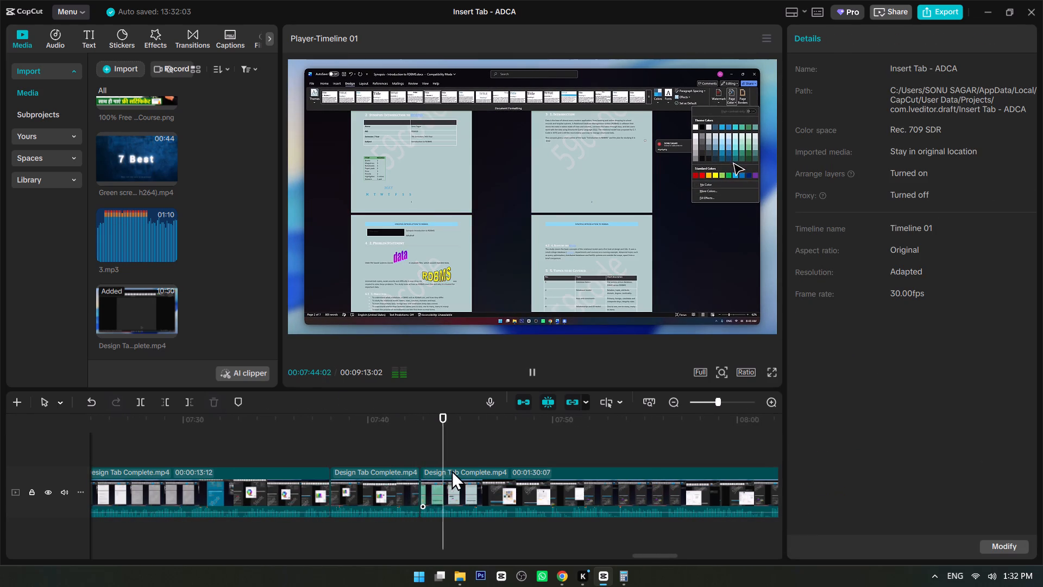
Split the clip at 00:07:47:16 and 00:07:47:29, delete the segment between the cuts, and place the playhead just before the join.
scroll(456, 476, "up", 9, "ctrl")
scroll(456, 476, "down", 3, "alt")
scroll(351, 499, "up", 4, "ctrl")
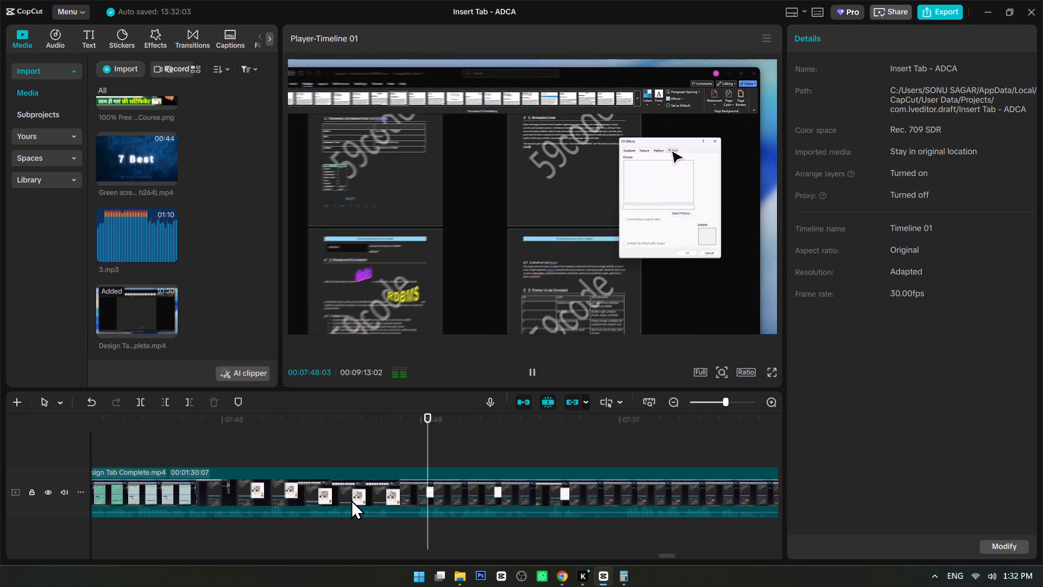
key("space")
left_click(391, 519)
scroll(395, 528, "up", 7, "ctrl")
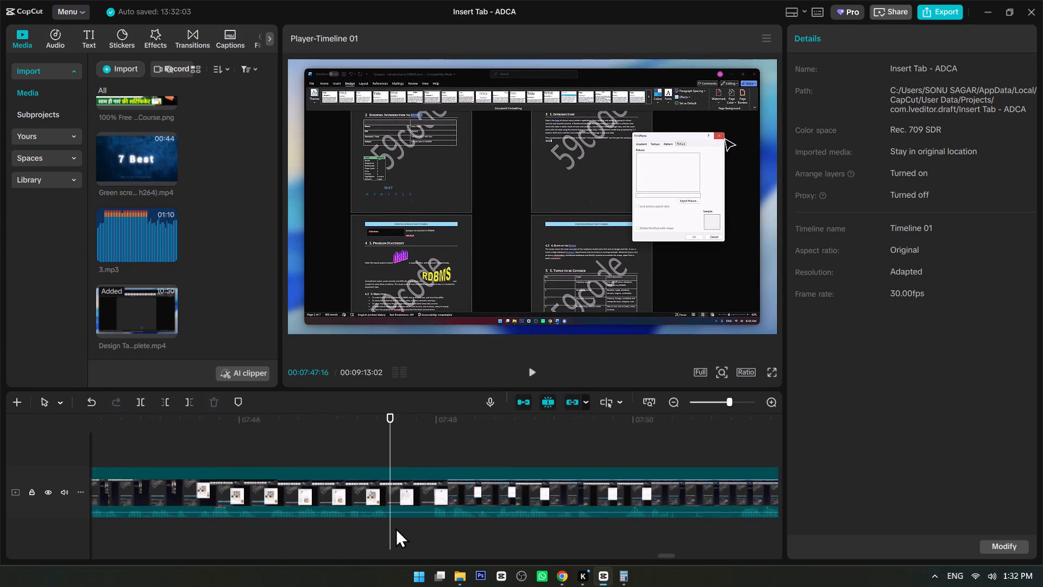
scroll(395, 528, "up", 1, "ctrl")
key("ctrl+b")
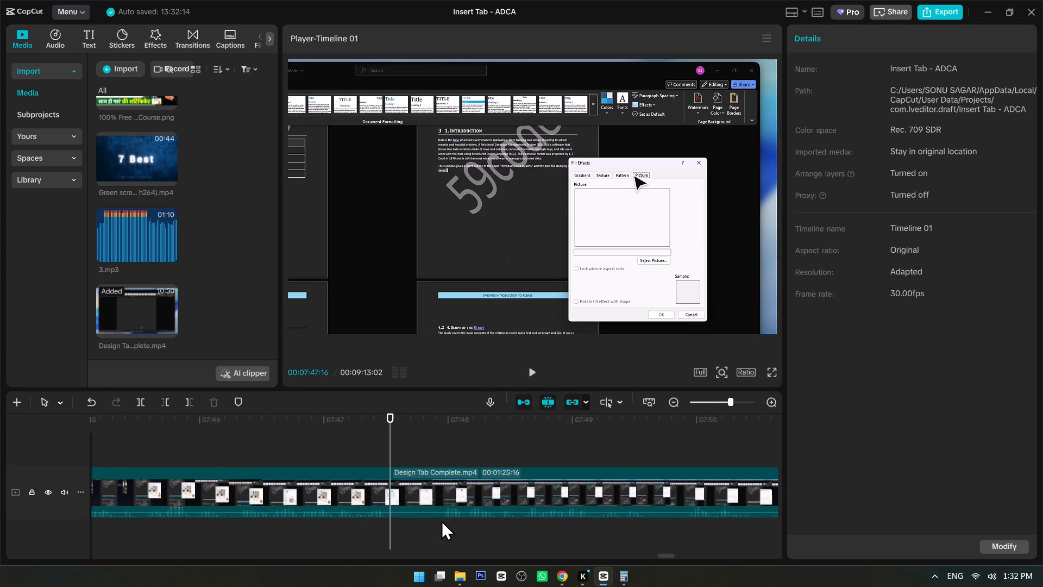
left_click(443, 518)
key("ctrl+b")
left_click(426, 486)
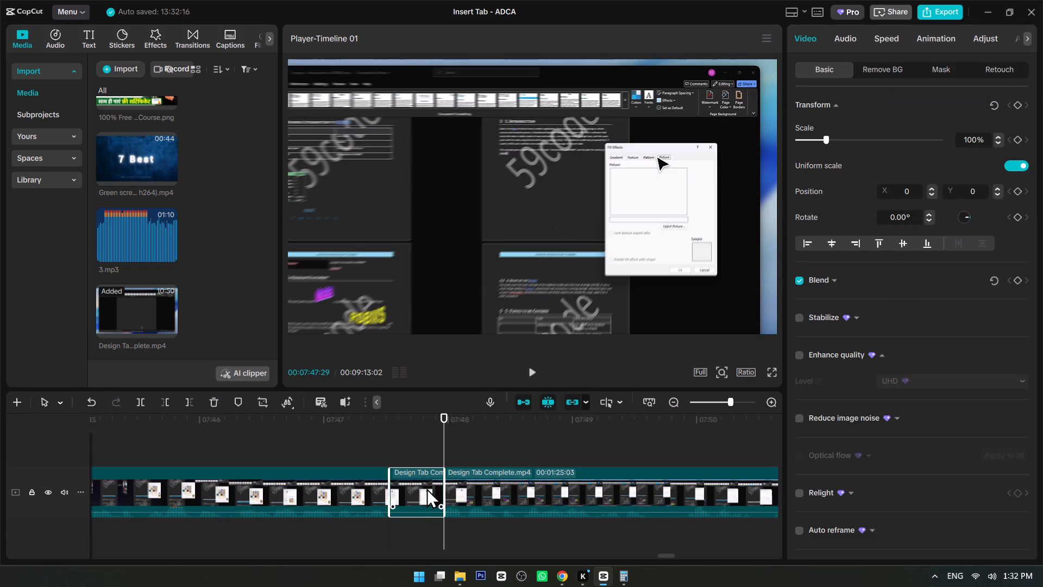
key("Delete")
left_click(348, 445)
Switch to Chrome and open the call desk for the student in row 5 of the dues list, then that student's outstanding bill.
key("alt+Tab")
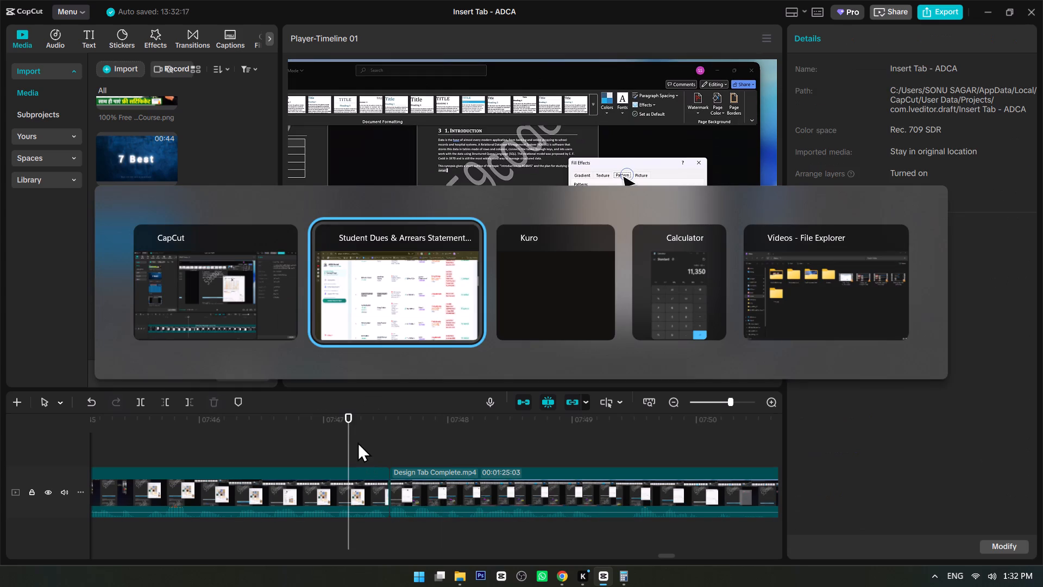
scroll(764, 347, "up", 2)
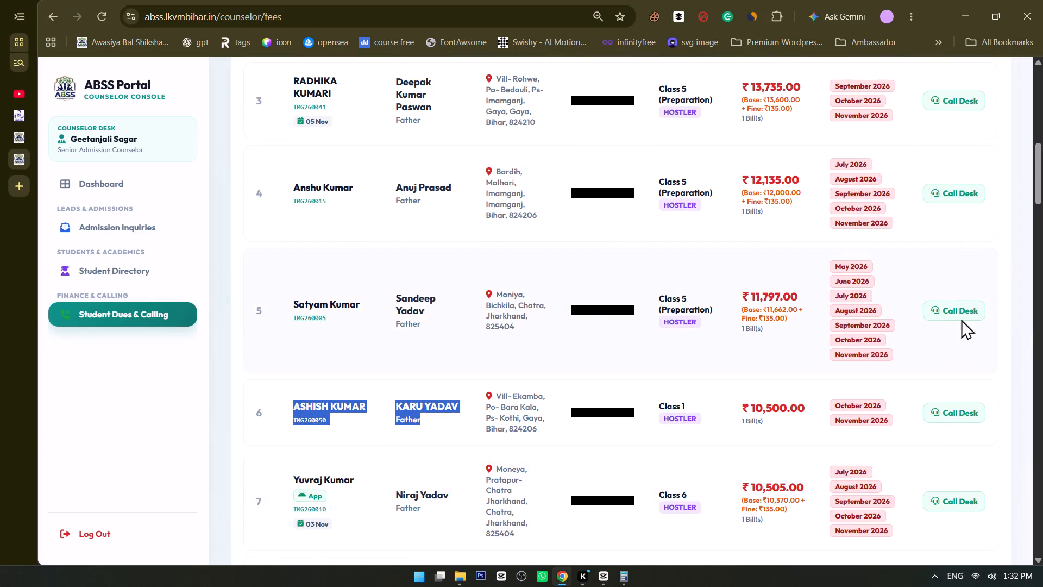
left_click(962, 317)
scroll(436, 318, "down", 13)
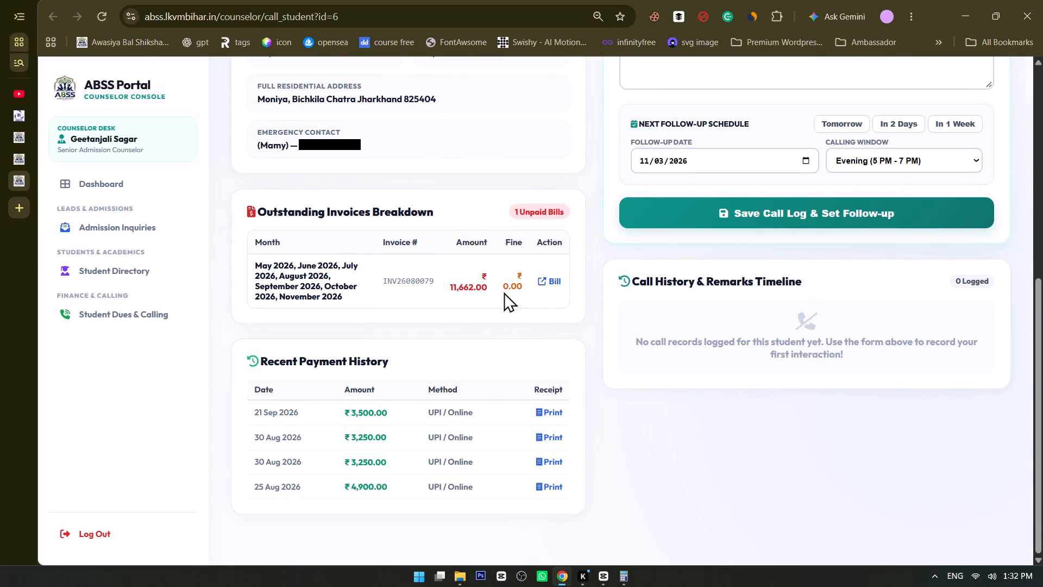
left_click(551, 280)
Examine the student's bill, including the monthly fees, expenses, received payments, late fine and remaining balance.
scroll(492, 344, "down", 7)
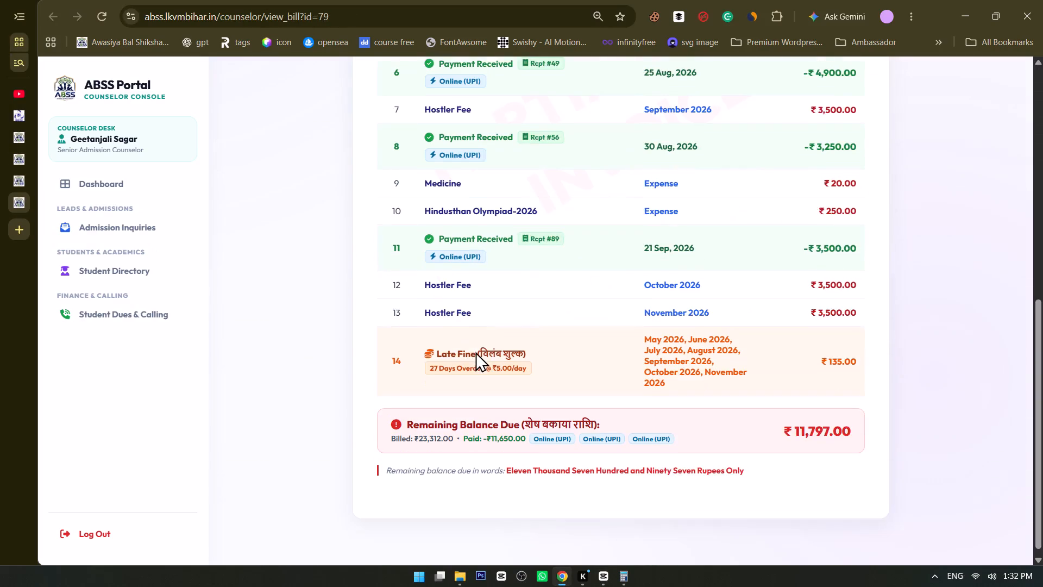
scroll(475, 352, "up", 5)
scroll(475, 352, "down", 7)
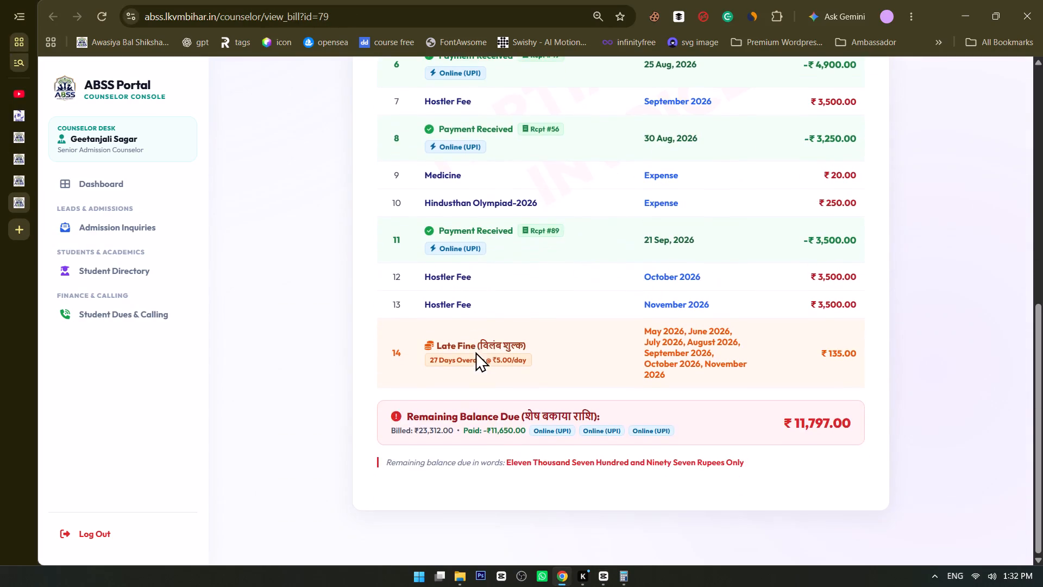
scroll(487, 342, "up", 2)
scroll(485, 342, "down", 2)
scroll(485, 342, "up", 3)
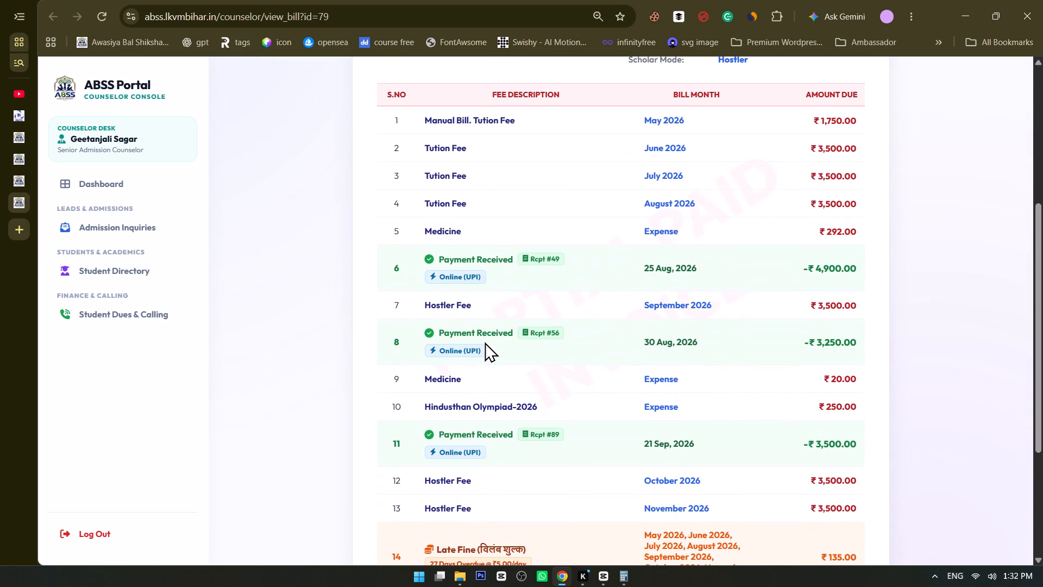
scroll(485, 342, "down", 3)
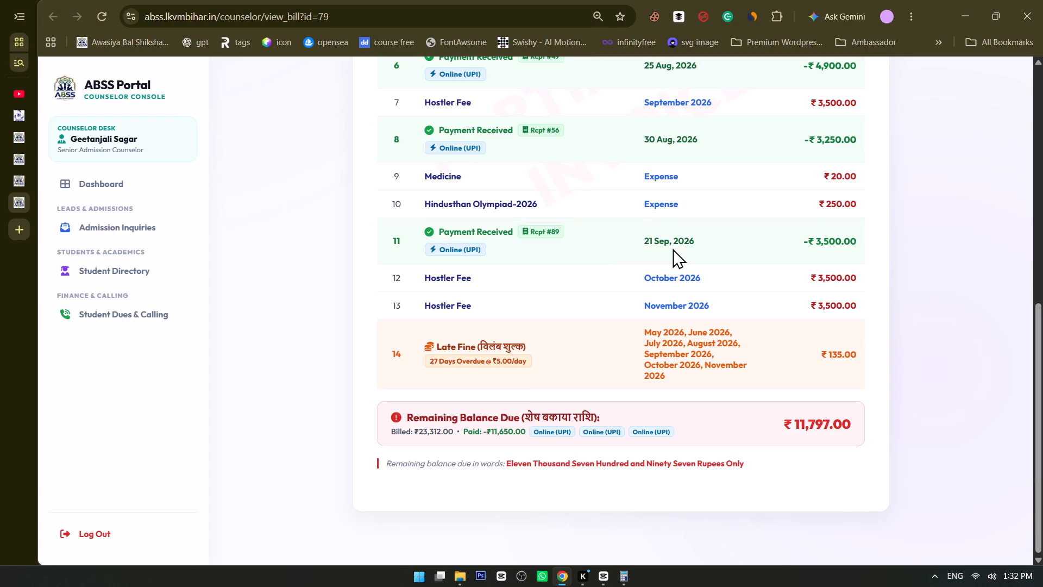
scroll(715, 239, "up", 5)
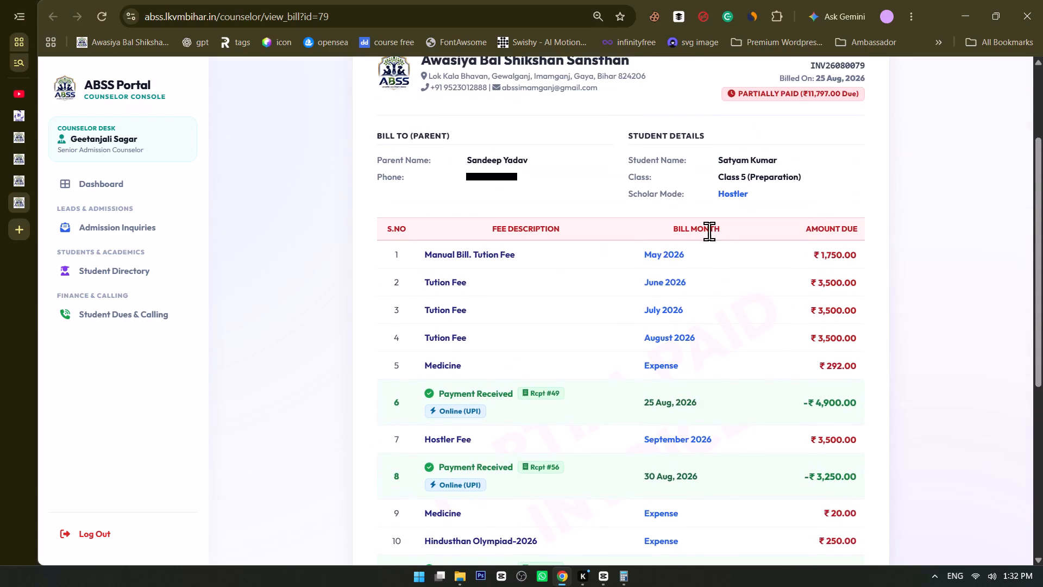
Examine the student's fee bill in the counselor portal, from the fee and payment entries to the remaining balance due.
scroll(709, 231, "down", 2)
scroll(681, 297, "down", 4)
scroll(681, 297, "up", 3)
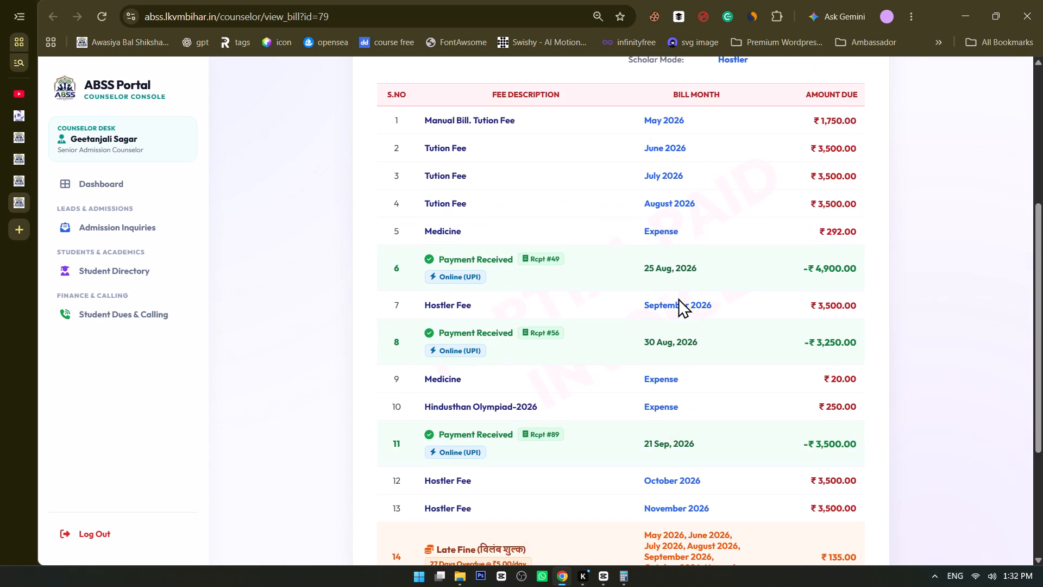
scroll(677, 298, "down", 2)
scroll(691, 302, "up", 2)
scroll(701, 336, "down", 1)
scroll(702, 341, "up", 1)
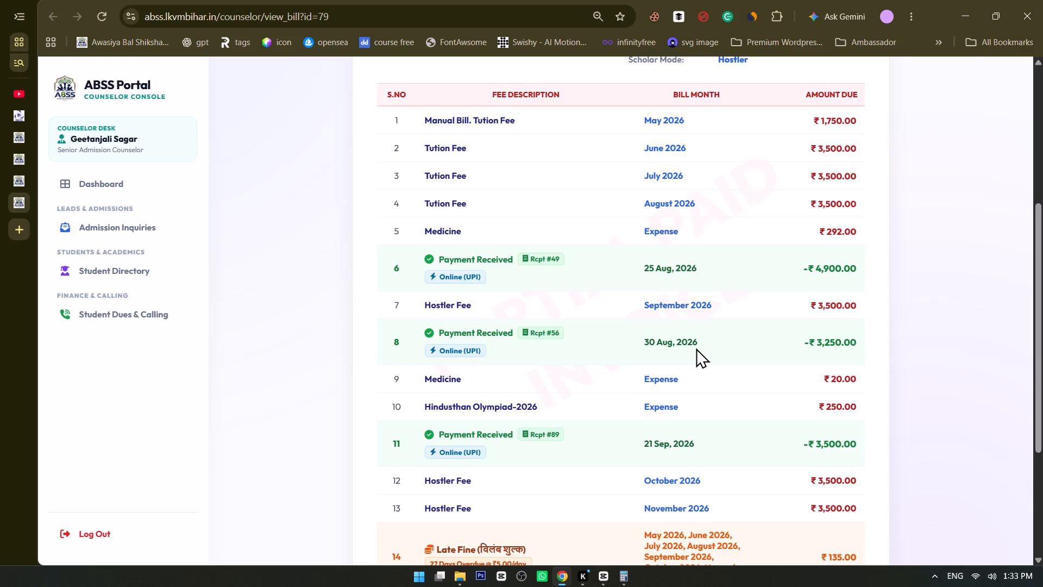
scroll(851, 421, "down", 2)
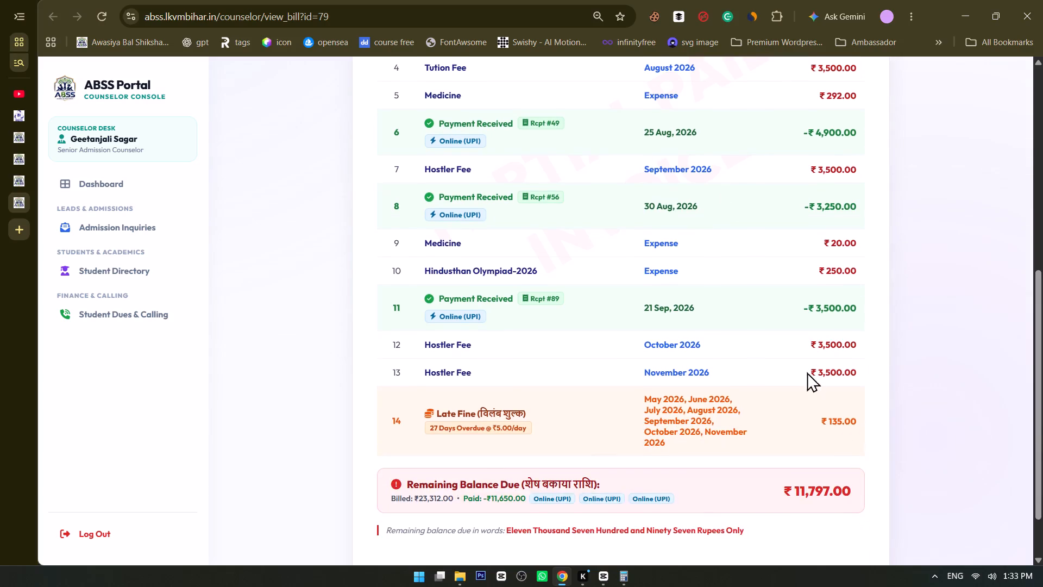
scroll(809, 351, "up", 3)
scroll(809, 342, "down", 4)
left_click_drag(856, 308, 839, 295)
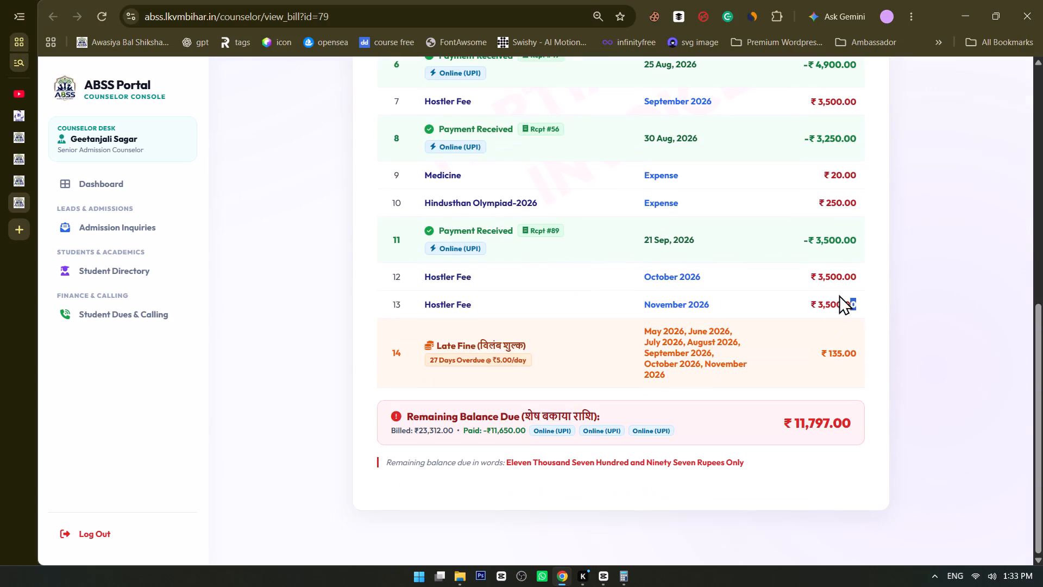
left_click_drag(839, 295, 807, 184)
scroll(816, 301, "up", 4)
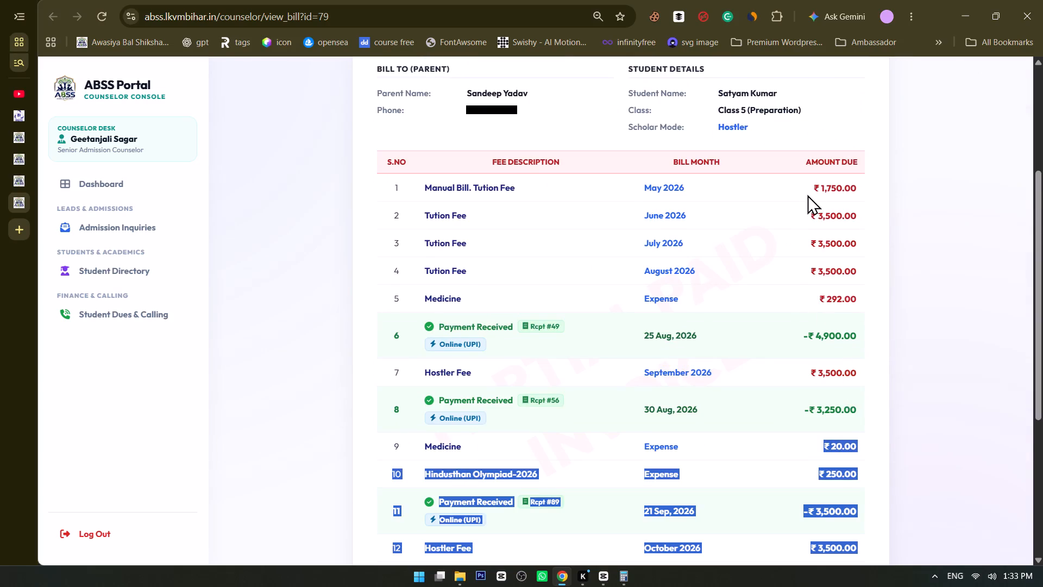
left_click(425, 190)
left_click_drag(586, 324, 624, 426)
left_click(624, 428)
scroll(606, 387, "down", 5)
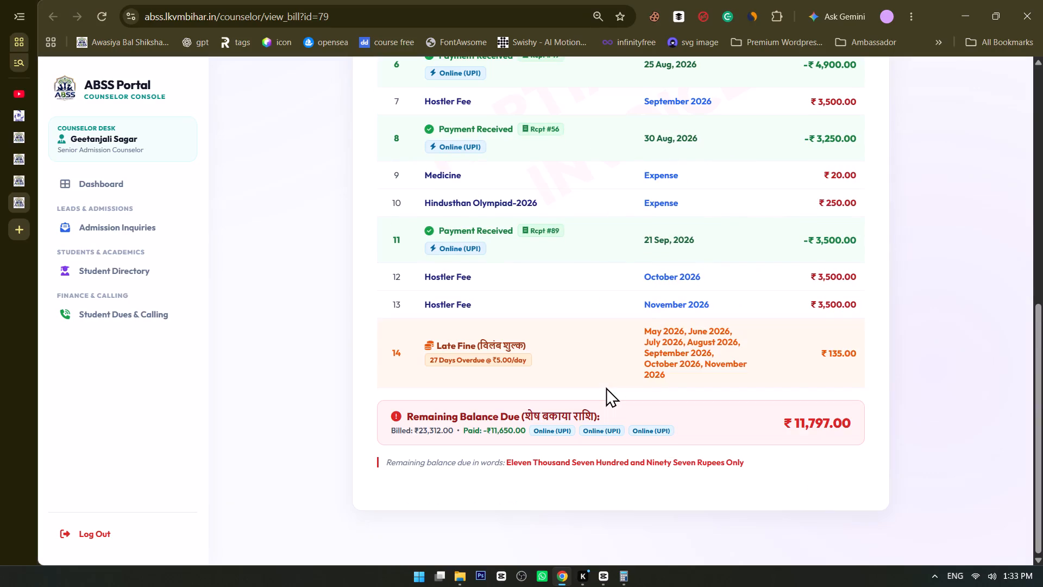
Switch back to CapCut and play from about 00:07:46 to 00:07:51, checking the Fill Effects footage across the cut.
key("alt+Tab")
left_click(392, 292, "alt")
left_click(318, 448)
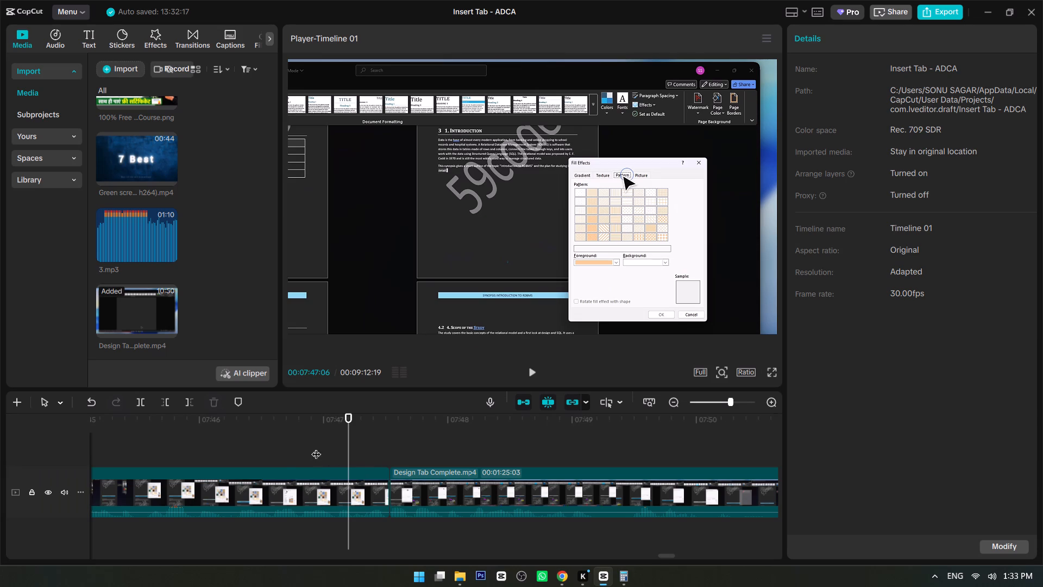
left_click(286, 440)
left_click(211, 433)
key("space")
scroll(321, 462, "down", 6, "ctrl")
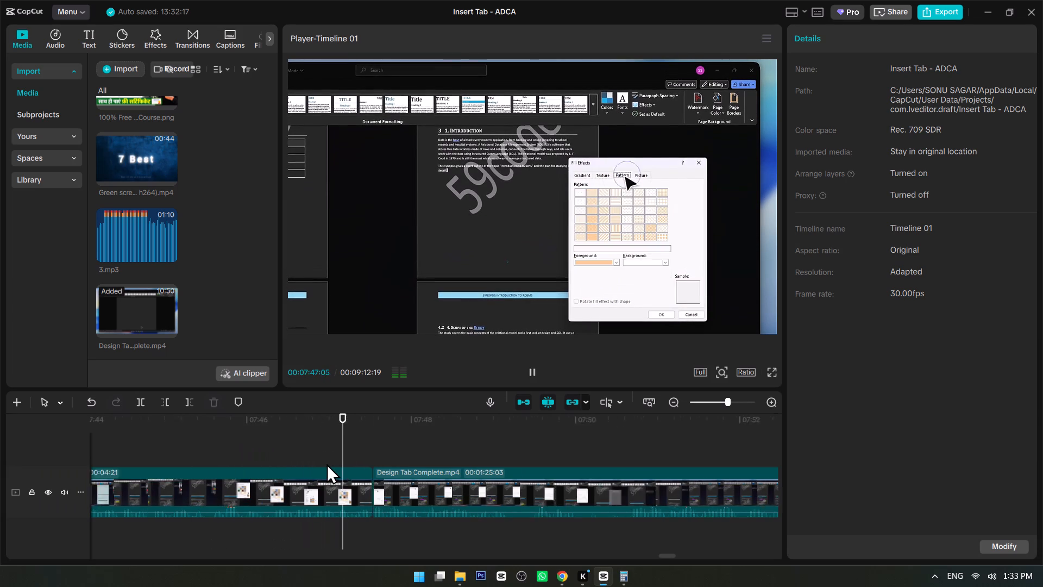
scroll(326, 464, "down", 3, "ctrl")
scroll(326, 464, "up", 5, "ctrl")
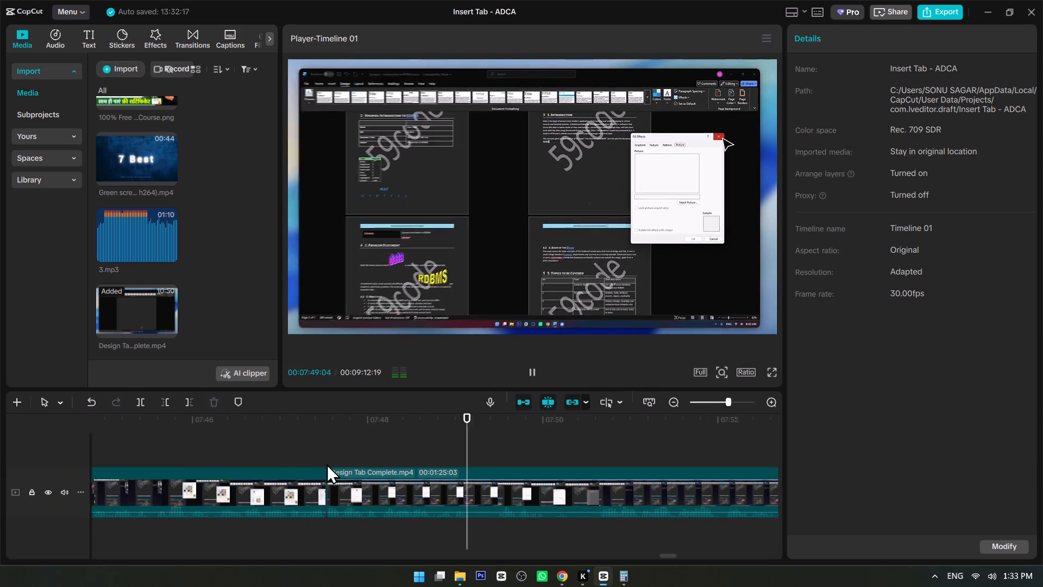
scroll(326, 464, "up", 2, "ctrl")
scroll(328, 465, "down", 3, "ctrl")
scroll(529, 490, "up", 4, "ctrl")
scroll(498, 495, "down", 2, "alt")
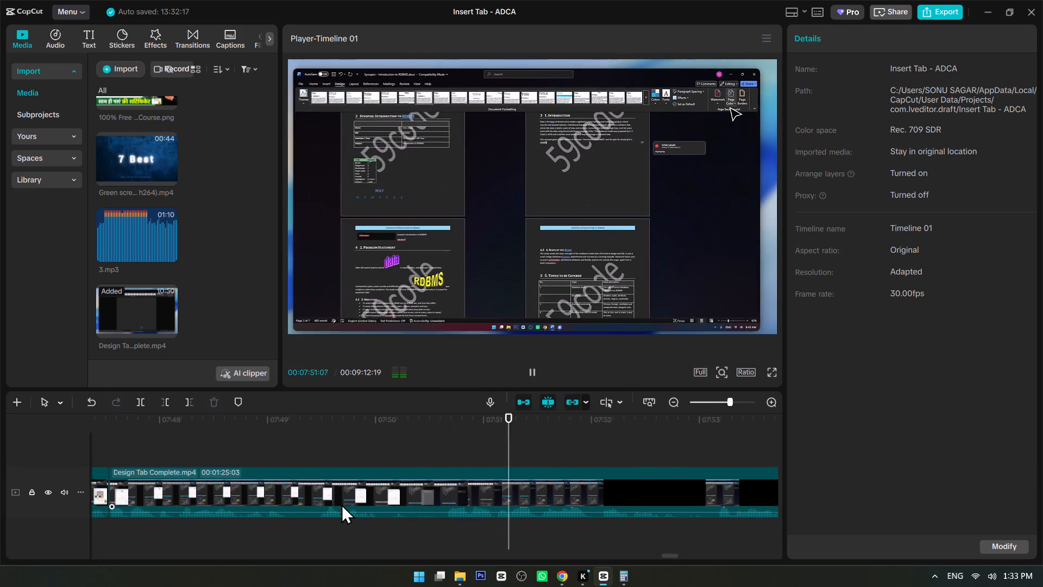
Play the footage on from 00:07:51 to about 00:08:11, examining the Borders and Shading demonstration.
scroll(341, 504, "down", 3, "alt")
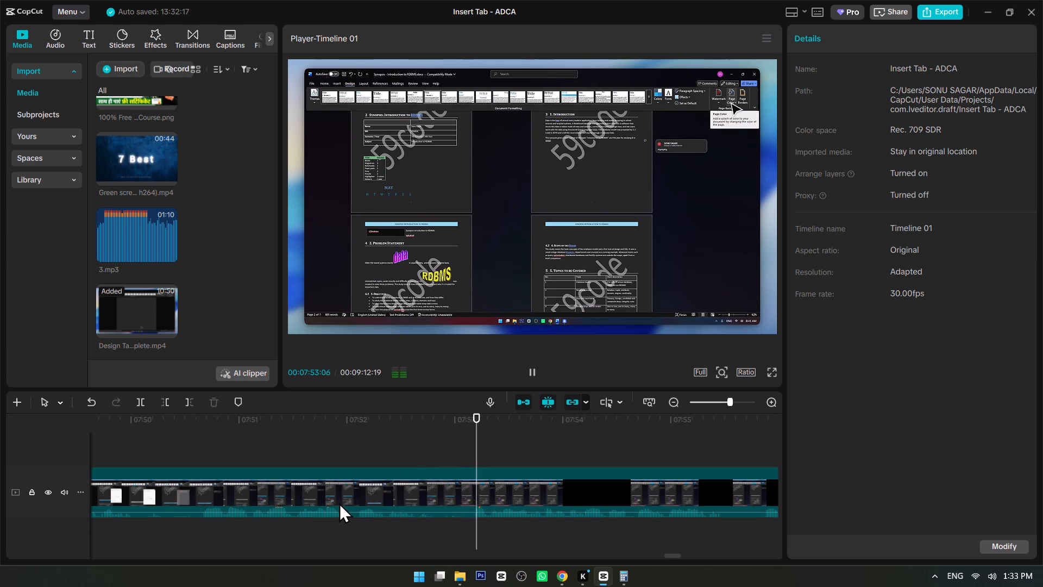
scroll(453, 521, "down", 4, "alt")
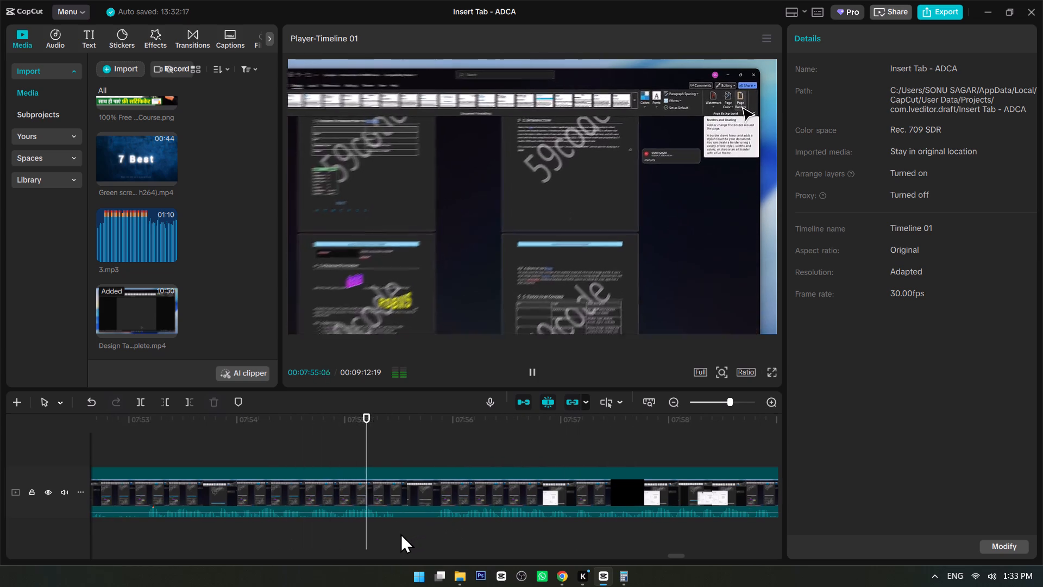
scroll(398, 529, "down", 4, "alt")
scroll(398, 529, "down", 2, "ctrl")
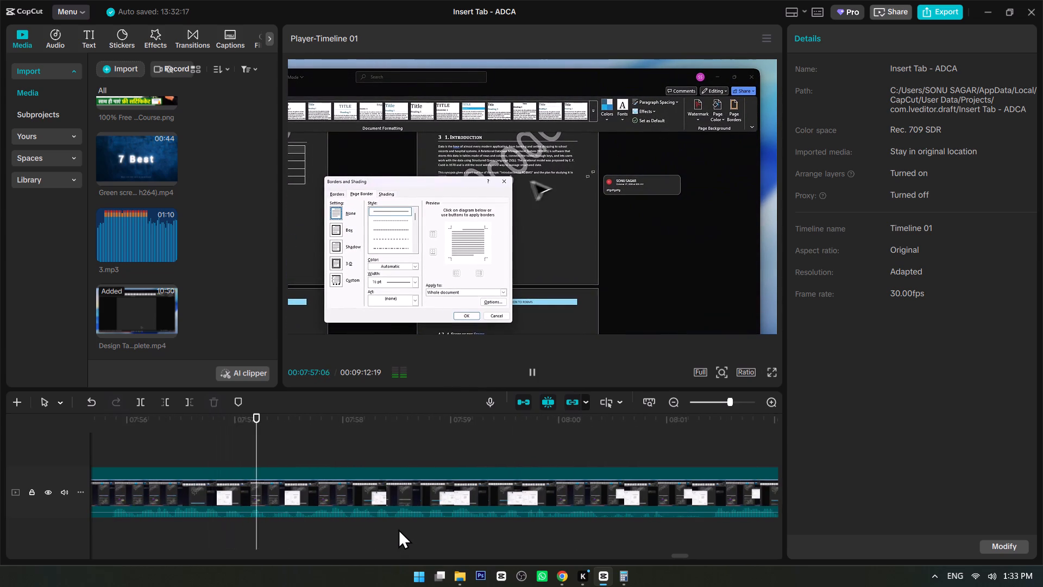
scroll(398, 529, "down", 3, "ctrl")
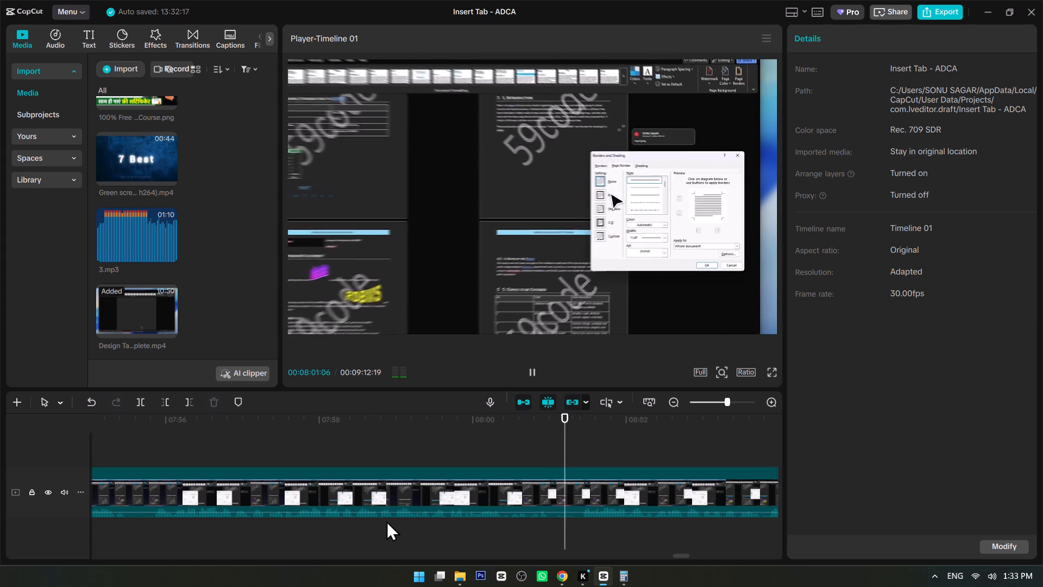
scroll(386, 521, "down", 4, "alt")
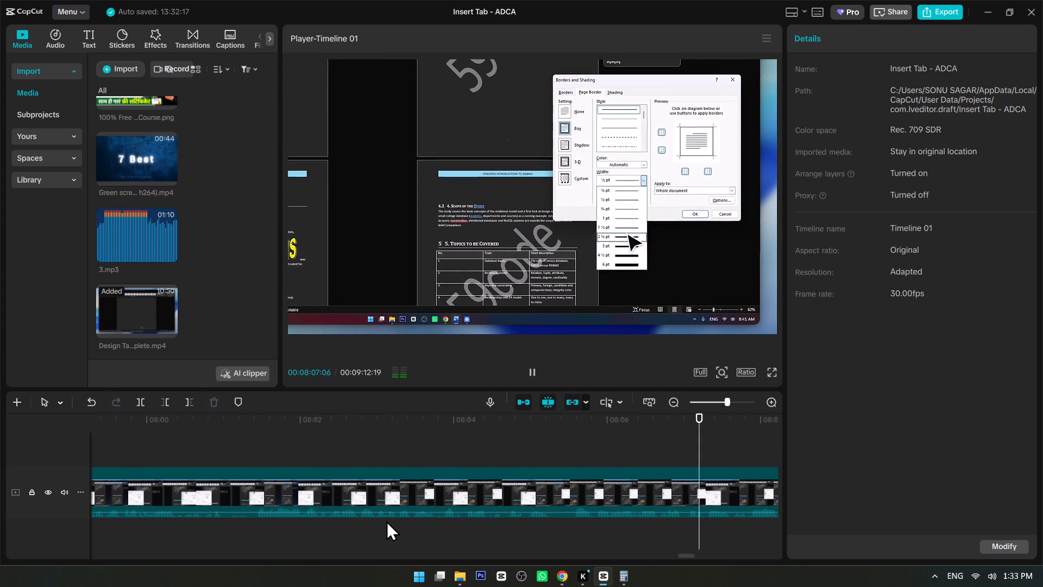
scroll(526, 522, "down", 4, "alt")
scroll(512, 521, "down", 5, "ctrl")
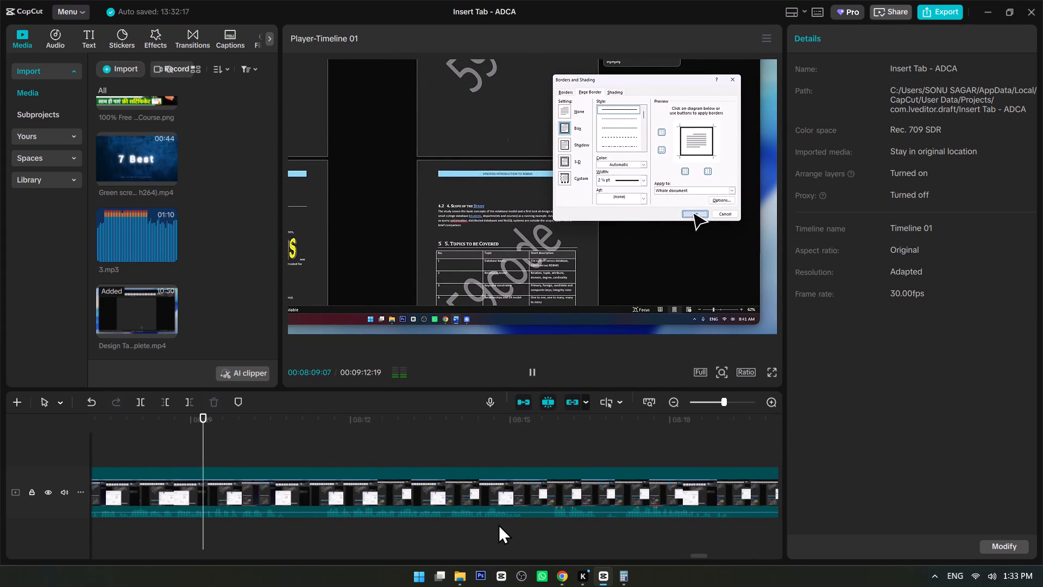
scroll(477, 521, "up", 3, "ctrl")
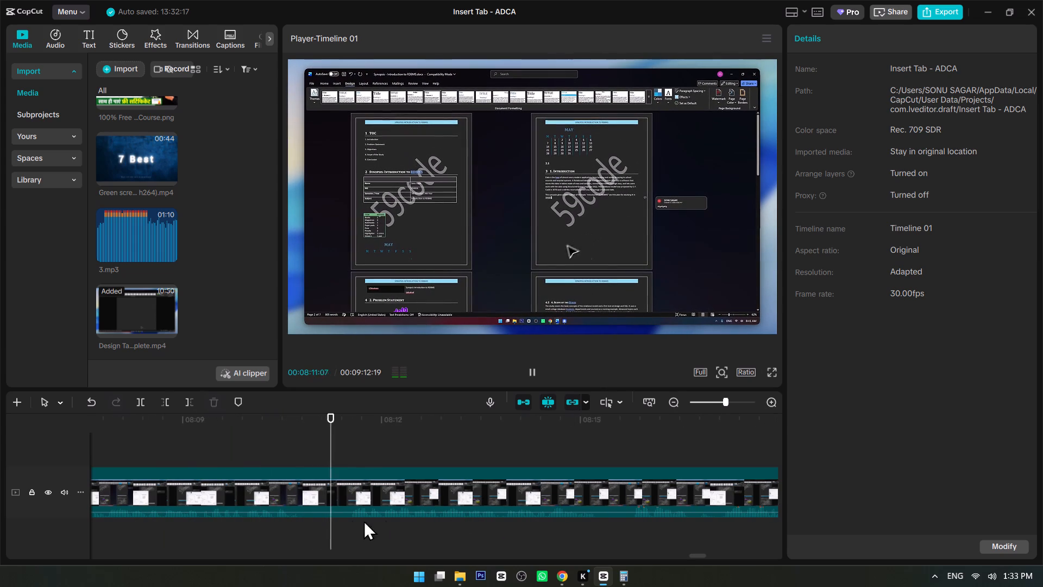
Cut out and delete the footage between 00:08:10:23 and 00:08:11:16, just after the page border is applied.
scroll(317, 520, "up", 7, "ctrl")
key("space")
left_click(264, 521)
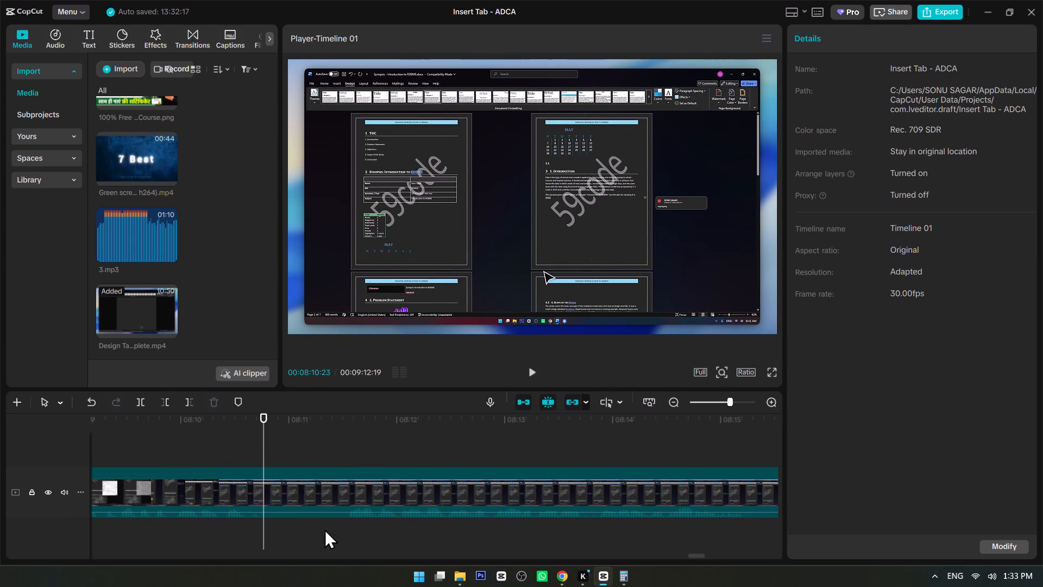
key("ctrl+b")
left_click(347, 520)
key("ctrl+b")
left_click(318, 494, "ctrl")
key("Delete")
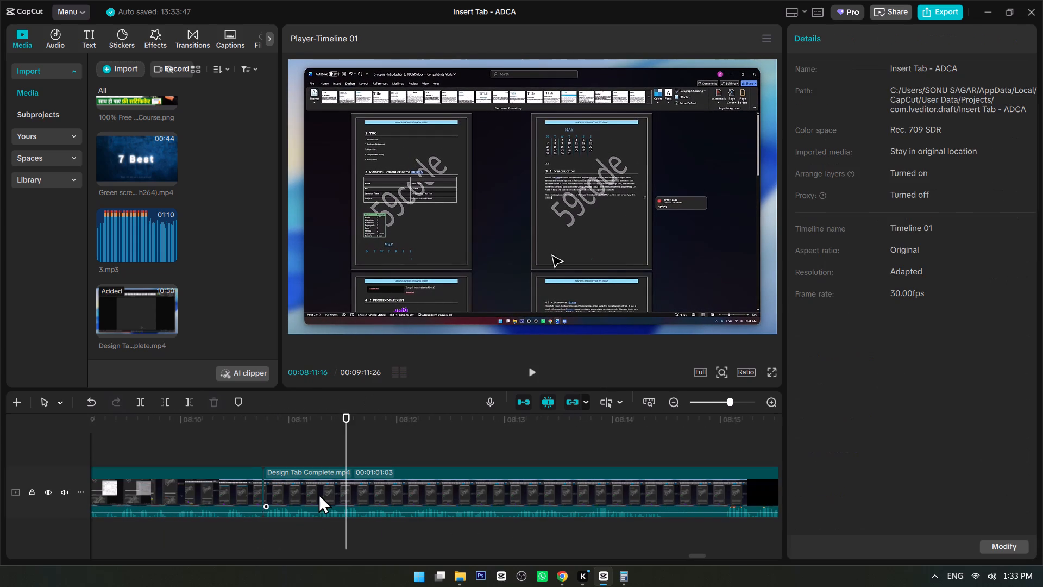
Play from just before 00:08:10:23 across the new cut, checking the page border footage.
left_click(229, 451)
key("space")
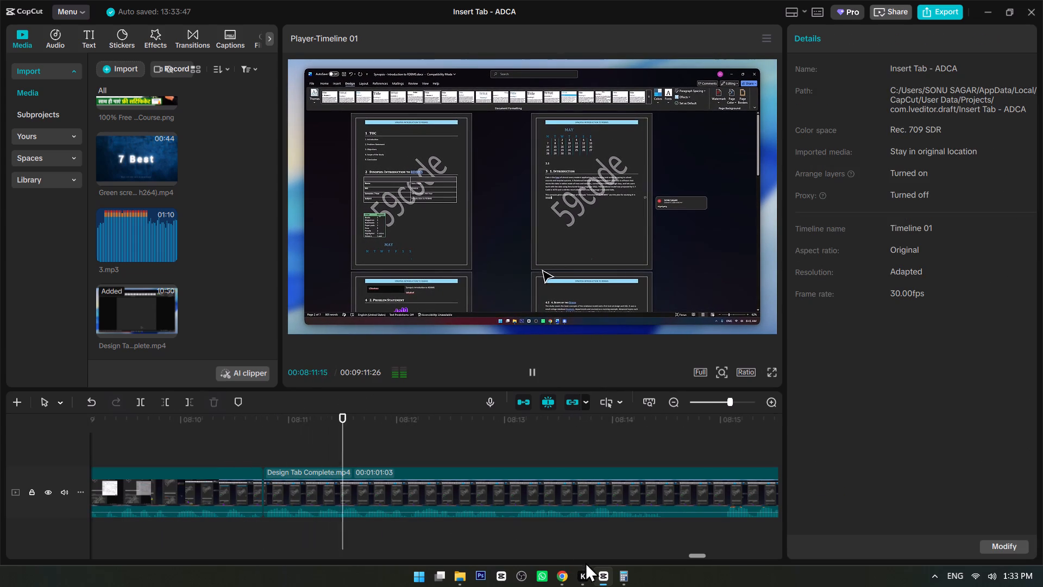
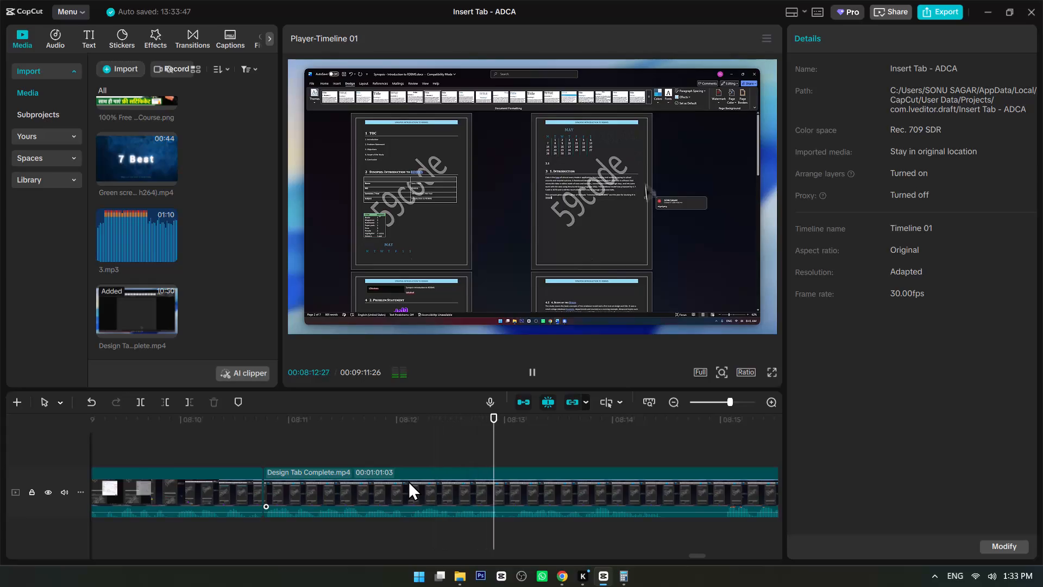
Cut out and delete the footage between 00:08:14:14 and 00:08:16:12, just before Page Borders is opened again.
scroll(408, 480, "down", 3, "alt")
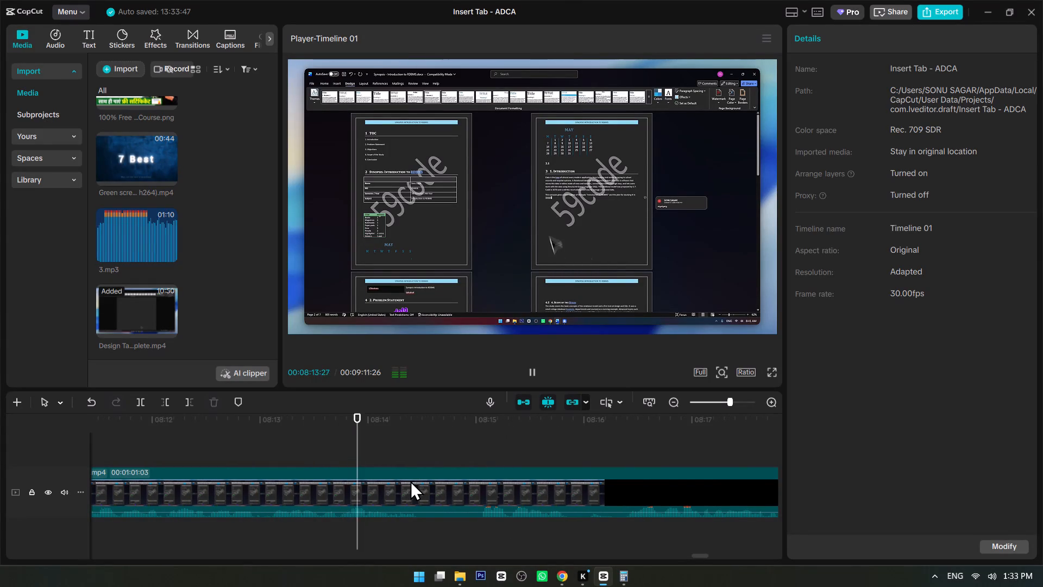
scroll(411, 480, "up", 6, "ctrl")
scroll(412, 482, "down", 4, "ctrl")
scroll(413, 484, "down", 2, "alt")
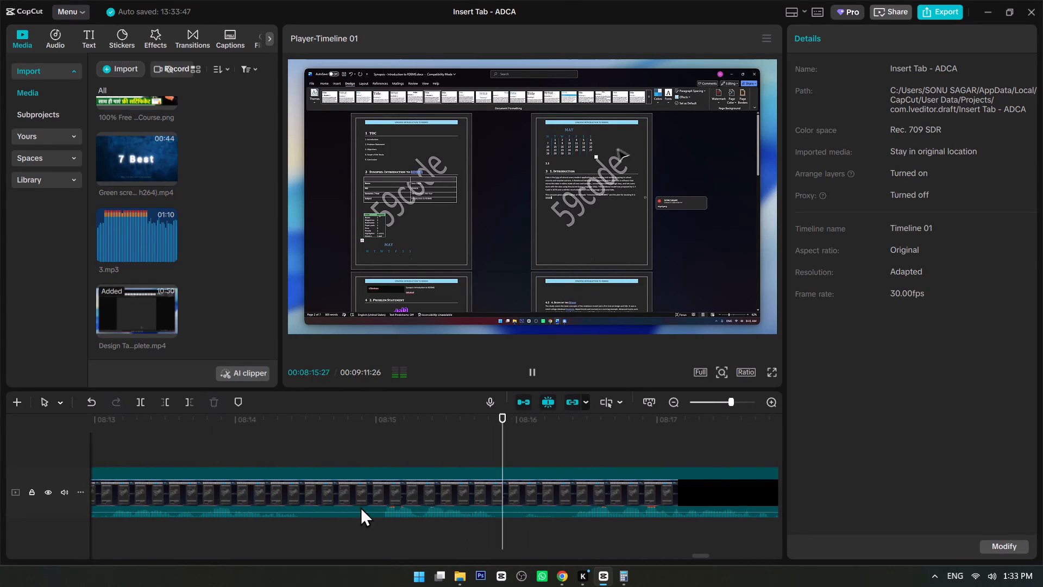
key("space")
left_click(301, 522)
key("ctrl+b")
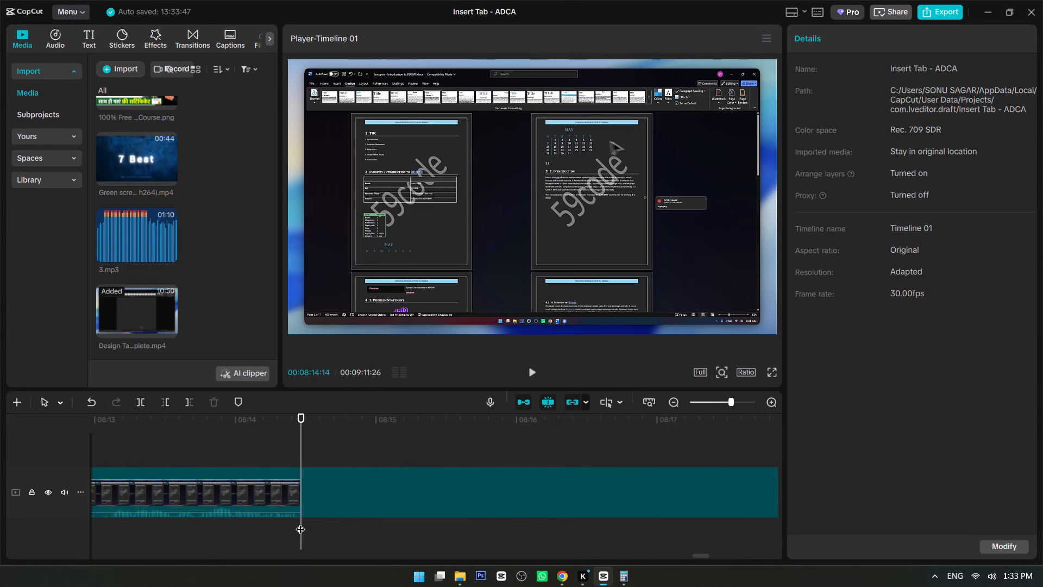
key("space")
left_click(569, 528)
key("space")
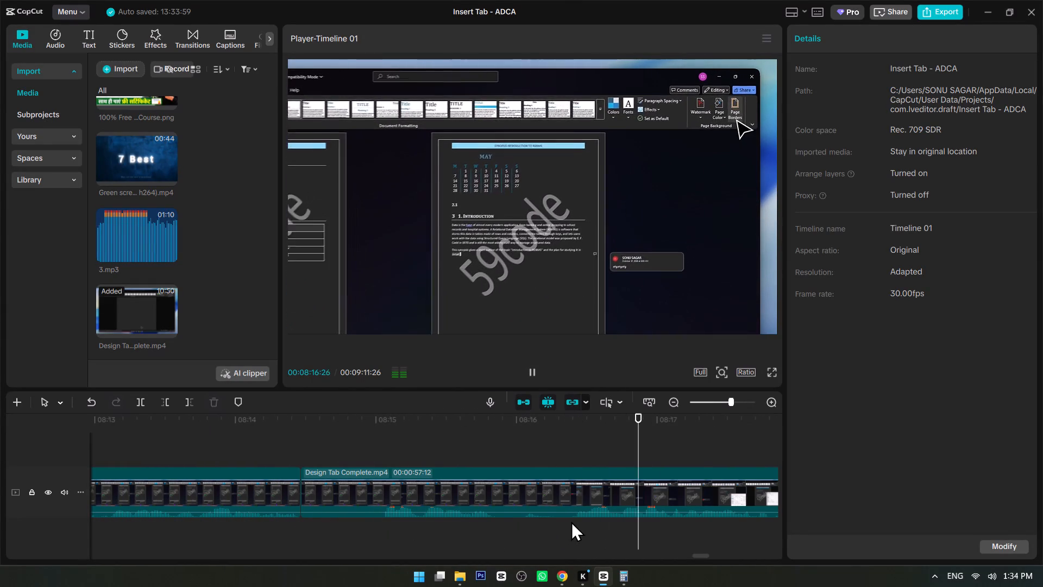
left_click(571, 521)
key("ctrl+b")
left_click(479, 490)
key("Delete")
Play from 00:08:14:00 across the new cut to about 00:08:18:05, checking the reopened Borders and Shading footage.
left_click(235, 444)
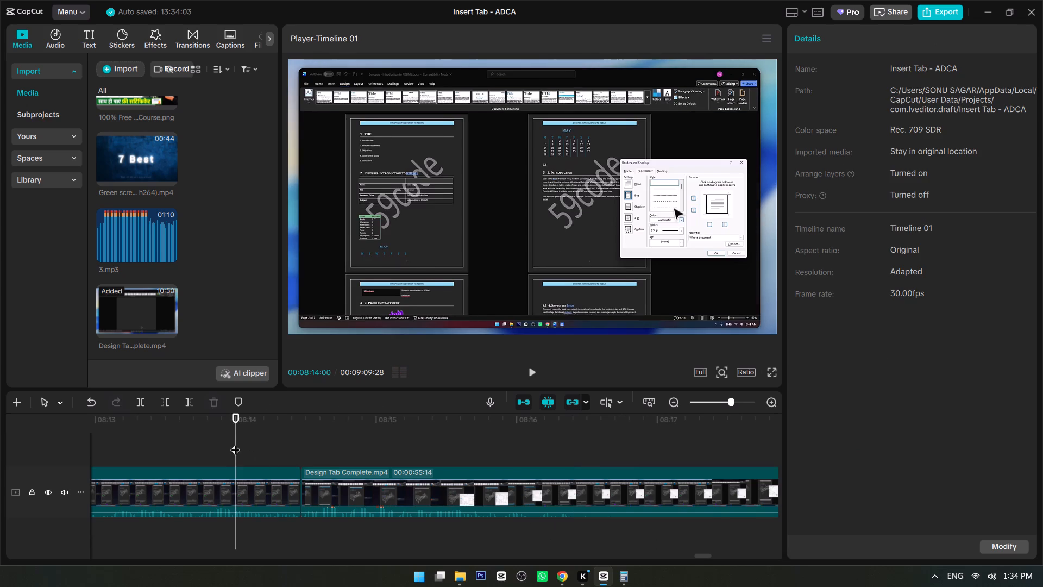
key("space")
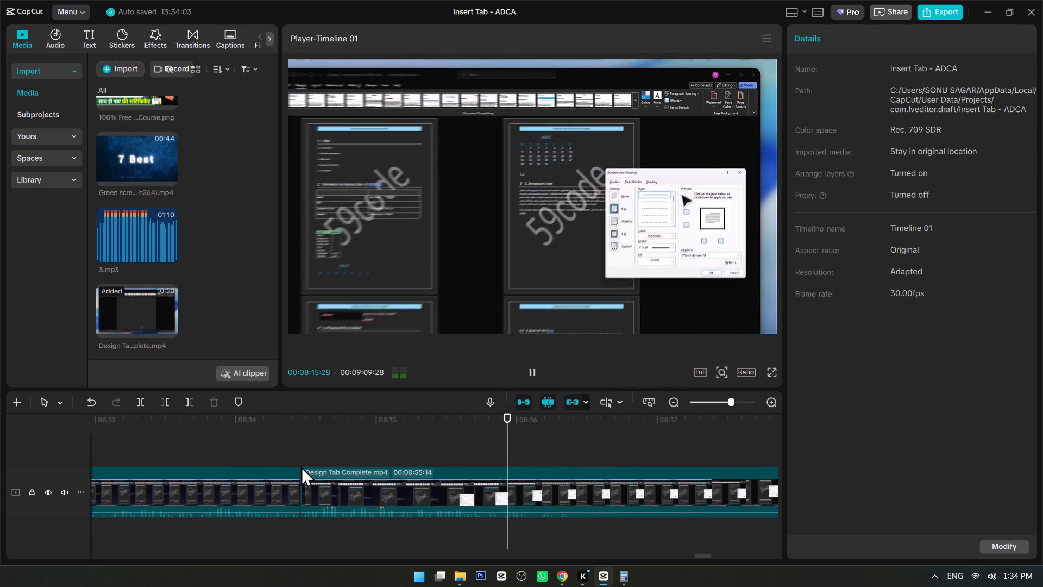
scroll(595, 470, "down", 5, "ctrl")
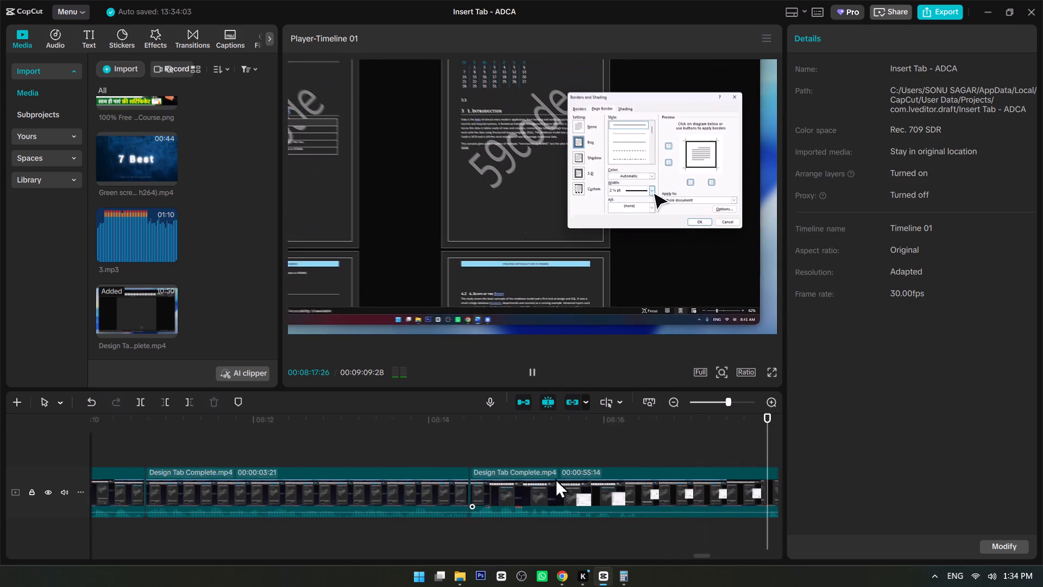
key("space")
Cut out and delete the footage between 00:08:16:12 and 00:08:17:26, before the border width list is opened.
scroll(312, 527, "up", 4, "alt")
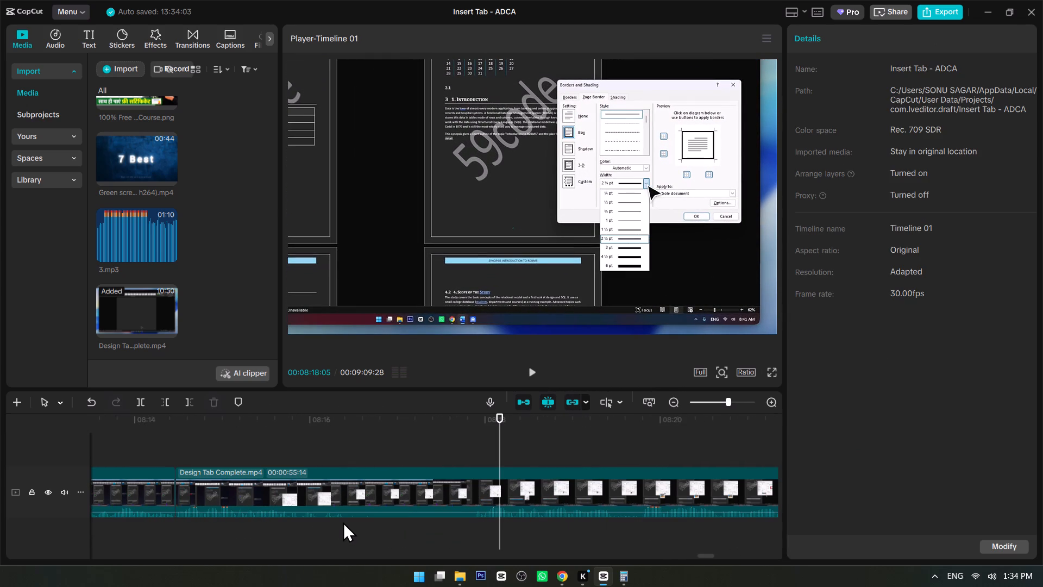
left_click(343, 521)
key("space")
left_click(344, 520)
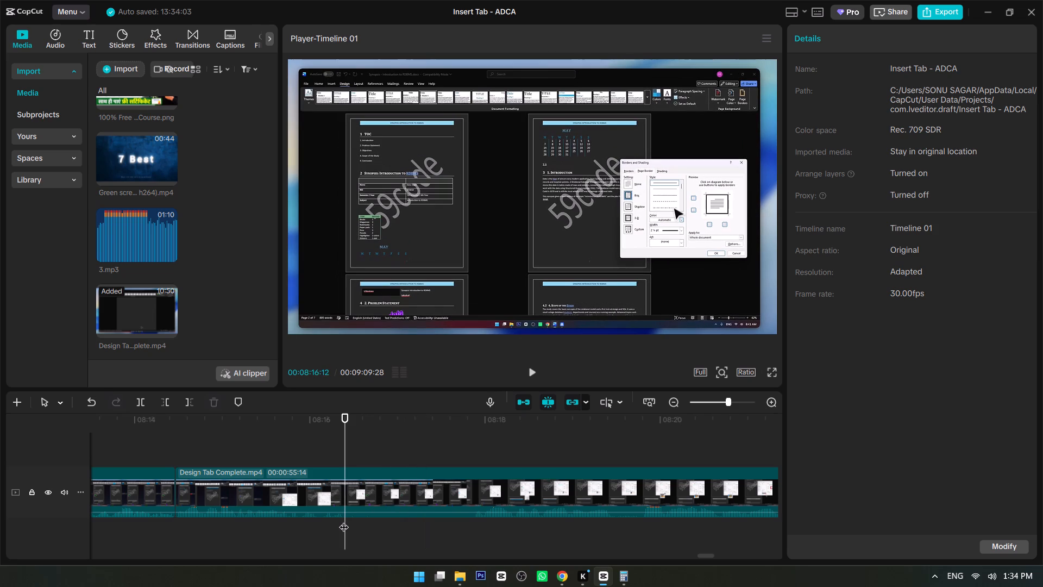
key("ctrl+b")
left_click(473, 520)
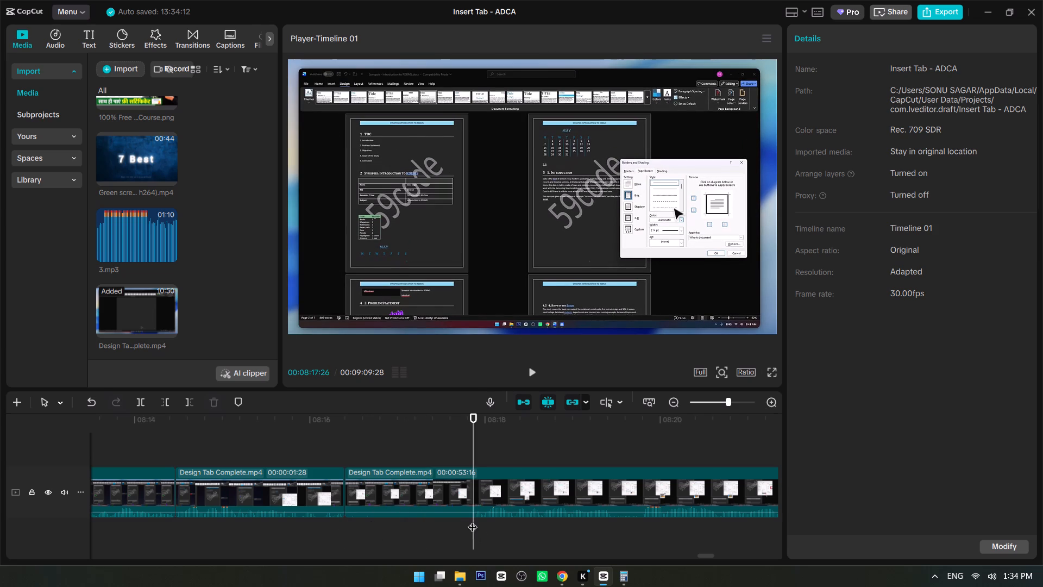
key("ctrl+b")
left_click(433, 484)
key("Delete")
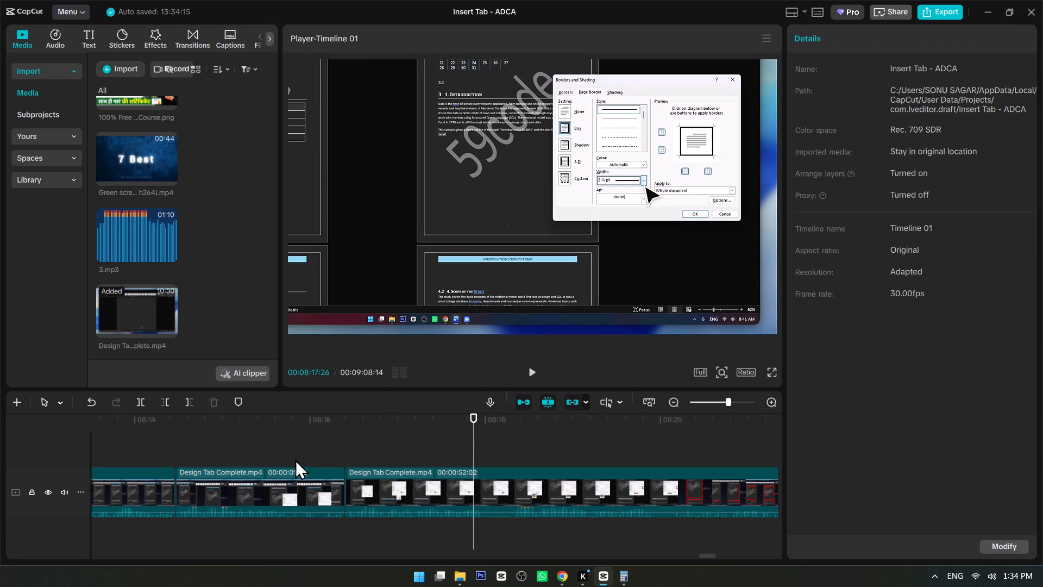
Play from about 00:08:15:19 across the cut at 00:08:16:12 and onward, checking the border width and art footage.
left_click(284, 450)
key("space")
scroll(299, 466, "up", 8, "ctrl")
key("space")
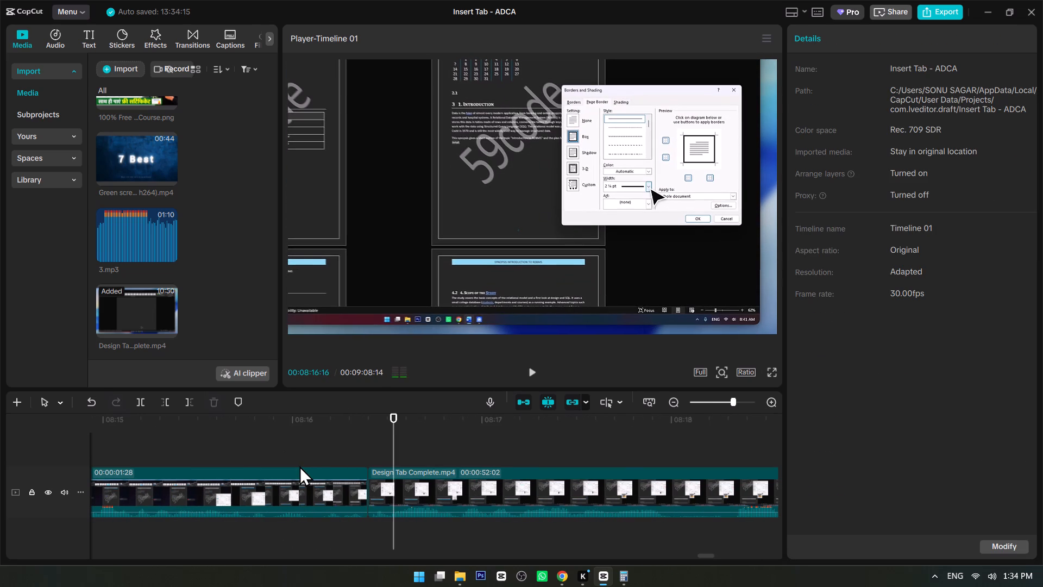
left_click(230, 451)
left_click(228, 451)
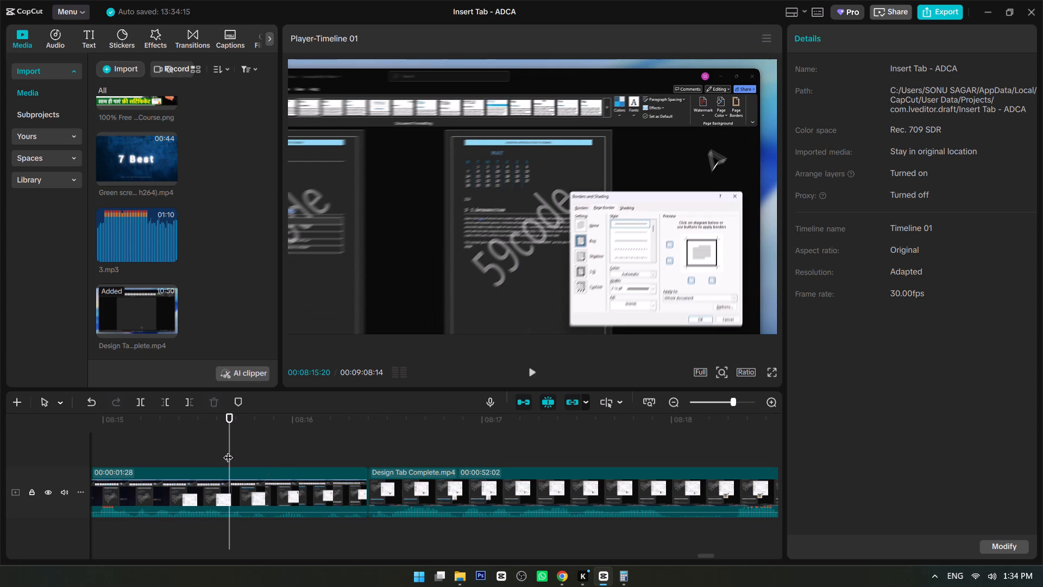
left_click(228, 450)
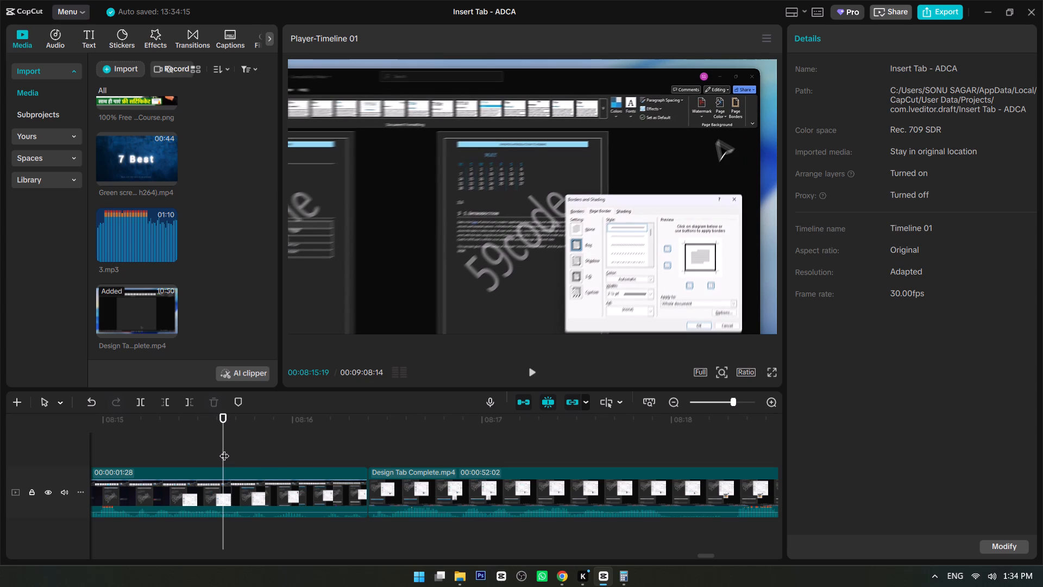
key("space")
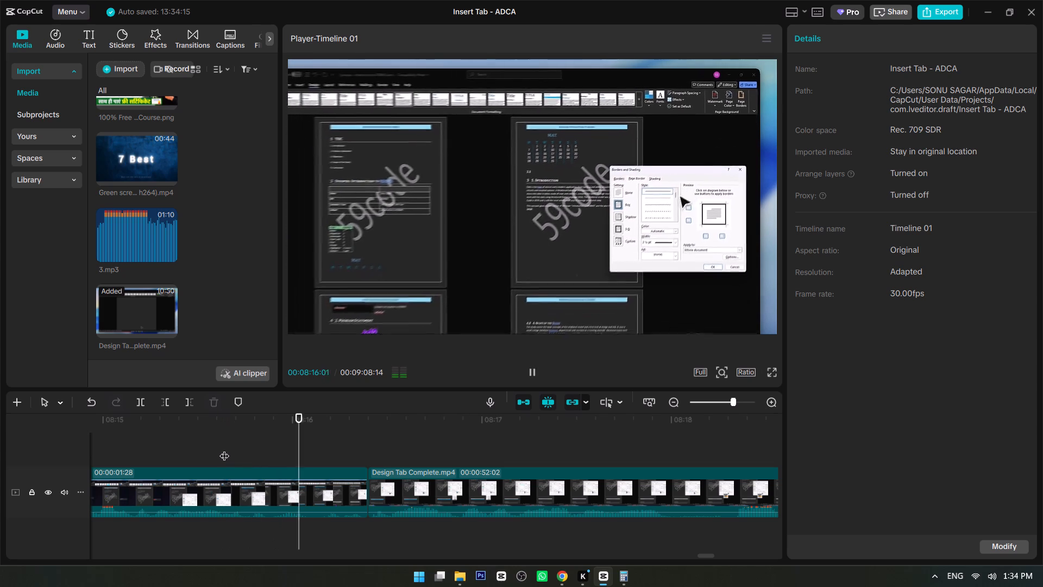
key("space")
left_click(296, 434)
key("space")
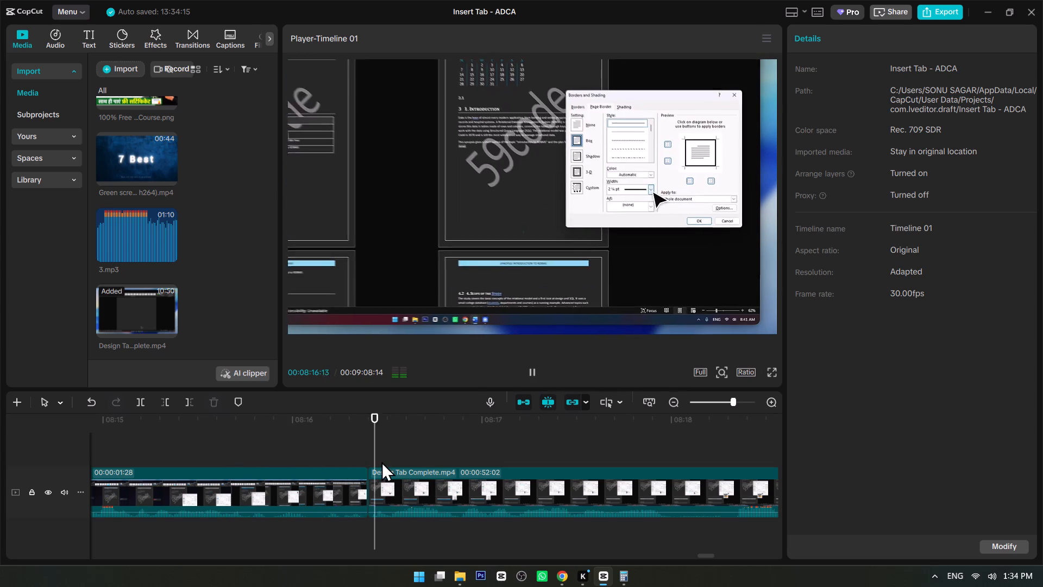
scroll(383, 467, "down", 9, "ctrl")
scroll(446, 473, "down", 5, "alt")
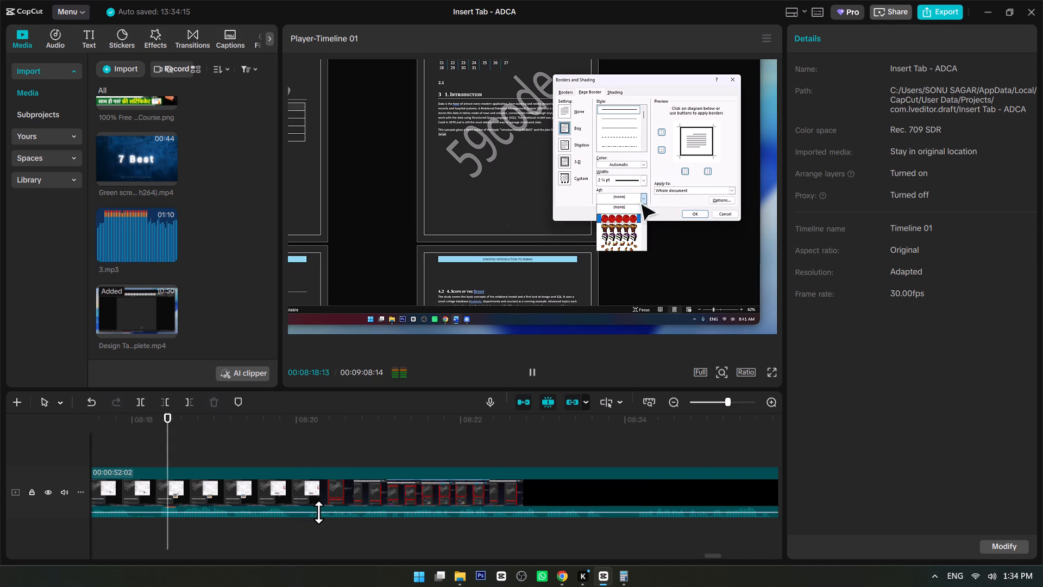
scroll(318, 512, "up", 2, "alt")
key("space")
Play from 00:08:19:29 to about 00:08:24:18, examining the footage where the red art page border is applied.
left_click(456, 524)
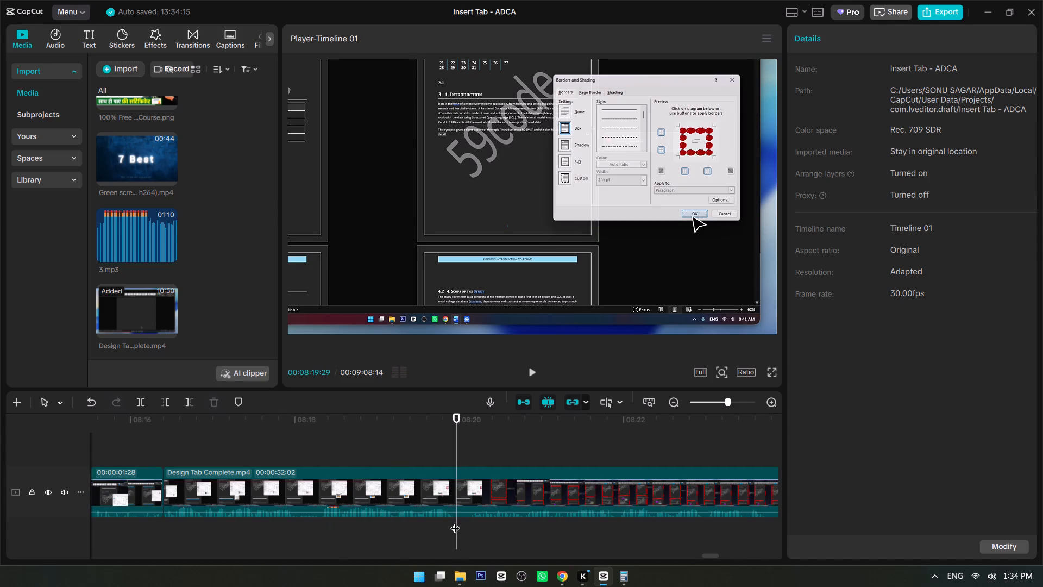
left_click(455, 521)
scroll(455, 521, "up", 6, "ctrl")
scroll(456, 521, "down", 3, "alt")
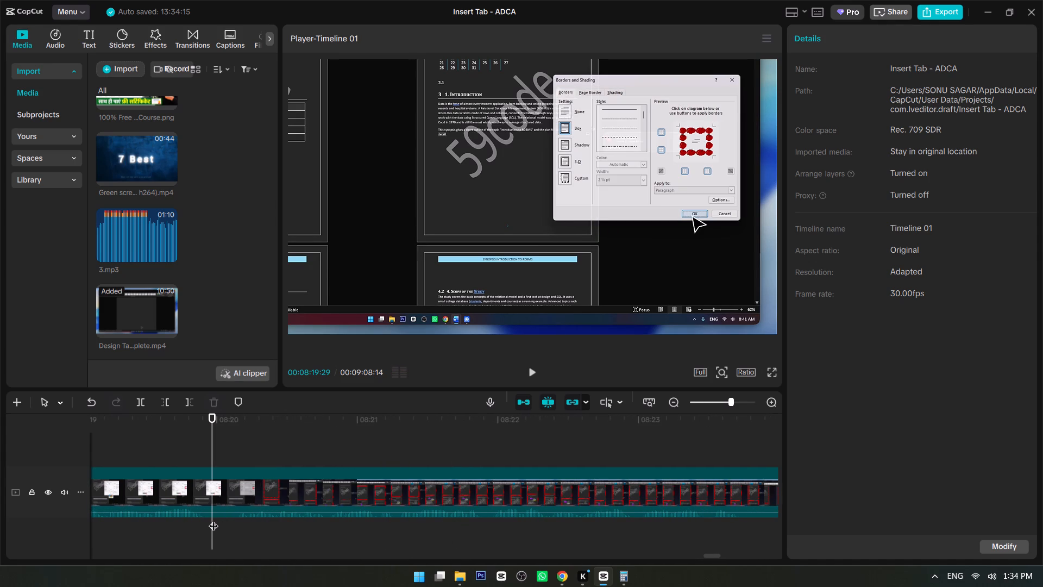
left_click(210, 519)
key("space")
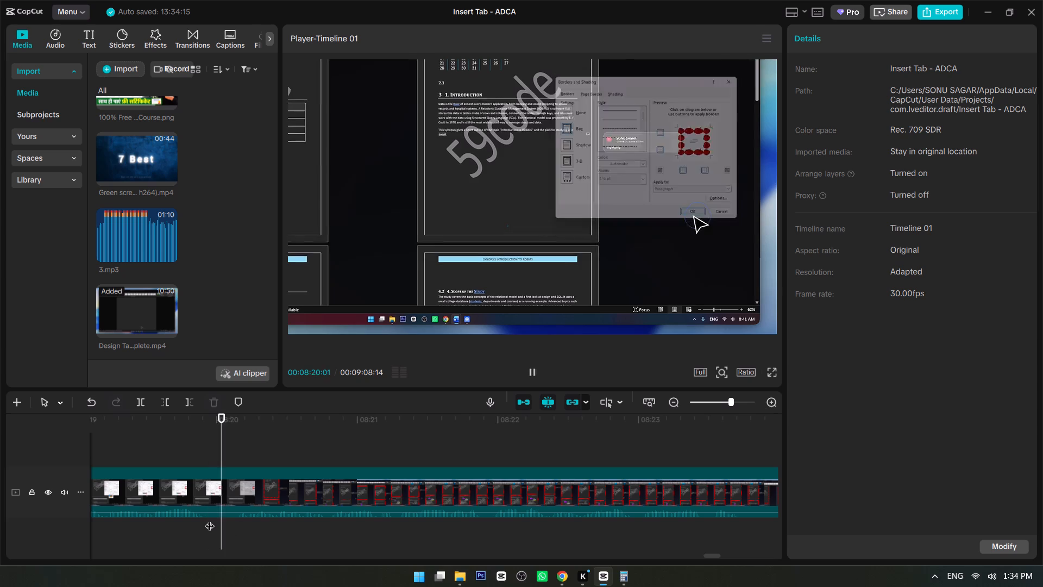
left_click(210, 519)
key("space")
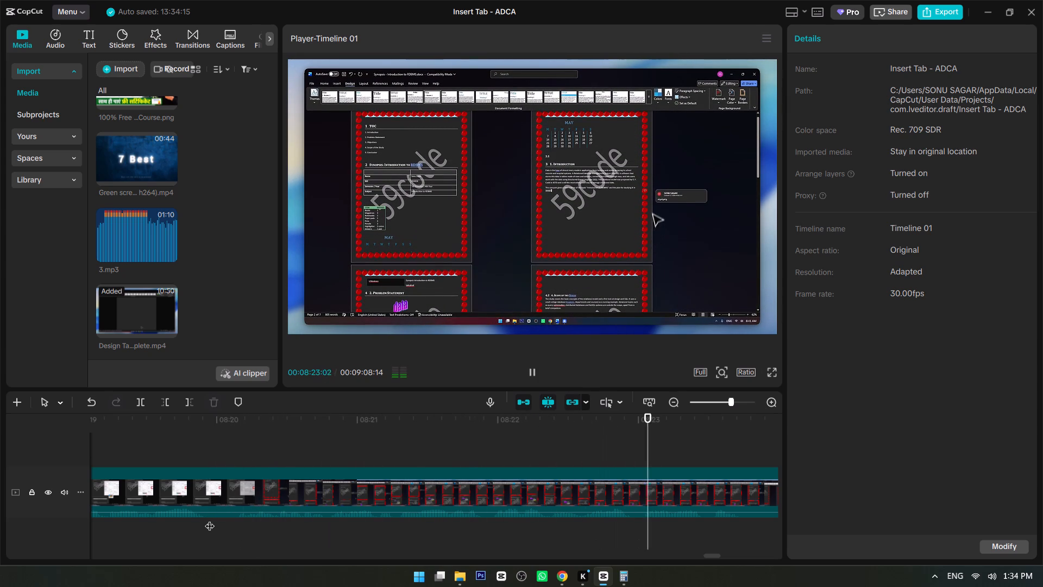
scroll(495, 524, "down", 8, "ctrl")
key("space")
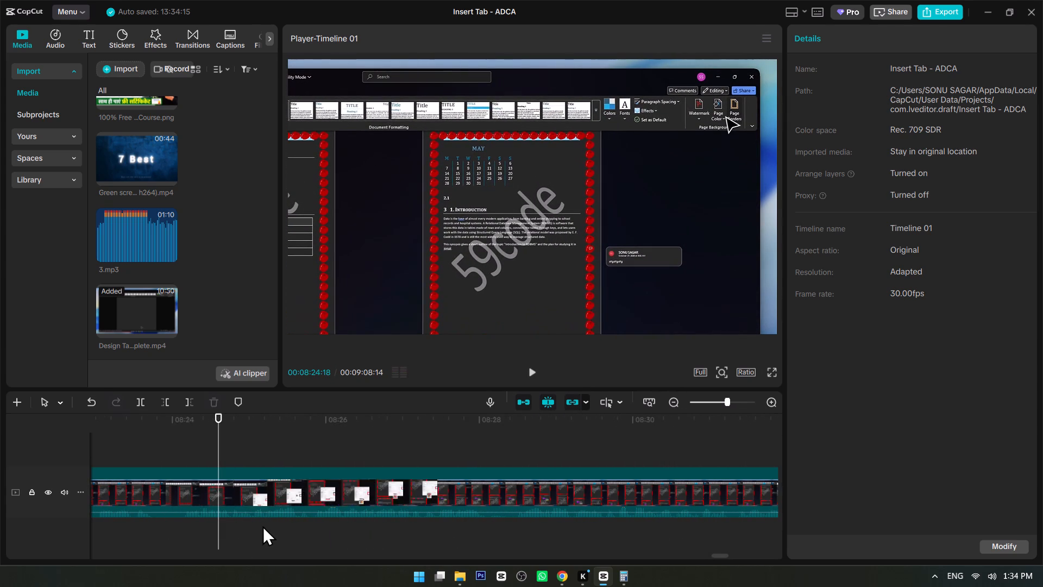
Replay the stretch around 00:08:23:00 up to 00:08:24:26, examining the red border footage for a possible cut.
scroll(262, 526, "up", 3, "alt")
left_click(305, 526)
key("space")
key("space")
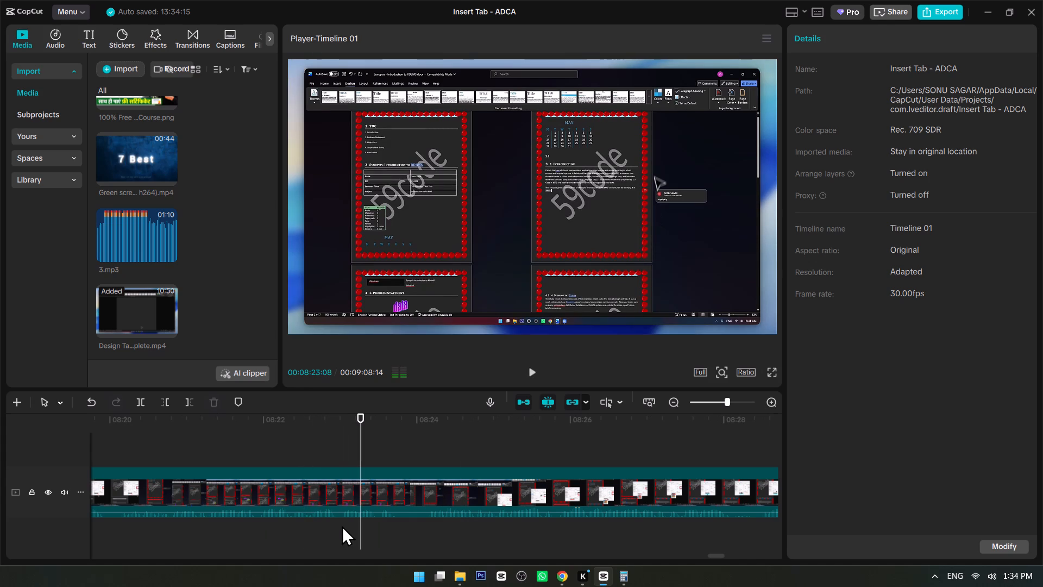
left_click(340, 526)
left_click(338, 526)
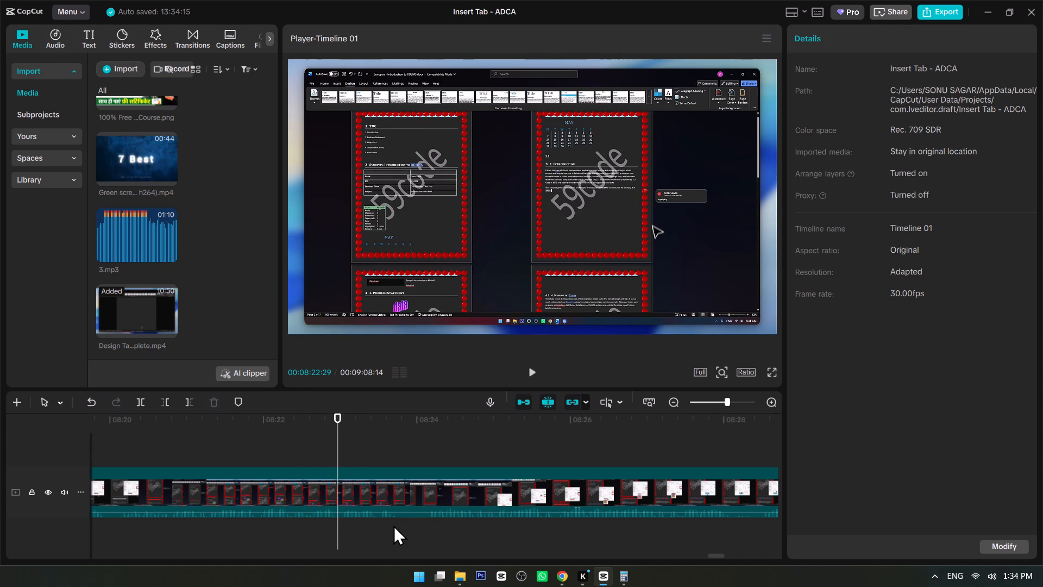
key("space")
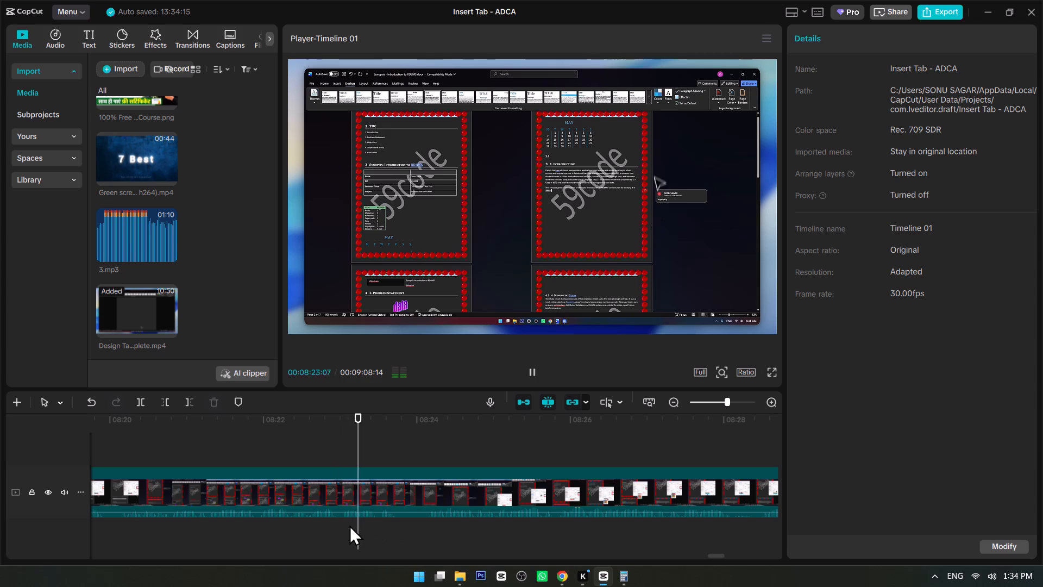
key("space")
left_click(340, 523)
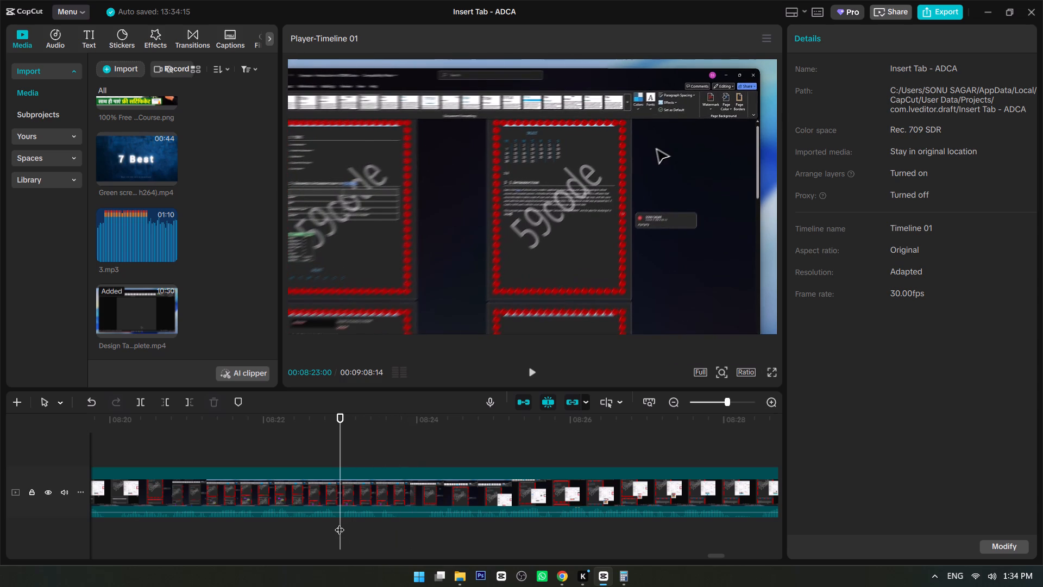
key("space")
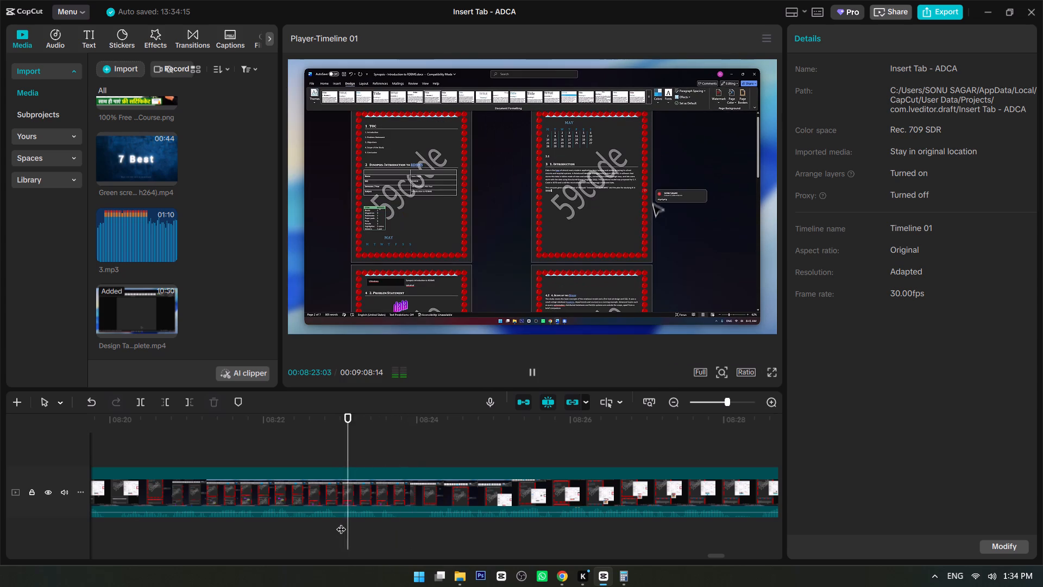
key("space")
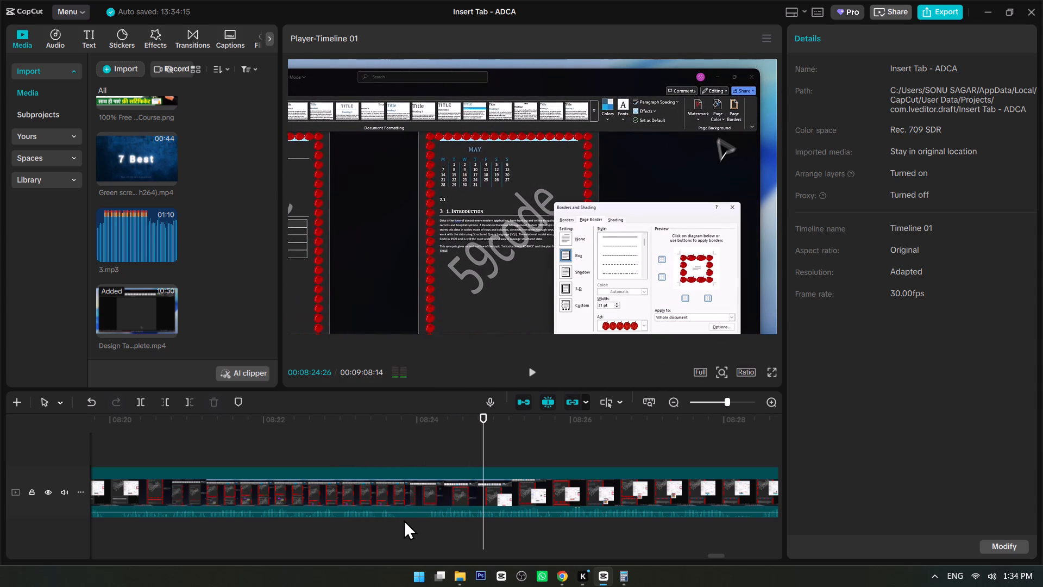
Switch to the fee invoice in Chrome and examine its charges, payments and remaining balance.
key("alt+Tab")
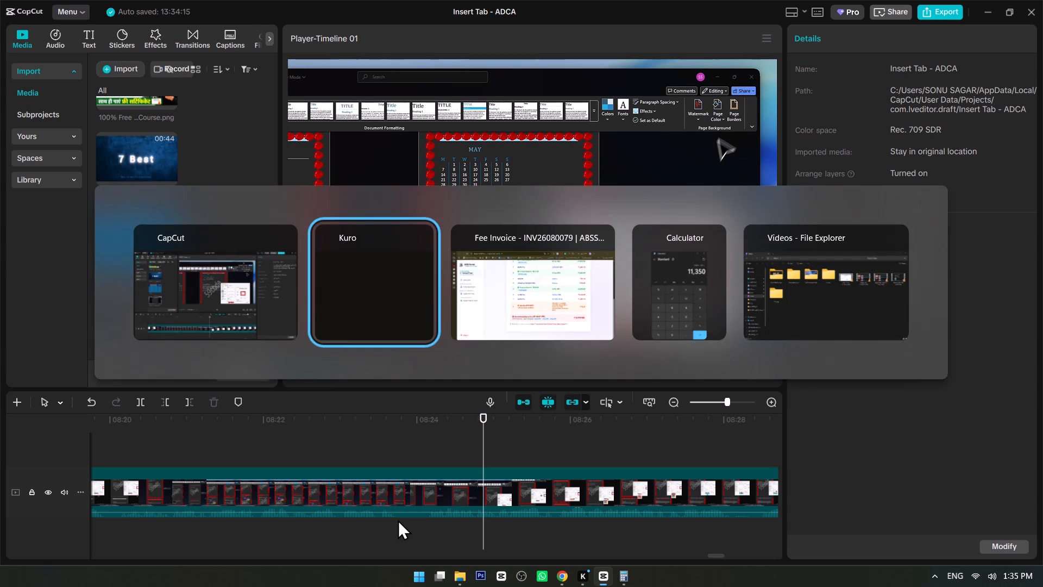
key("alt+Tab")
scroll(618, 430, "up", 2)
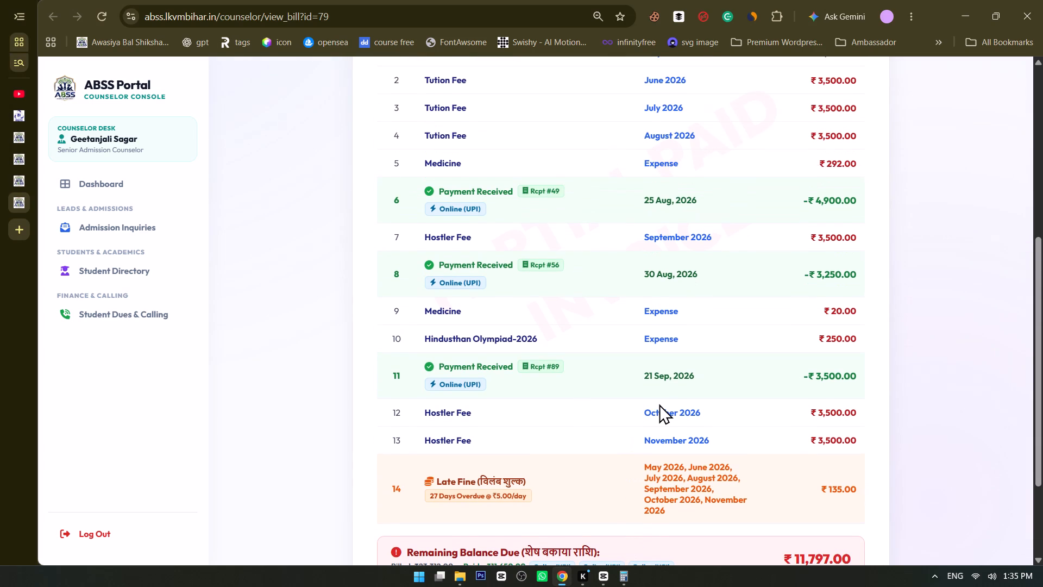
scroll(659, 404, "up", 1)
scroll(659, 404, "down", 1)
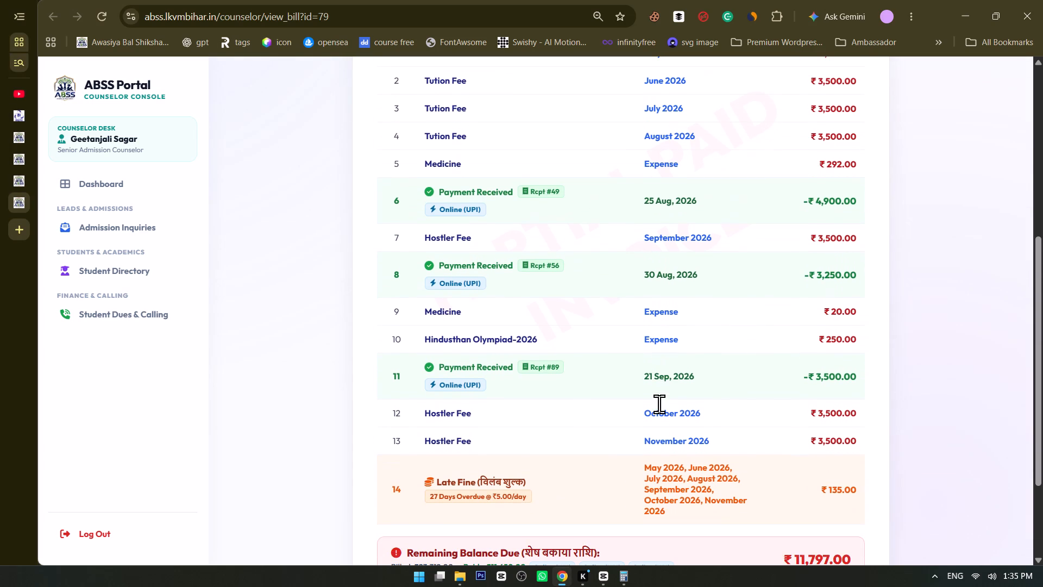
scroll(726, 411, "down", 2)
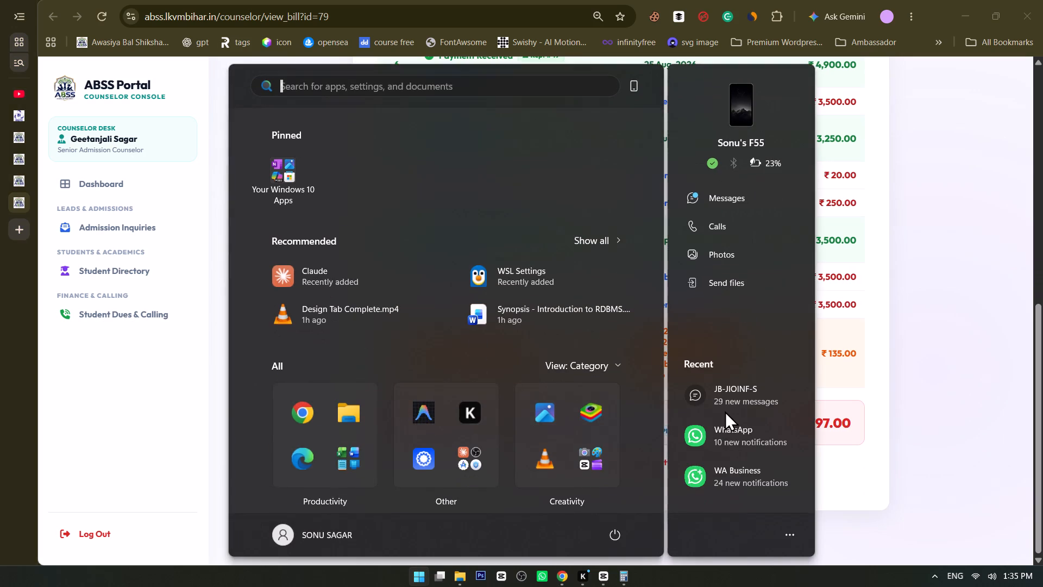
Open Calculator, subtract 3500 and 135 from the invoice balance of 11797, and close it to return to the invoice.
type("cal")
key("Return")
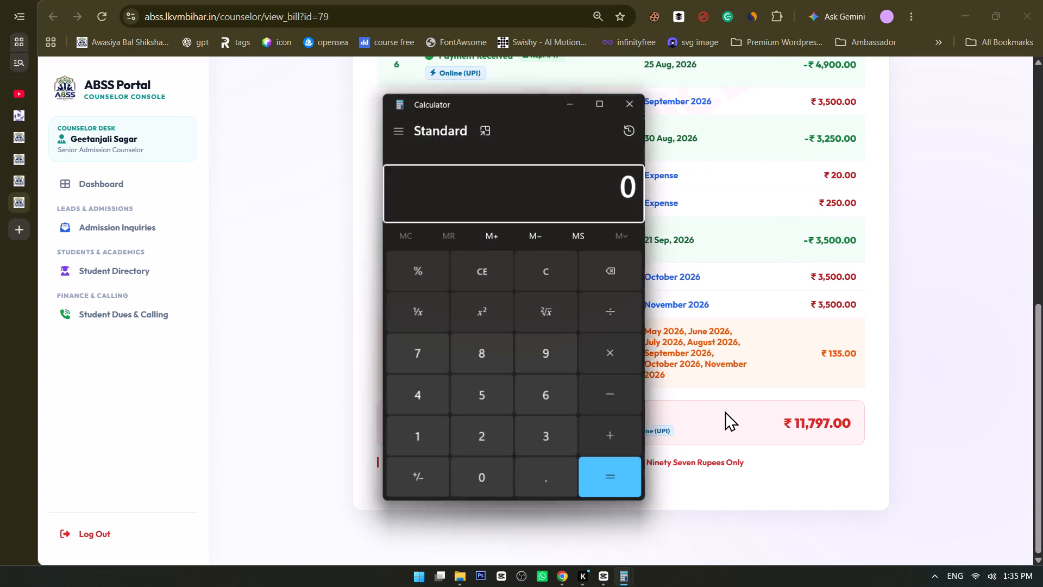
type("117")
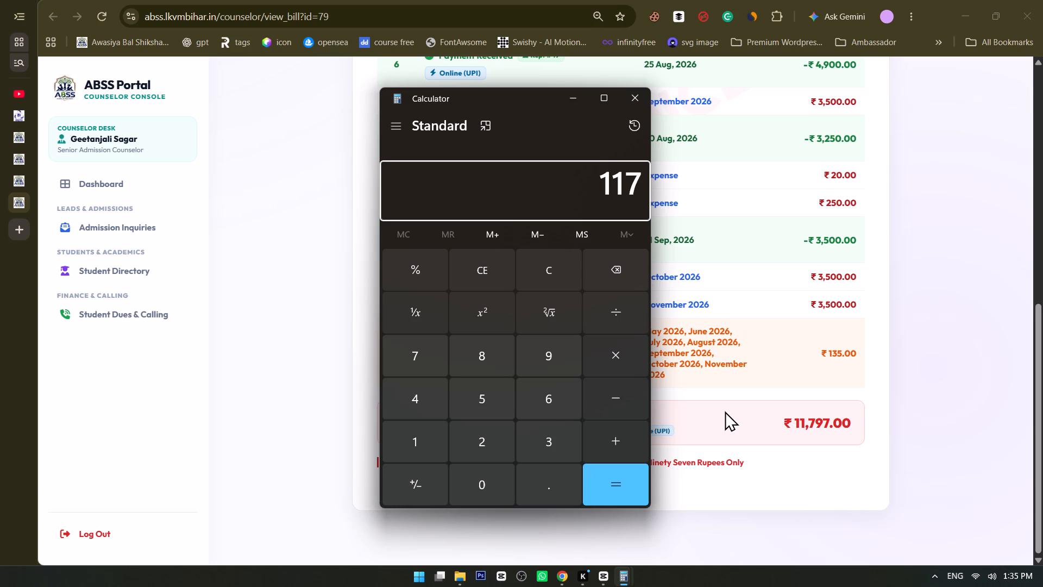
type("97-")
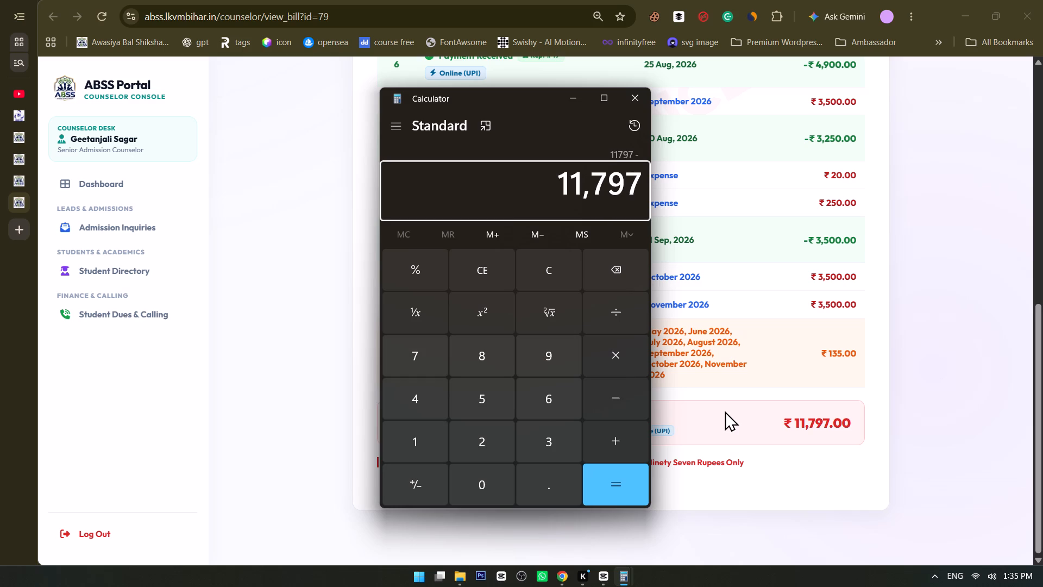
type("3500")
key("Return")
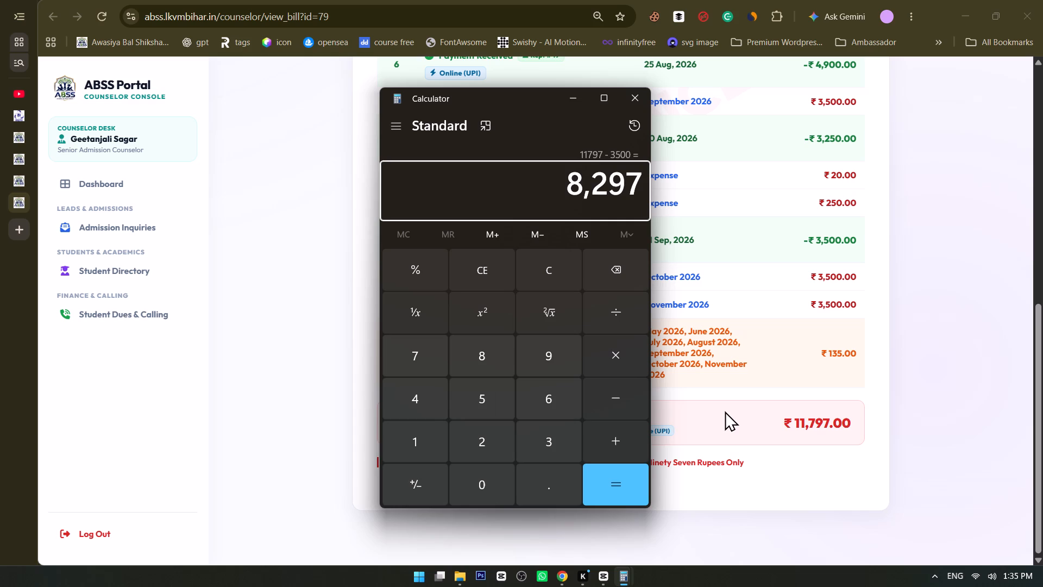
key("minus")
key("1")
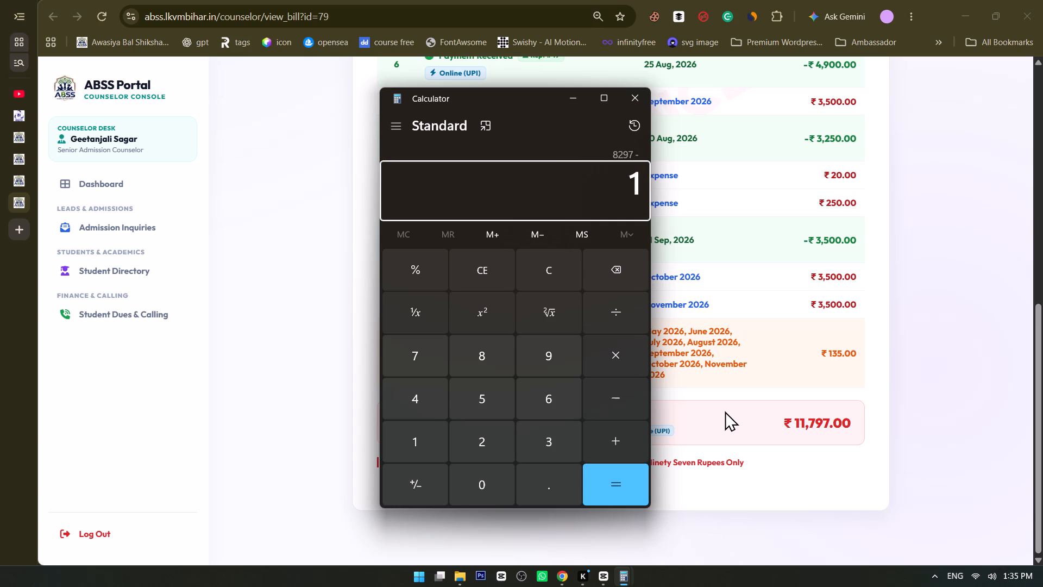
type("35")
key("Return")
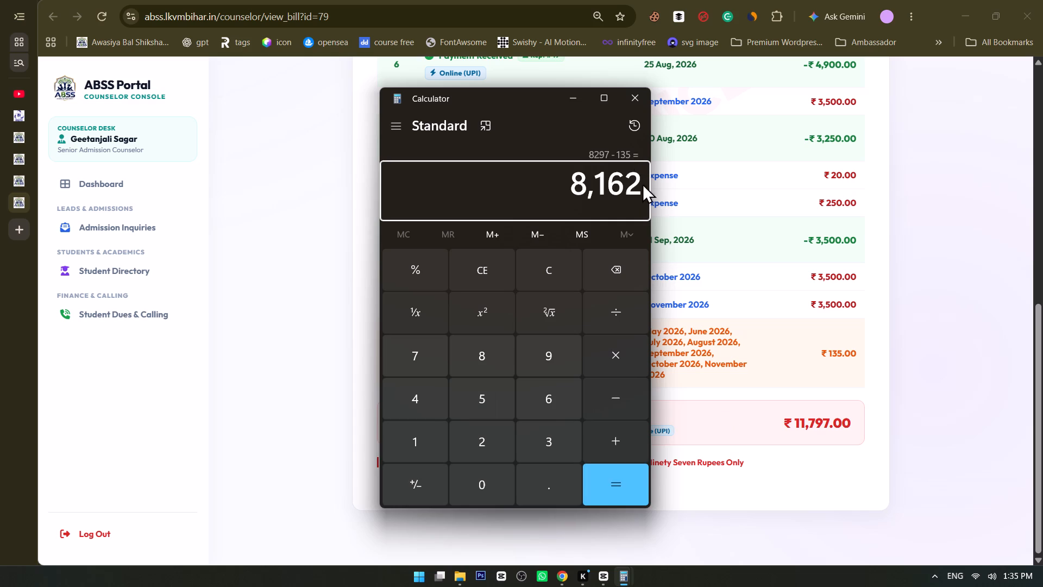
left_click(633, 101)
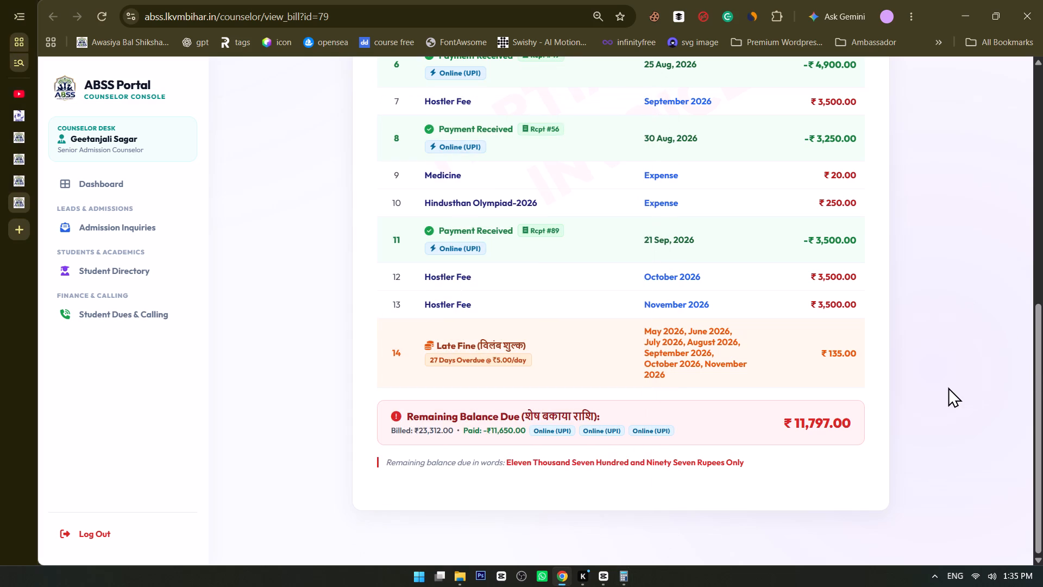
left_click(948, 387)
scroll(948, 387, "up", 3)
Switch back to CapCut and play from about 00:08:23:28 to 00:08:28, examining the Borders and Shading footage.
key("alt+Tab")
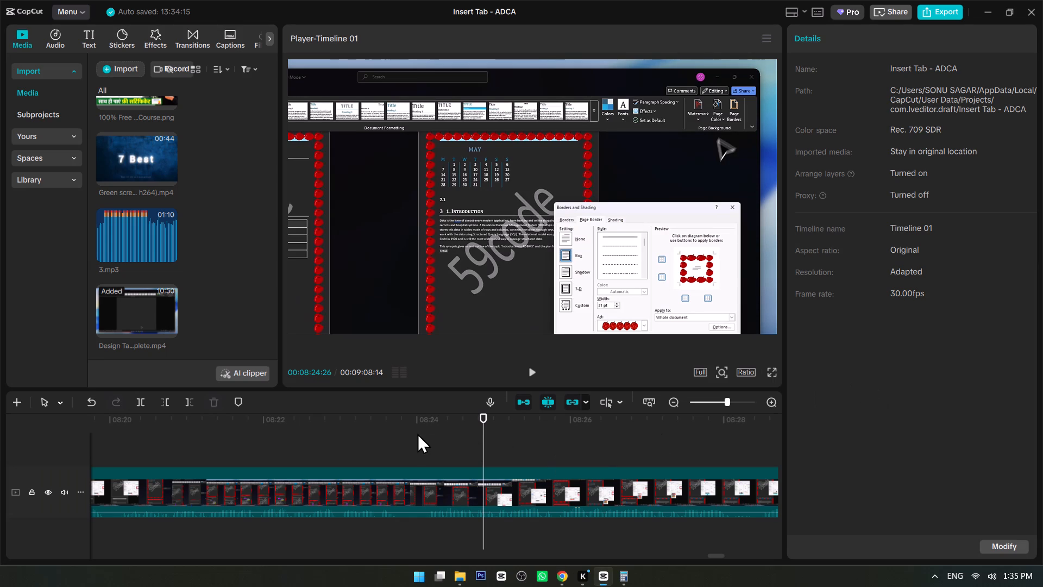
left_click(417, 424)
left_click(406, 421)
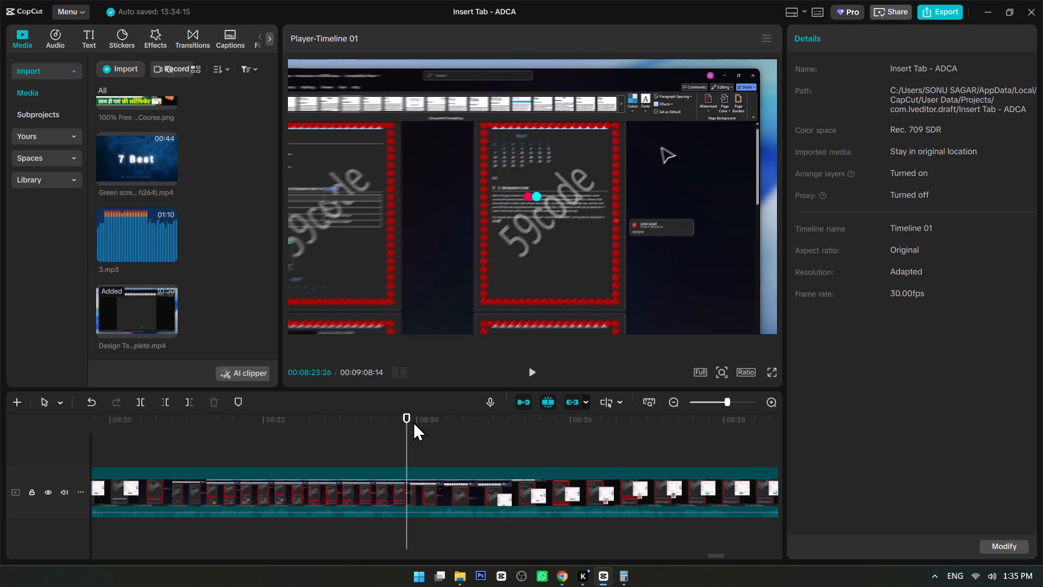
left_click(411, 421)
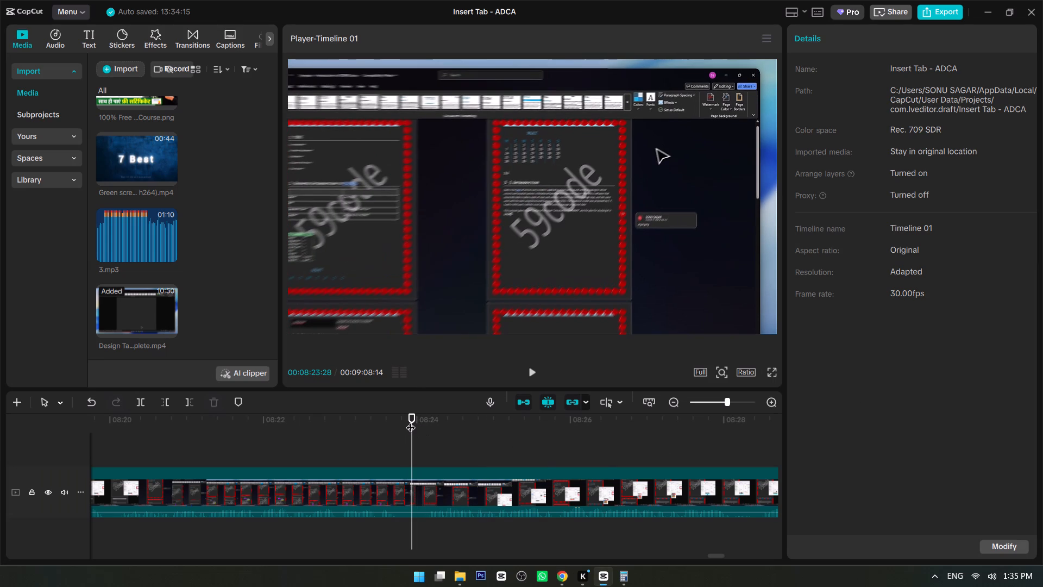
left_click(411, 421)
key("space")
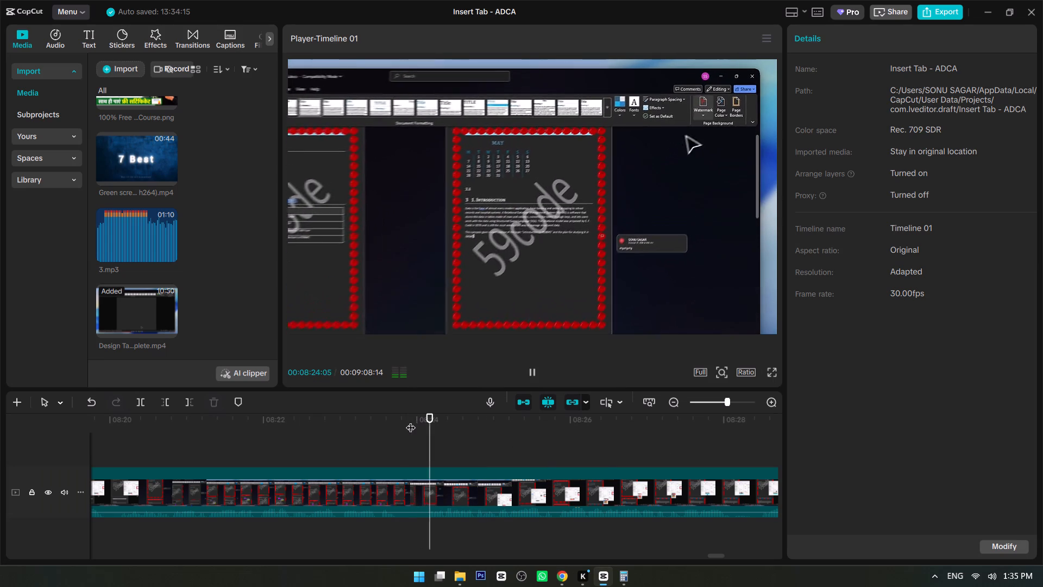
scroll(644, 448, "down", 2, "alt")
scroll(437, 456, "down", 2, "alt")
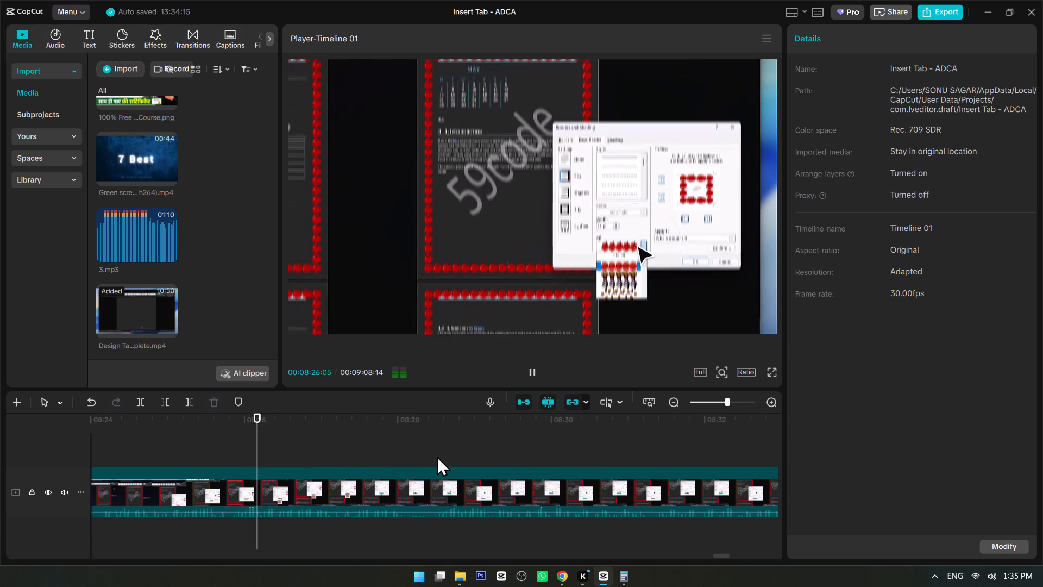
scroll(428, 456, "down", 1, "alt")
scroll(400, 467, "up", 2, "ctrl")
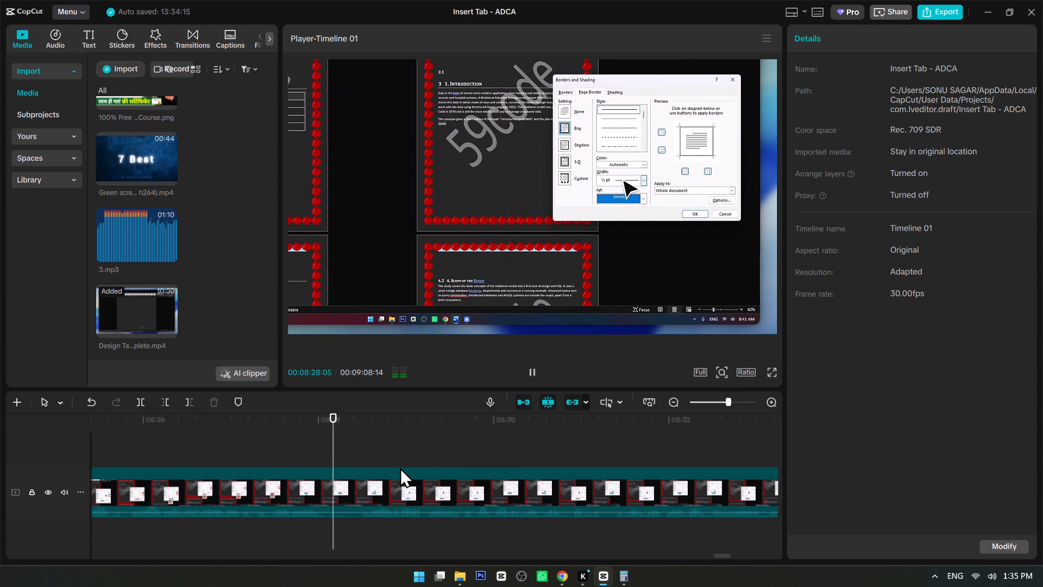
scroll(355, 502, "up", 6, "ctrl")
key("space")
Split the clip at about 00:08:28:02 and 00:08:28:14 and delete the section between the splits.
left_click(275, 525)
key("space")
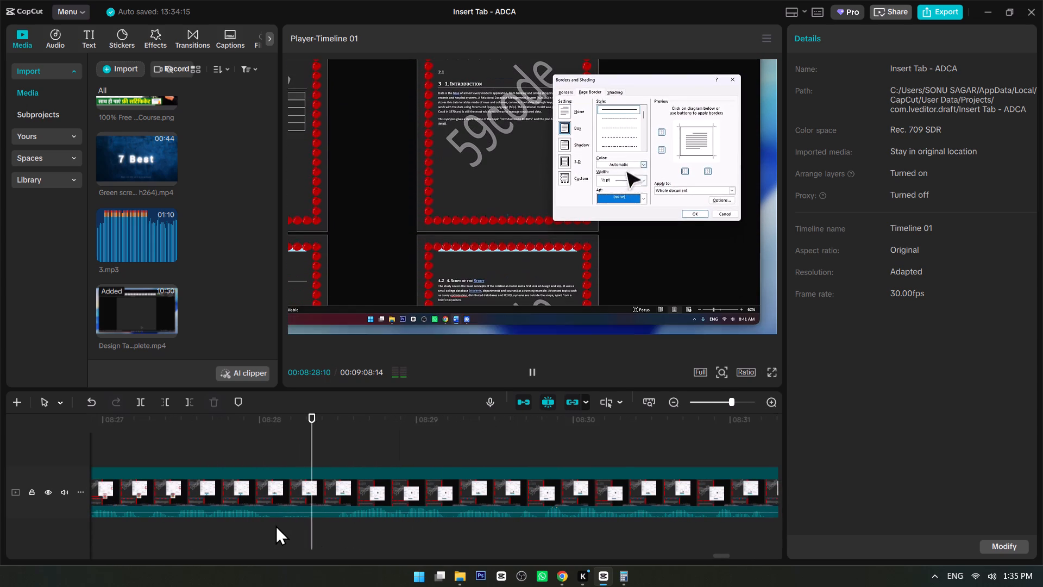
left_click(271, 523)
key("ctrl+b")
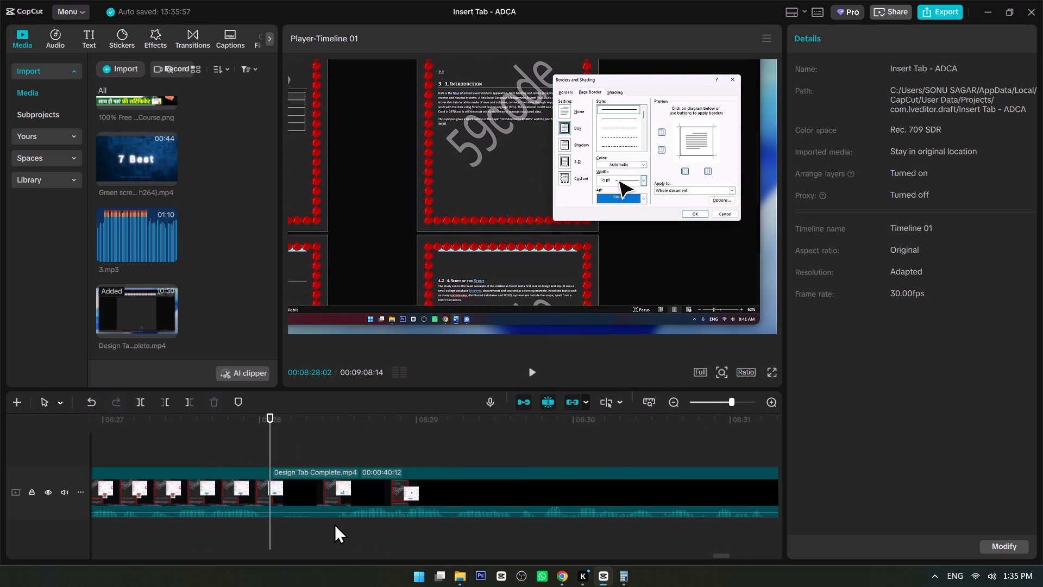
left_click(335, 519)
key("ctrl+b")
left_click(311, 490, "ctrl")
key("Delete")
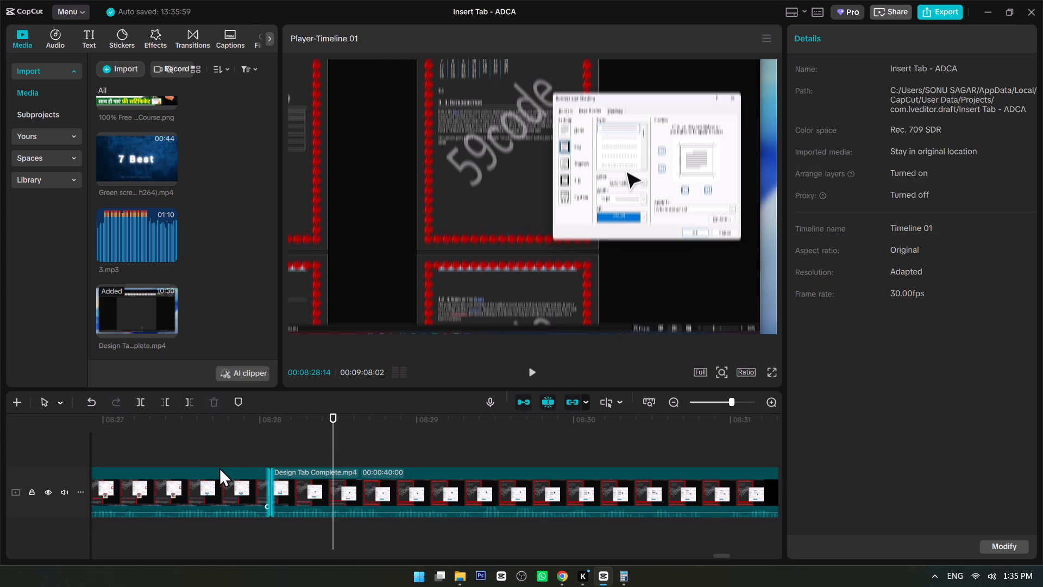
Play from just before the cut at 00:08:28:02 to about 00:08:54:12, examining the remaining page border footage.
left_click(196, 450)
key("space")
scroll(388, 491, "down", 7, "ctrl")
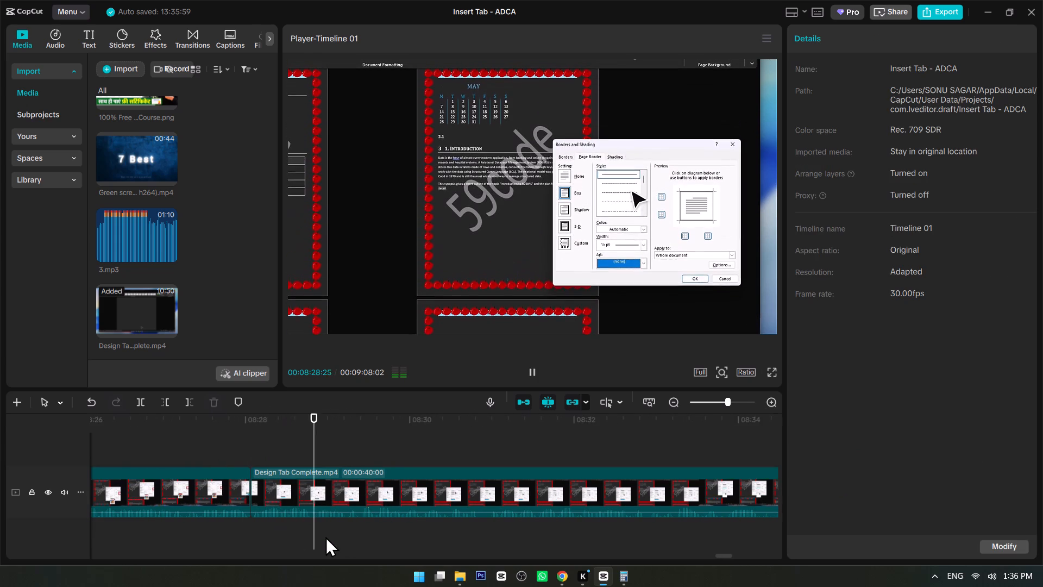
scroll(325, 536, "up", 5, "ctrl")
scroll(325, 536, "down", 4, "ctrl")
scroll(329, 536, "down", 2, "alt")
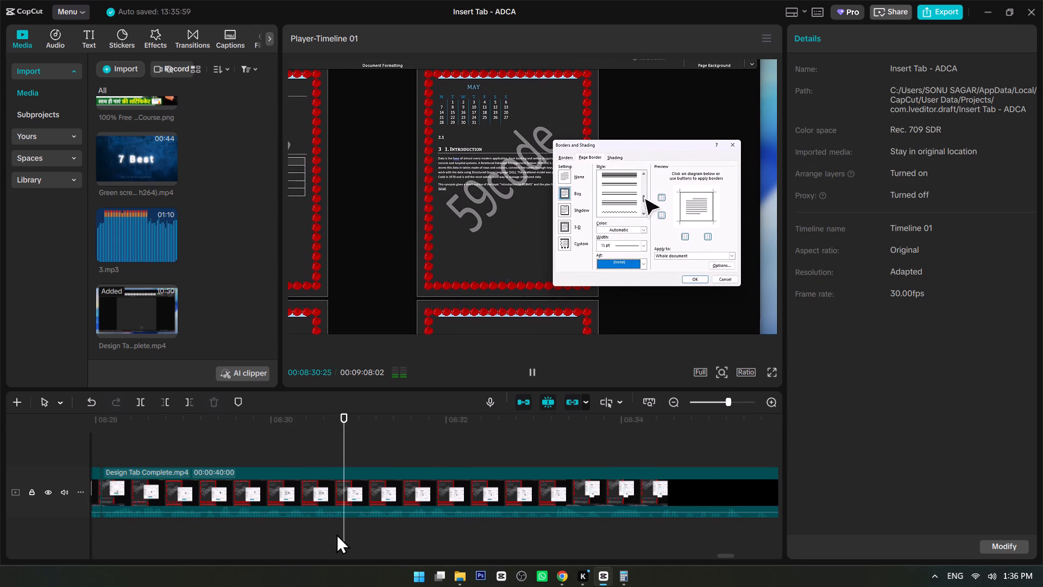
scroll(344, 534, "down", 1, "alt")
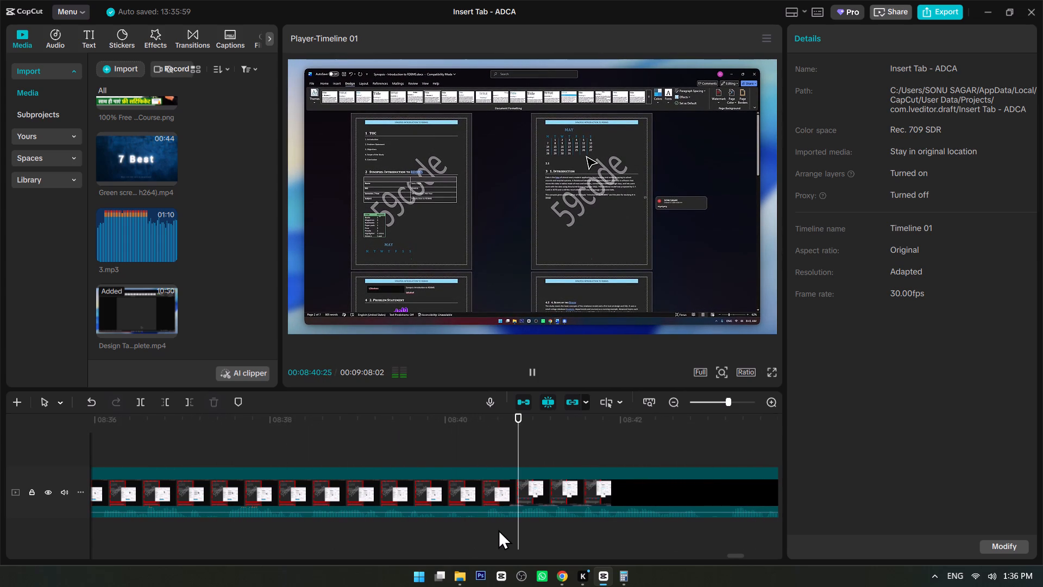
scroll(498, 529, "down", 2, "alt")
scroll(420, 530, "down", 2, "alt")
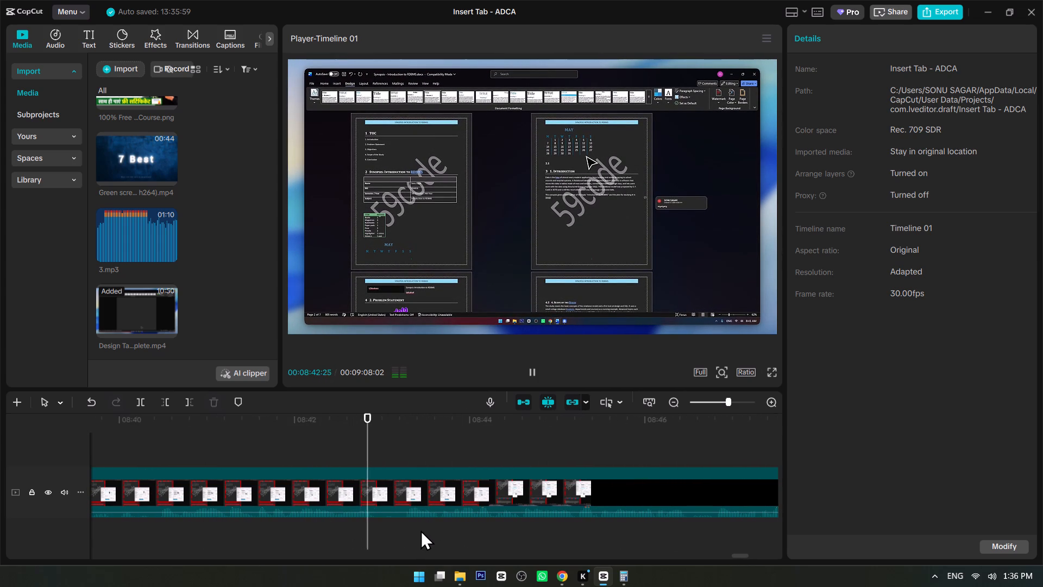
scroll(420, 530, "down", 2, "alt")
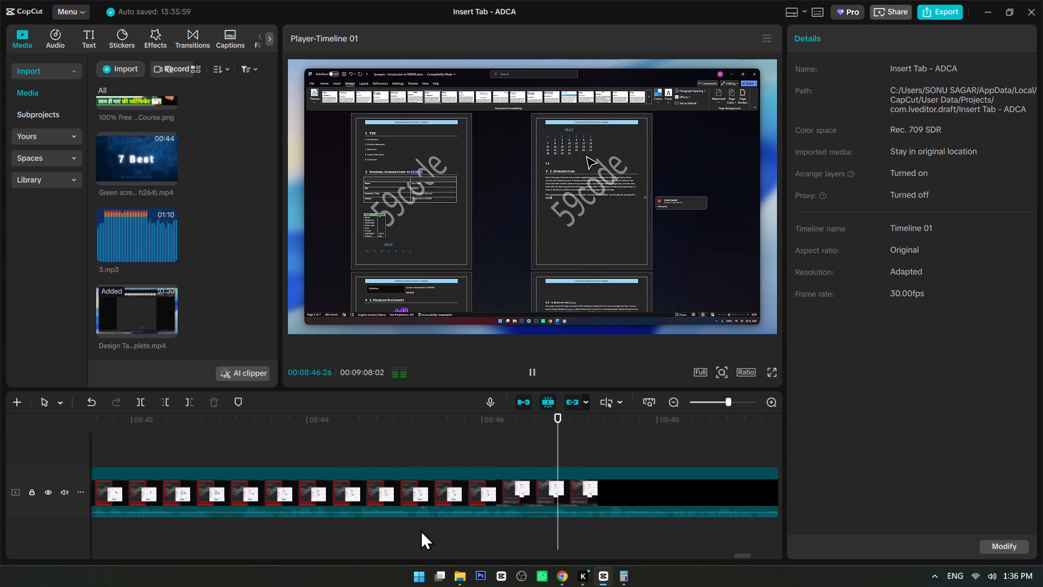
scroll(420, 530, "down", 5, "alt")
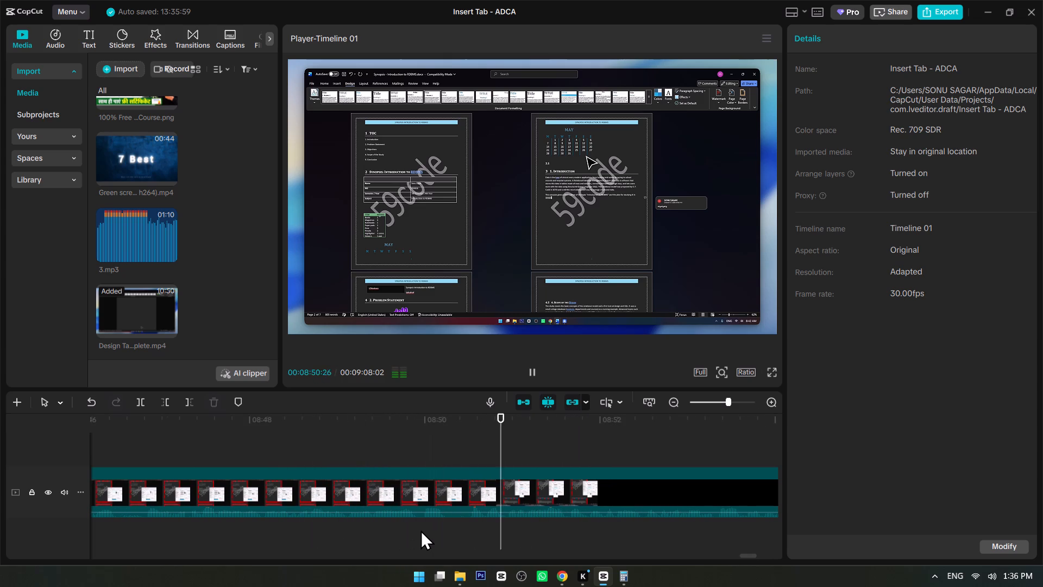
scroll(460, 527, "down", 3, "alt")
scroll(460, 527, "down", 10, "ctrl")
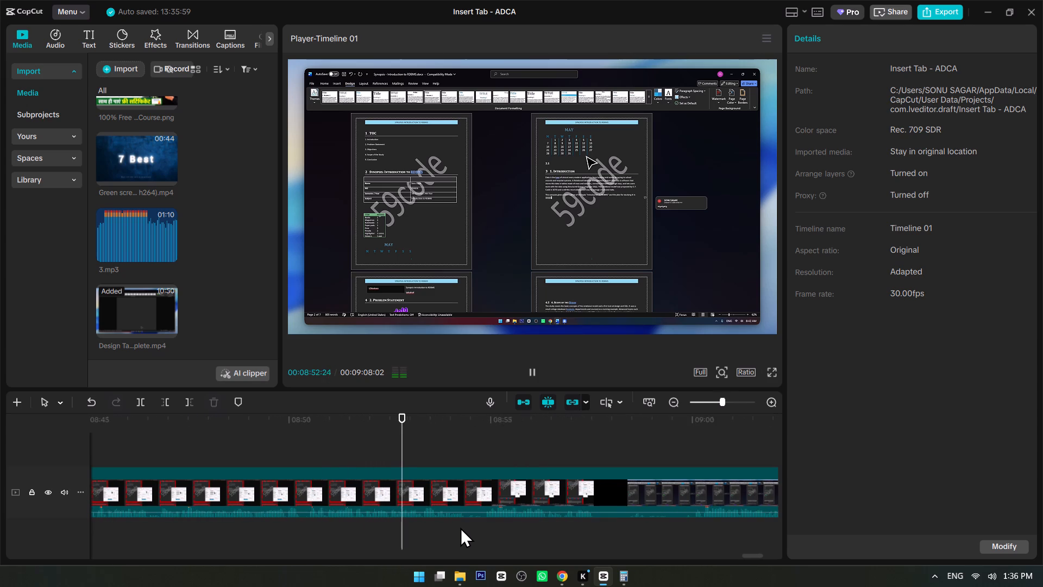
scroll(460, 527, "up", 14, "ctrl")
key("space")
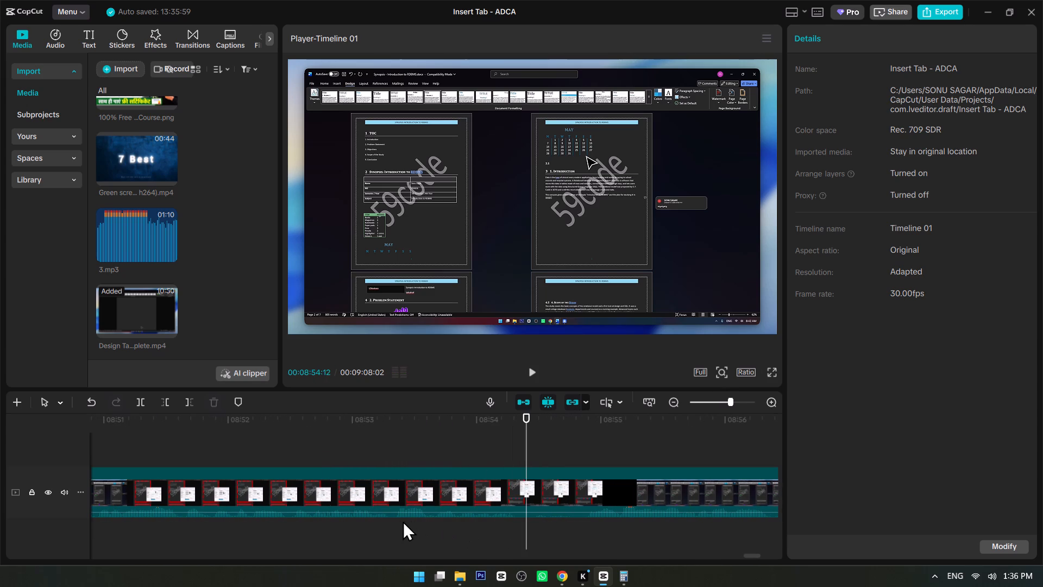
Split the clip at about 00:08:53:10 and 00:08:52:01, replaying to find the start point, and delete the section between them.
left_click(392, 519)
key("space")
left_click(392, 519)
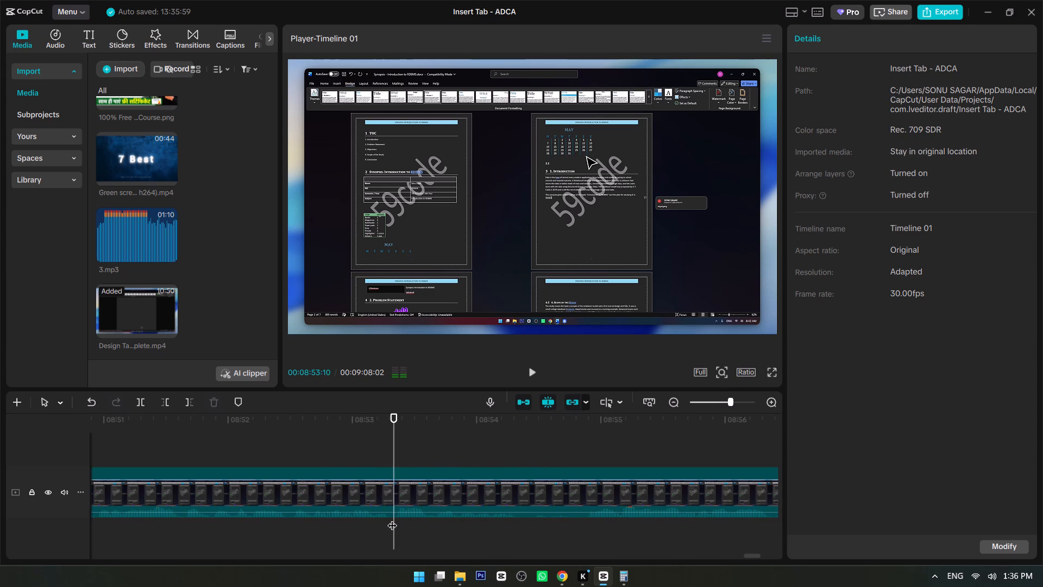
key("ctrl+b")
left_click(233, 523)
key("space")
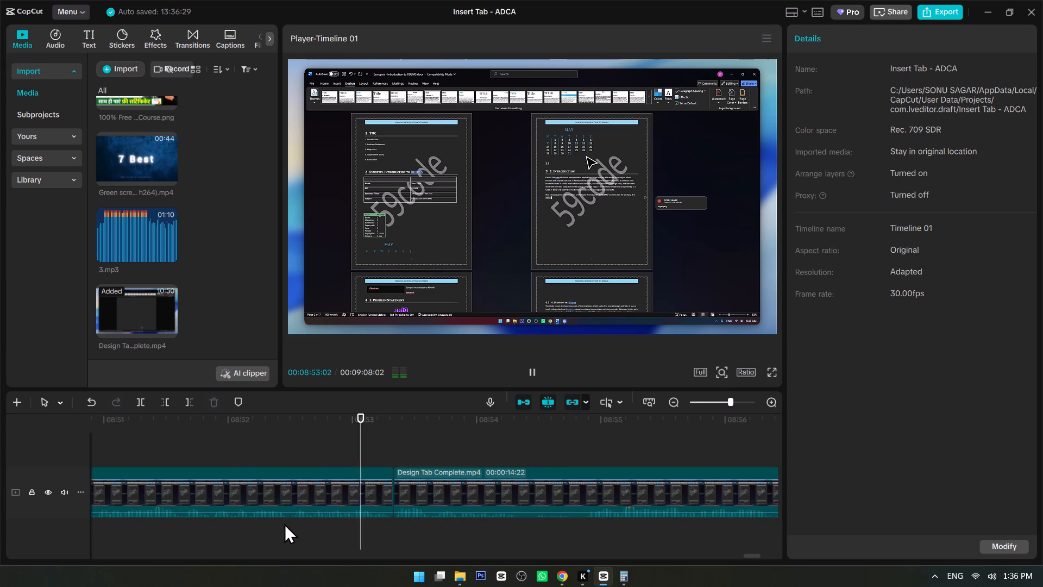
key("space")
left_click(185, 524)
key("space")
key("space")
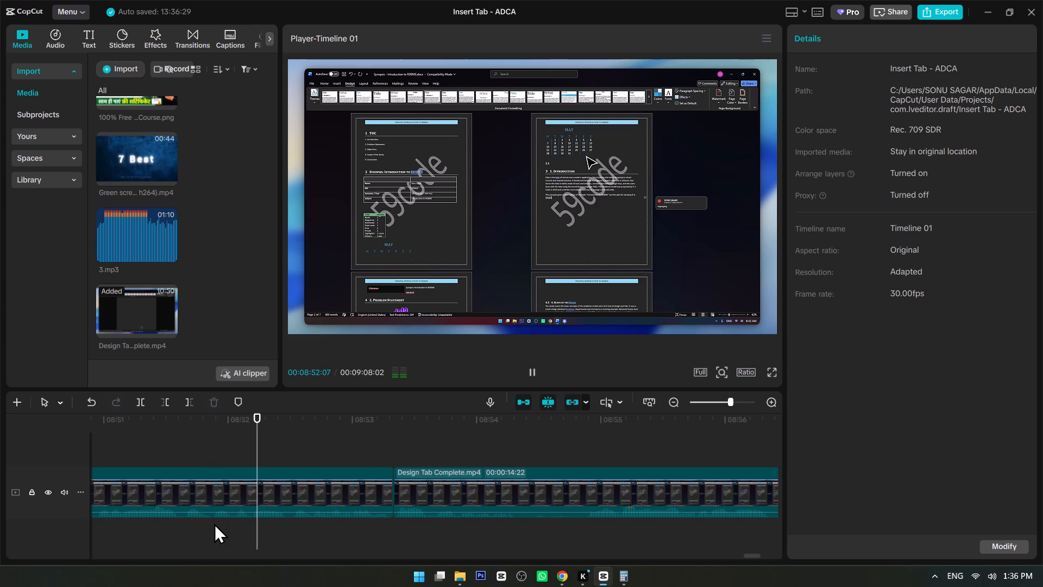
left_click(234, 519)
key("space")
left_click(234, 519)
key("ctrl+b")
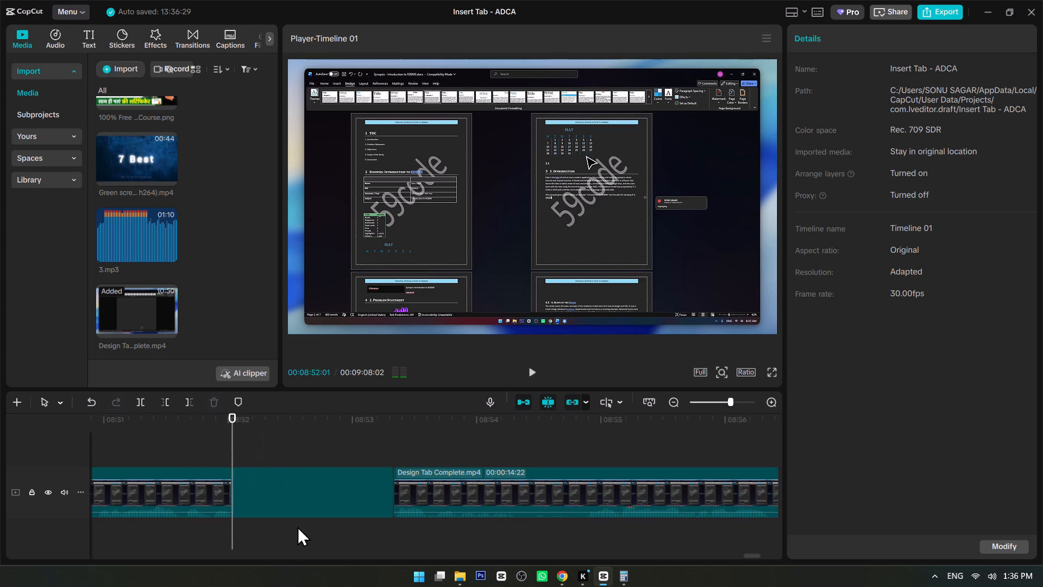
left_click_drag(300, 535, 339, 473)
key("Delete")
Play from about 00:08:51:13 across the cut at 00:08:52:01 to check the transition.
left_click(183, 442)
left_click(156, 439)
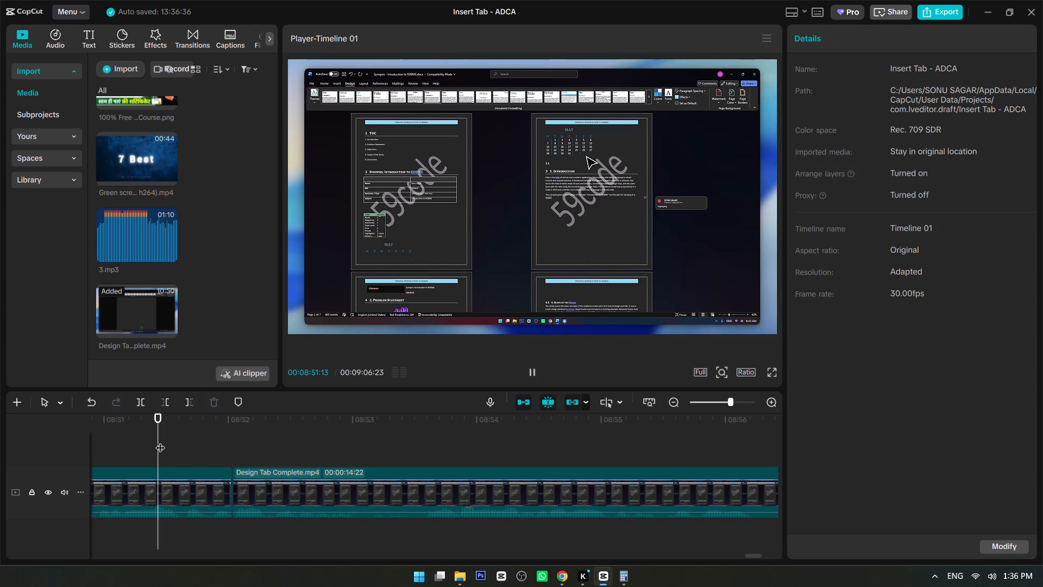
key("space")
left_click(155, 444)
key("space")
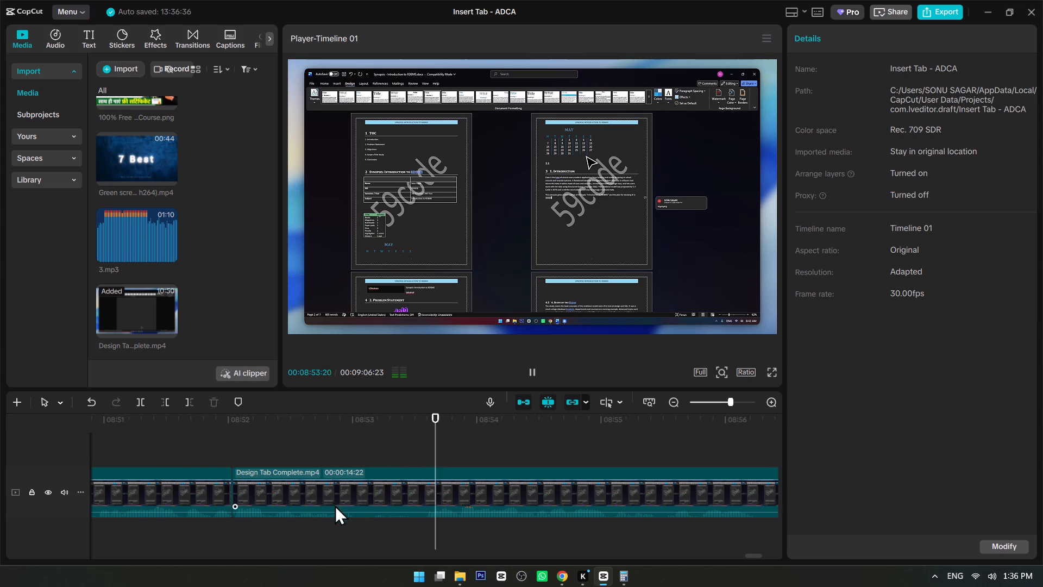
key("space")
Split the clip at about 00:08:53:01 and 00:08:53:17 and delete the section between the splits.
left_click(358, 521)
key("space")
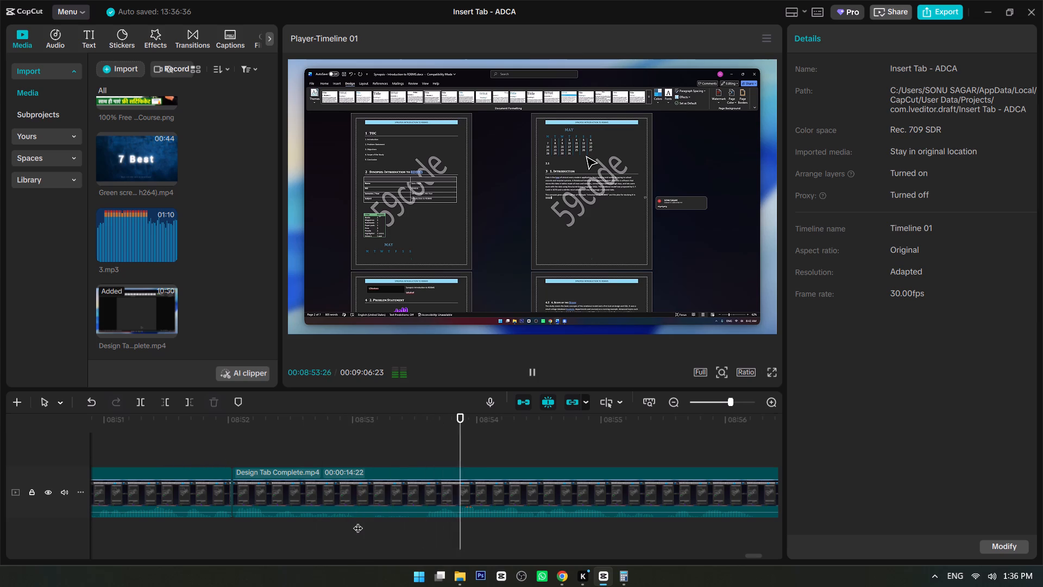
left_click(358, 521)
key("ctrl+b")
key("space")
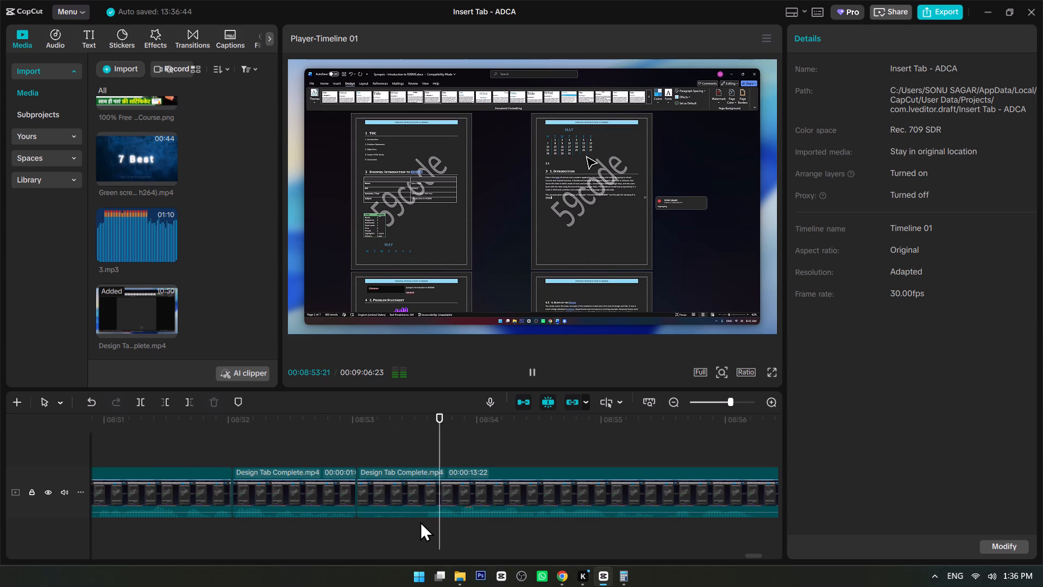
left_click(420, 521)
left_click(424, 519)
key("ctrl+b")
left_click(394, 490, "ctrl")
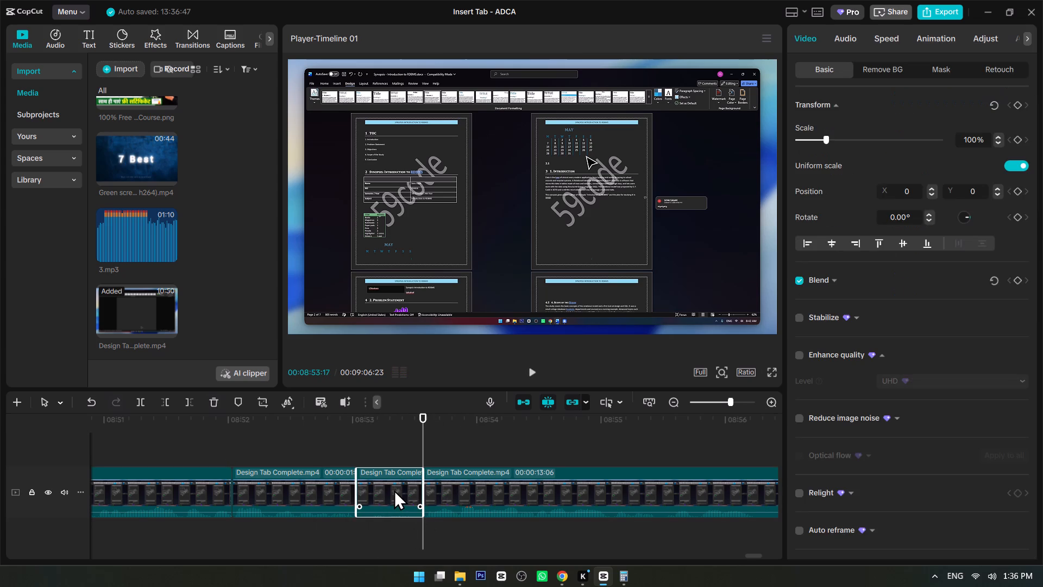
key("Delete")
Play from about 00:08:52:16 across the cut at 00:08:53:01 to check the transition.
left_click(294, 442)
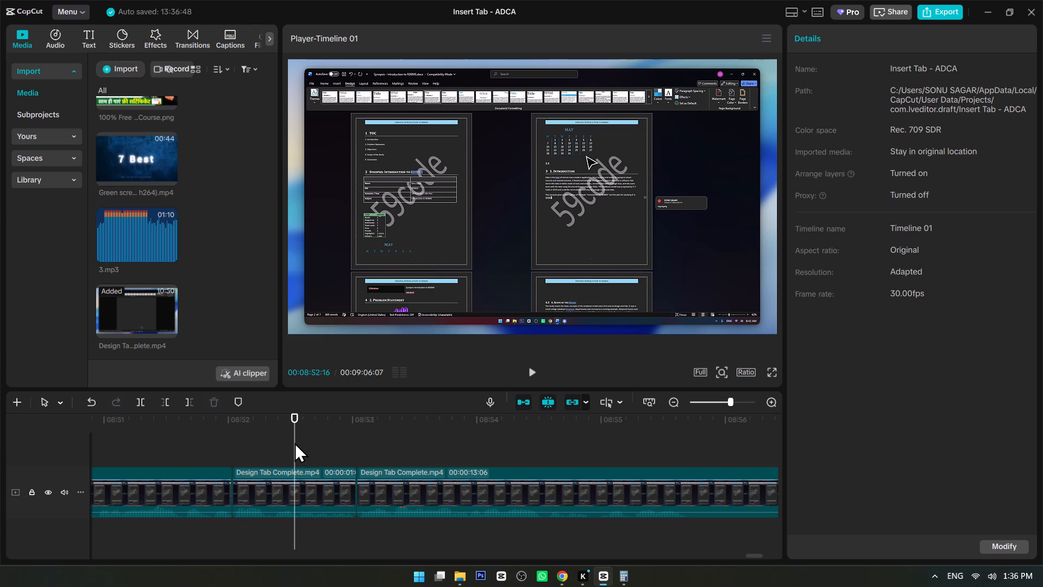
key("space")
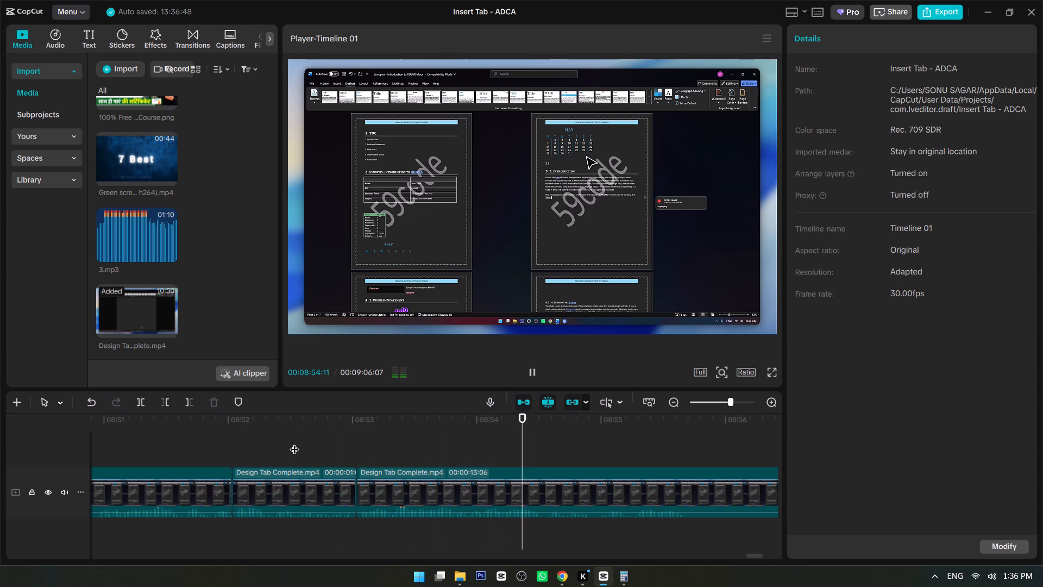
key("space")
left_click(294, 442)
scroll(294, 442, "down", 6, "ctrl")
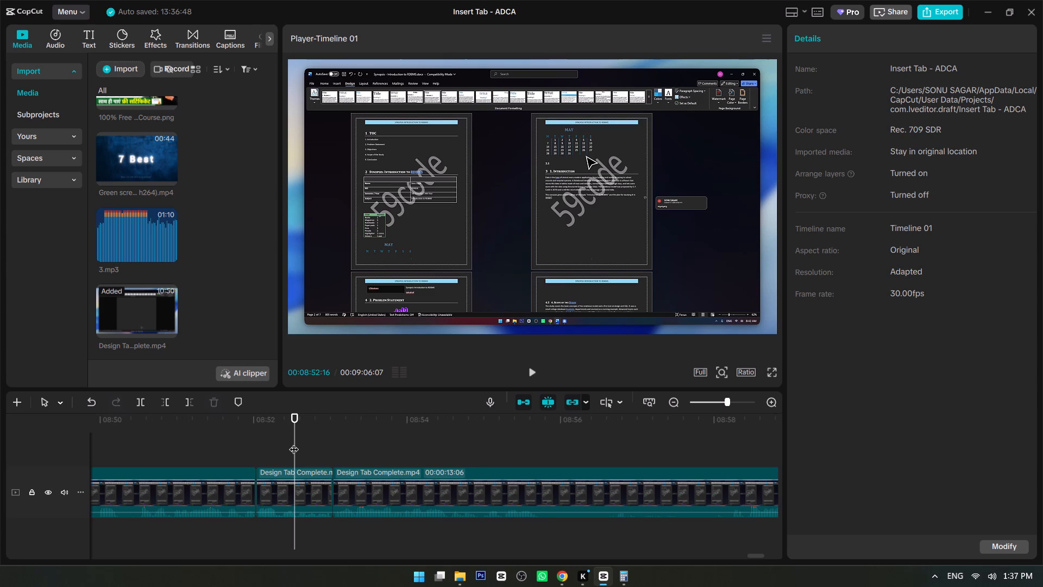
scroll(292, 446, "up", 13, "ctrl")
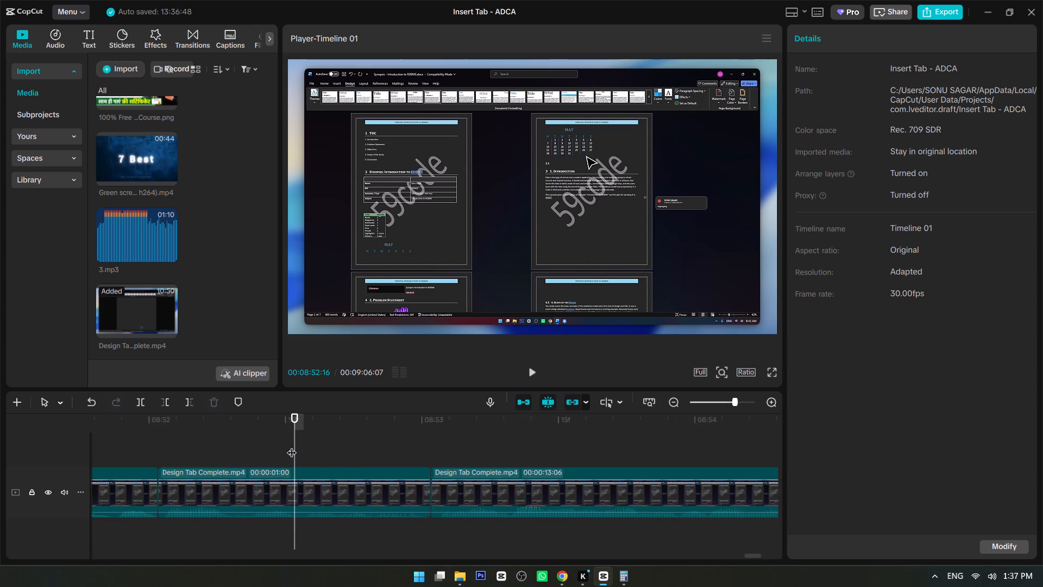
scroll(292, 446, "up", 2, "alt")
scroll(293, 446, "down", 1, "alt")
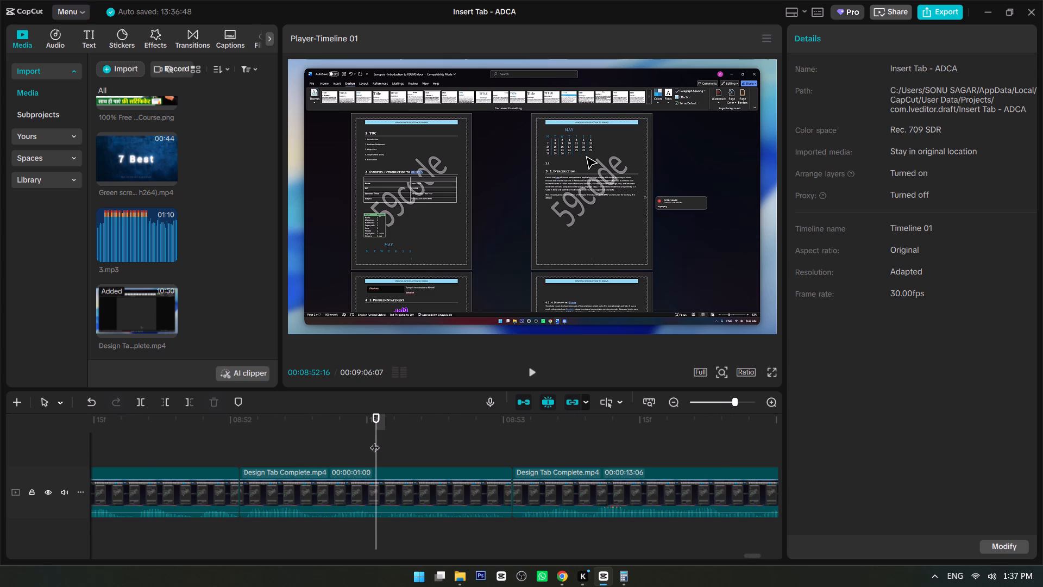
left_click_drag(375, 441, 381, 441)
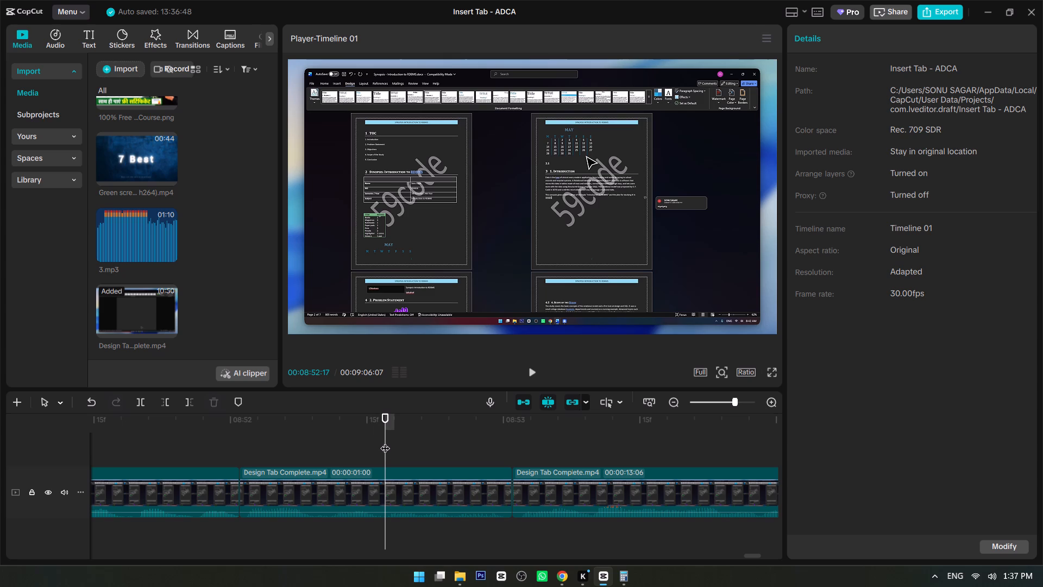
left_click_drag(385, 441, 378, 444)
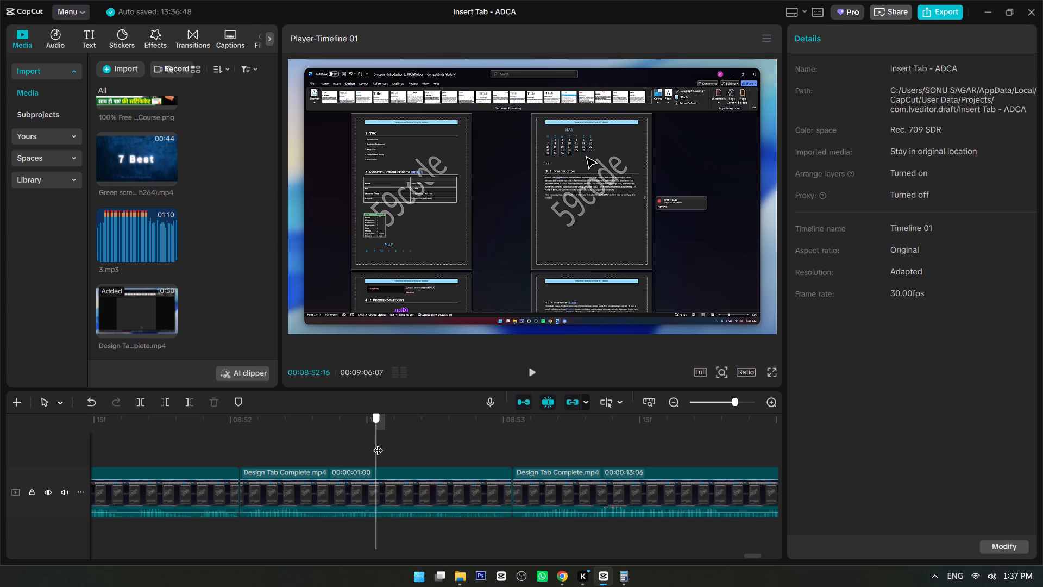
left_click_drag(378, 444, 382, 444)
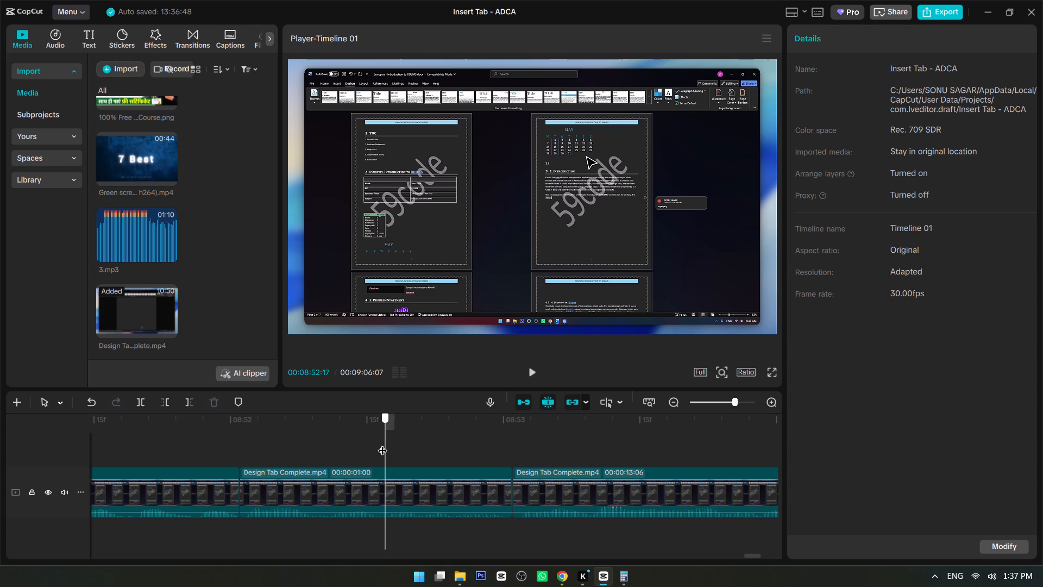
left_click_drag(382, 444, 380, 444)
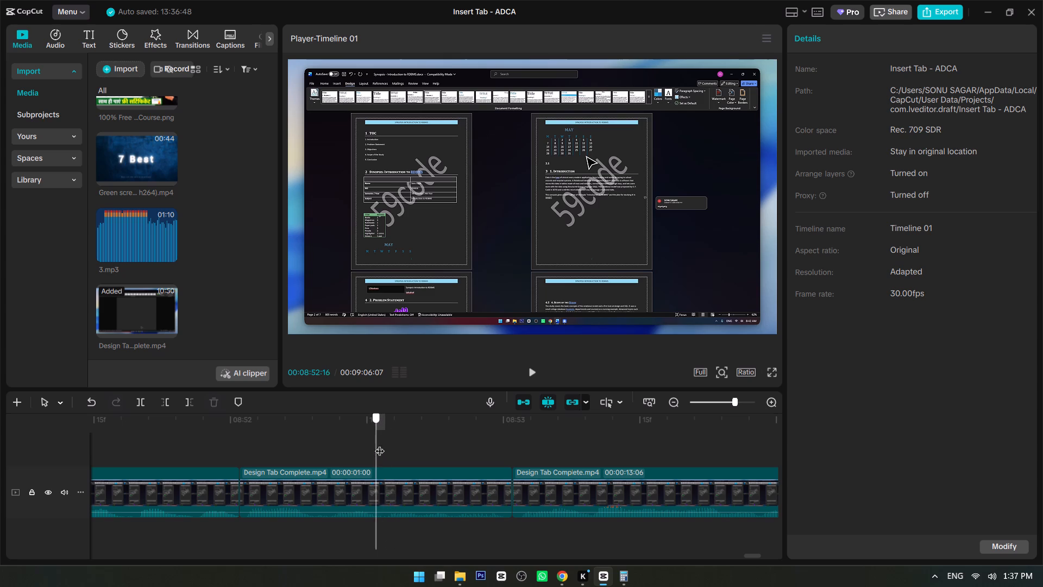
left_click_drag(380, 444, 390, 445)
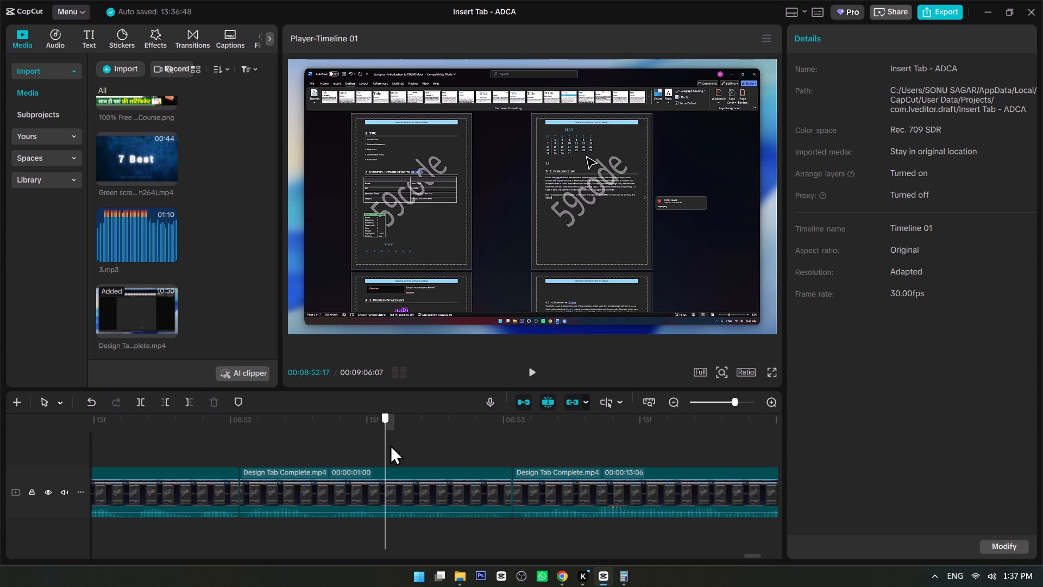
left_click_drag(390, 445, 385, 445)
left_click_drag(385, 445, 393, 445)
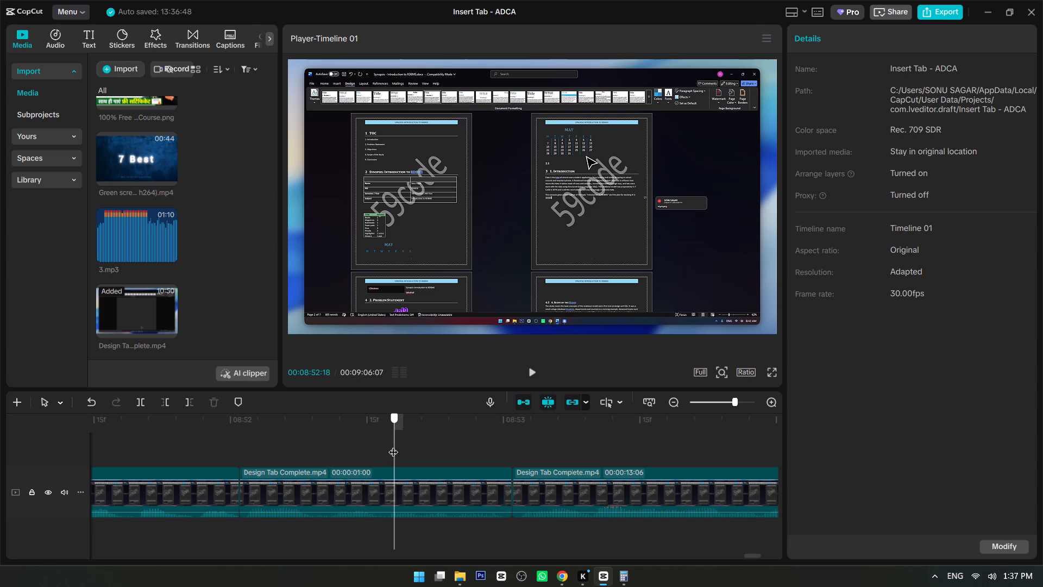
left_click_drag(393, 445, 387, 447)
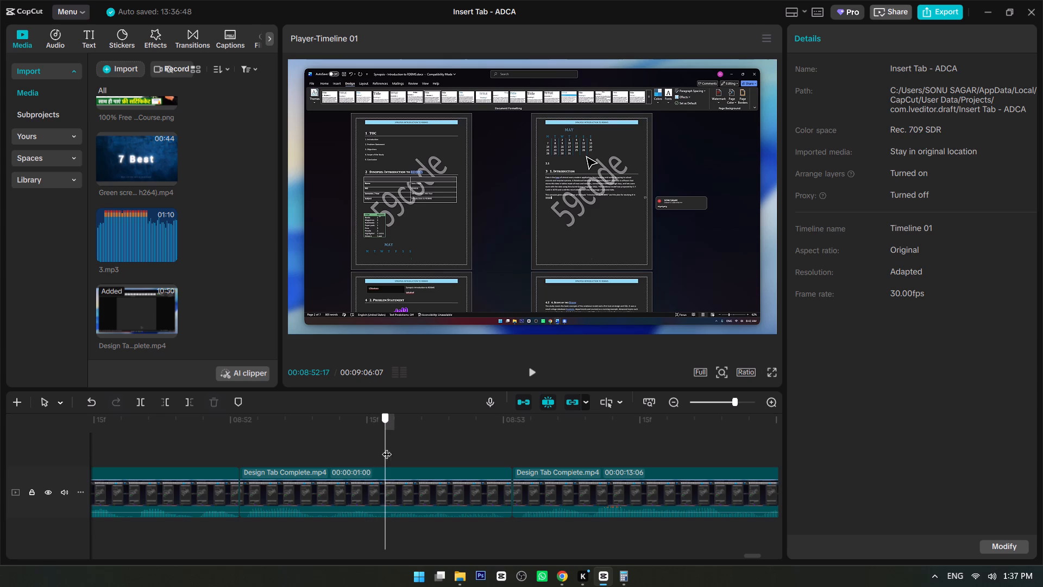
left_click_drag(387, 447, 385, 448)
Play on from 00:08:52:17 to find the end of the unwanted footage and split the clip at about 00:08:58:07.
key("space")
scroll(397, 454, "down", 8)
scroll(396, 454, "down", 6, "alt")
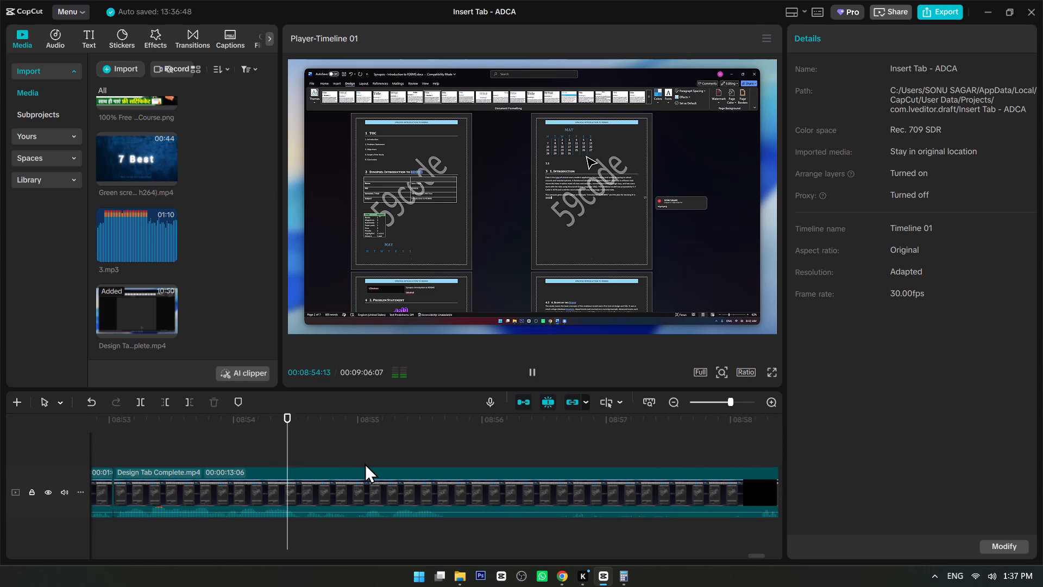
scroll(442, 532, "down", 10, "ctrl")
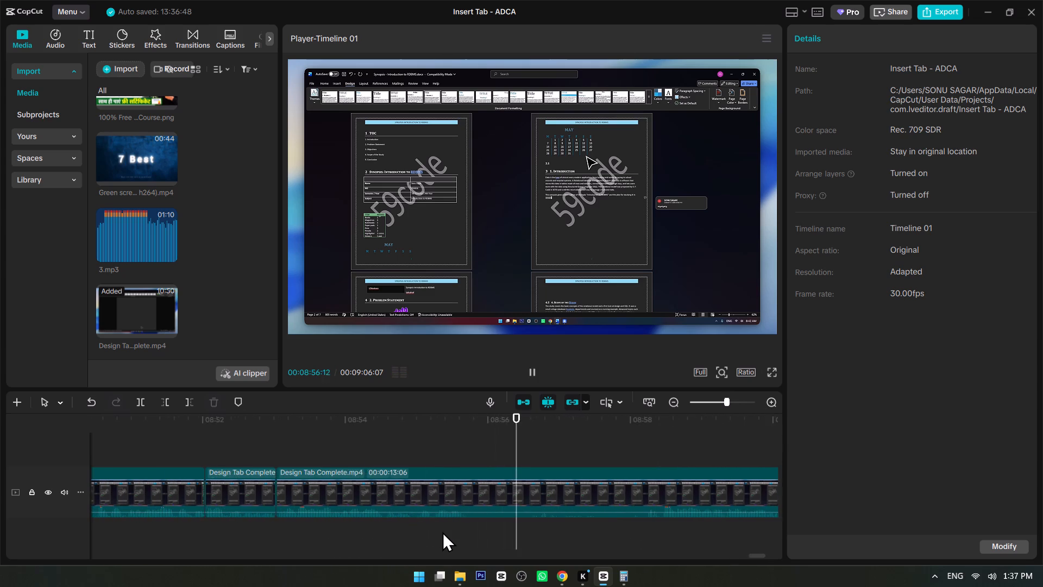
scroll(442, 532, "down", 4, "ctrl")
scroll(589, 529, "up", 6, "ctrl")
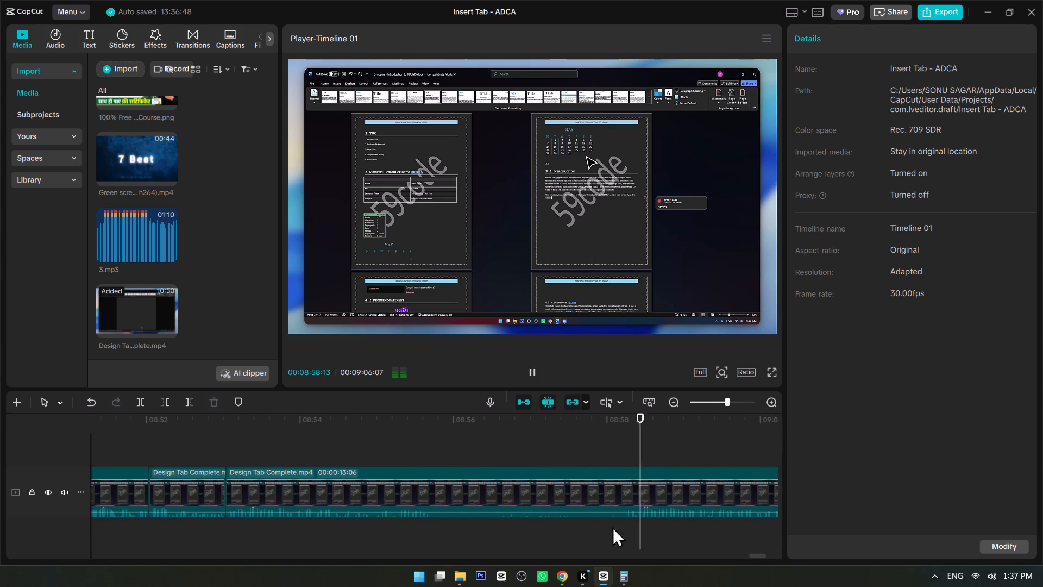
key("space")
left_click(638, 520)
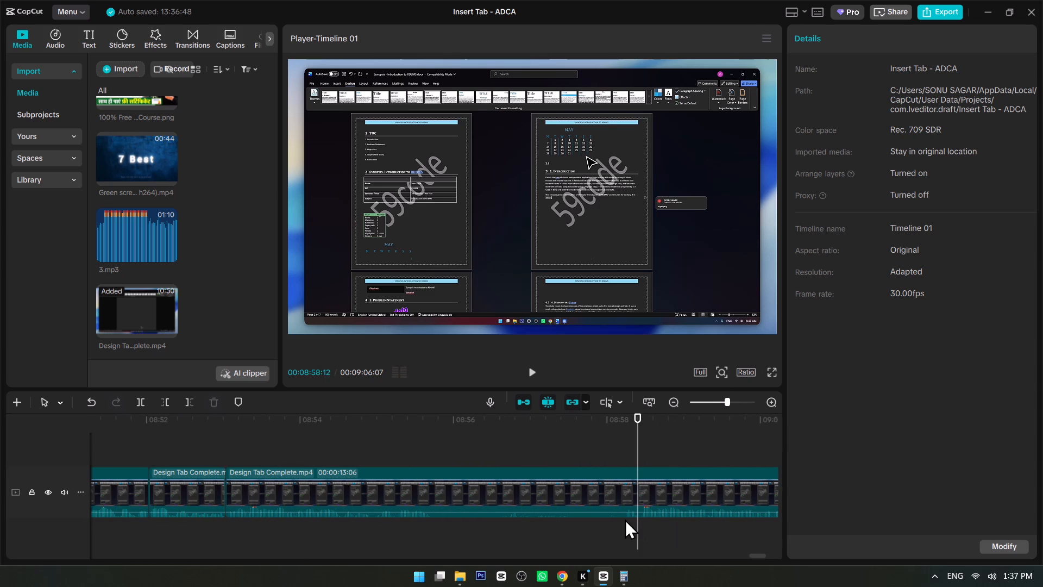
left_click(622, 519)
key("space")
left_click(625, 519)
key("ctrl+b")
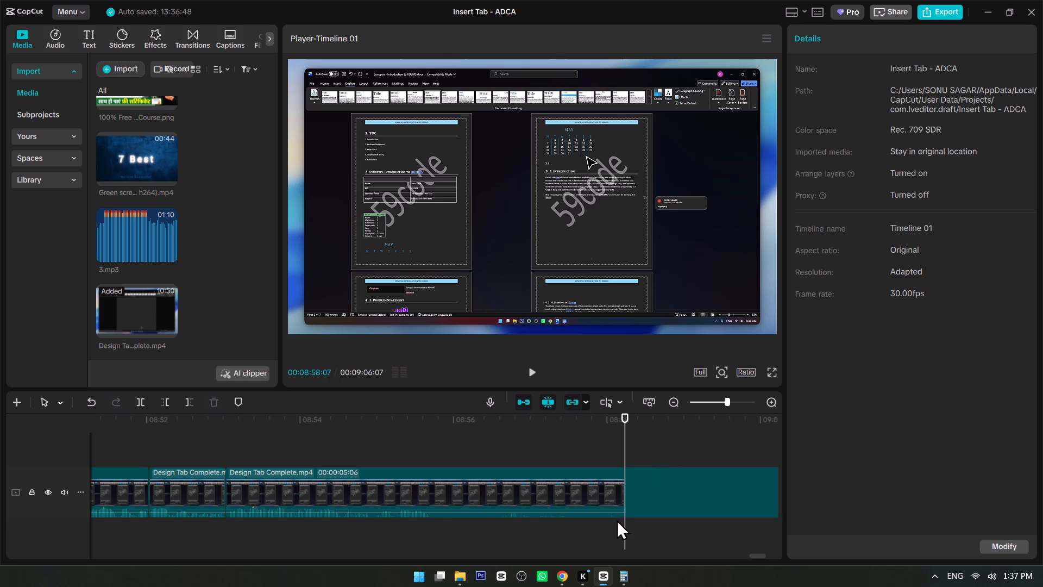
Replay the start of the section between the cuts at 00:08:53:01 and 00:08:58:07, and delete that section.
left_click(226, 448)
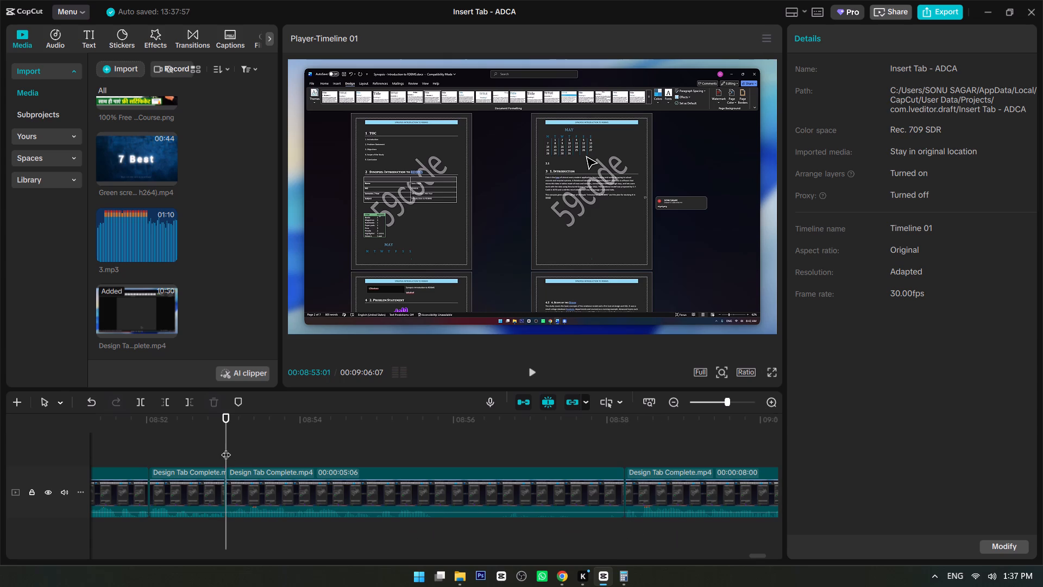
key("space")
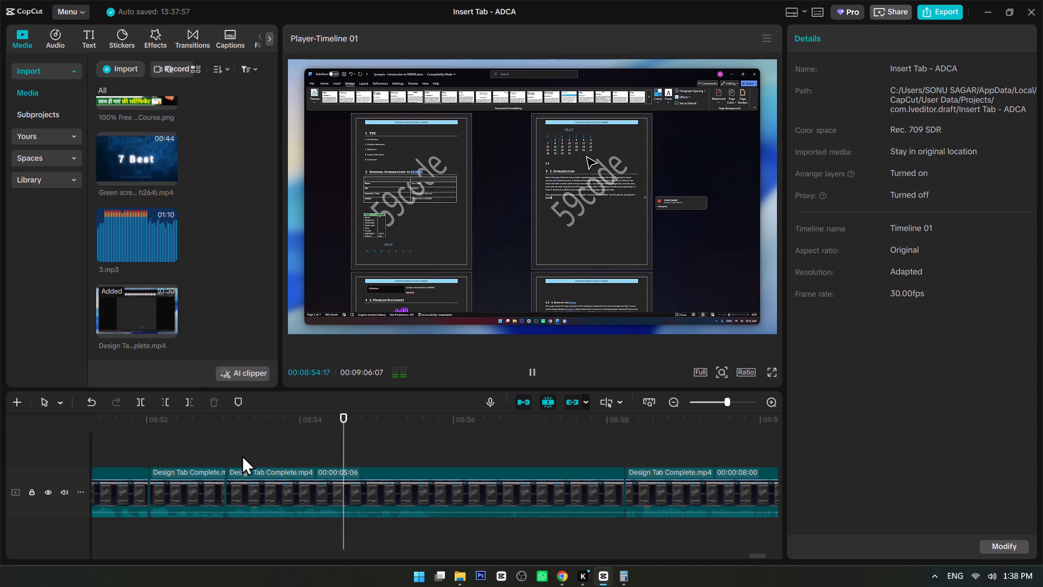
key("space")
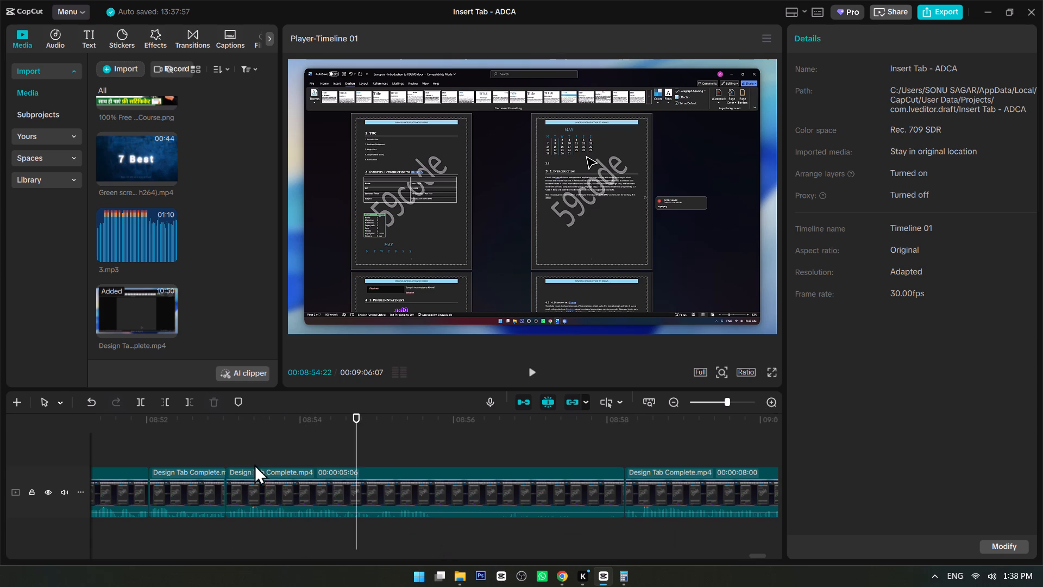
left_click(347, 496)
key("Delete")
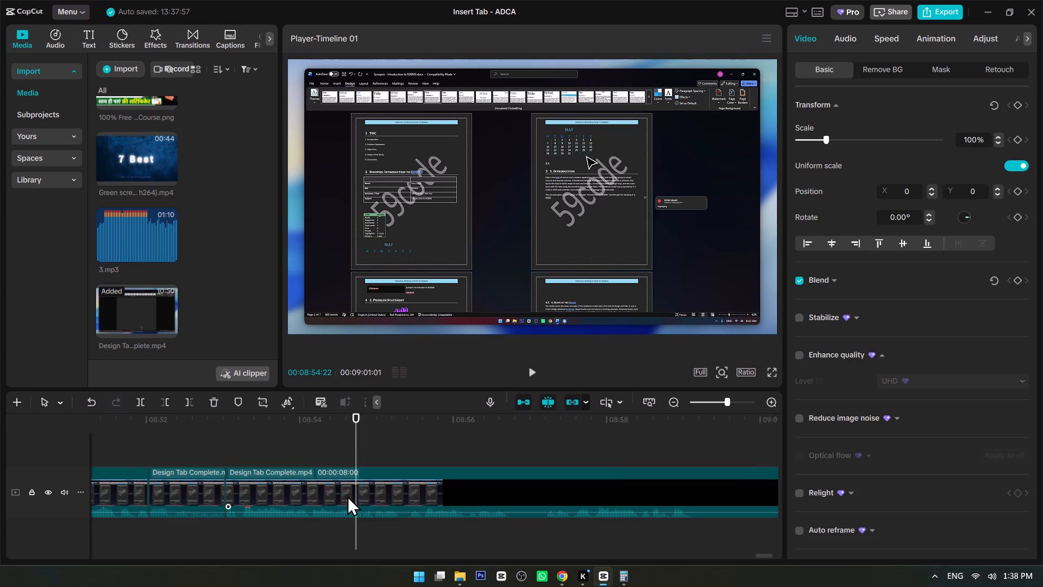
Play repeatedly from the cut at 00:08:52:01 across the cut at 00:08:53:01 to check the new transition.
left_click(149, 448)
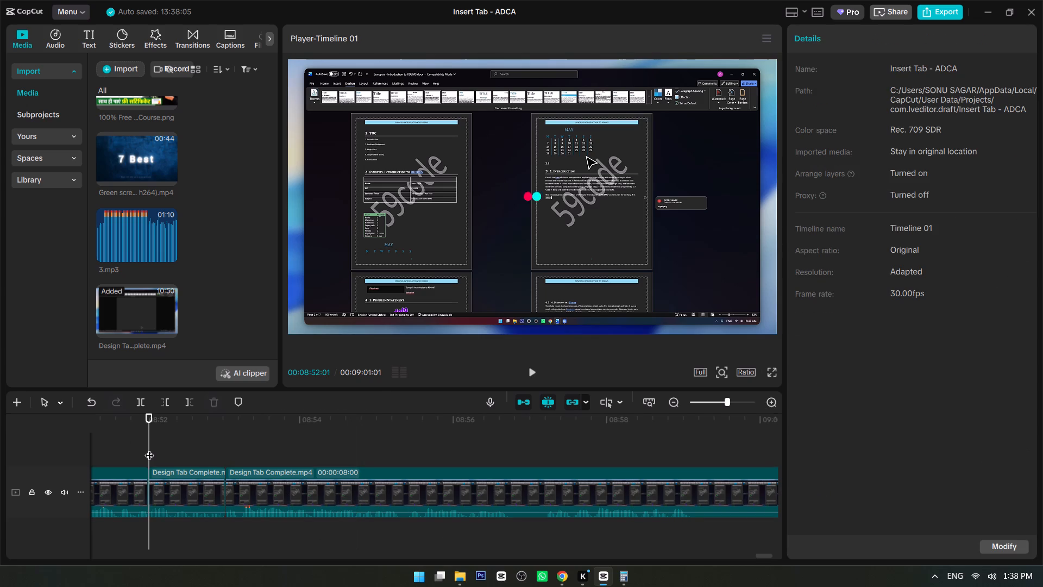
key("space")
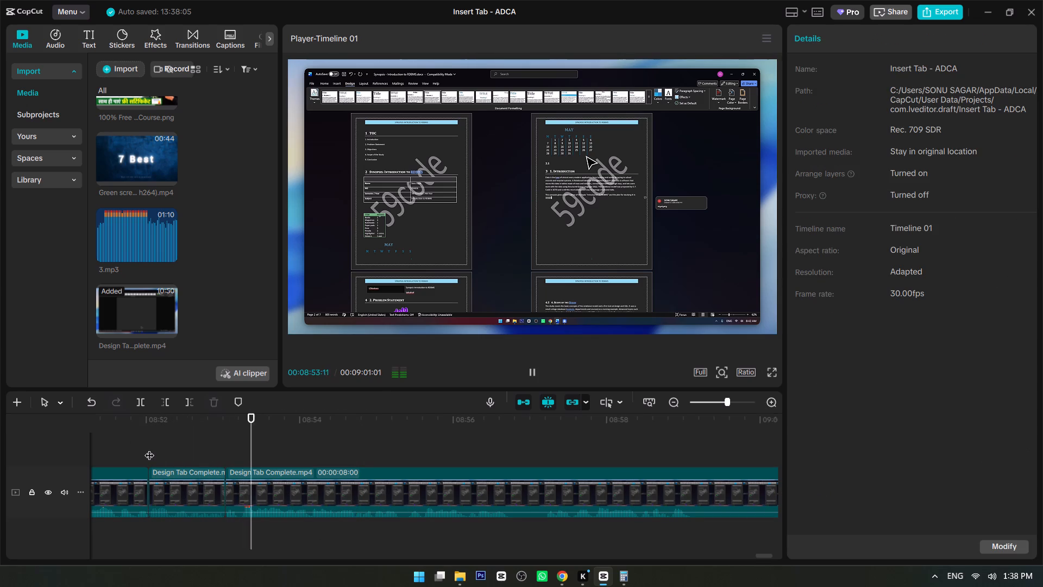
left_click(149, 448)
key("space")
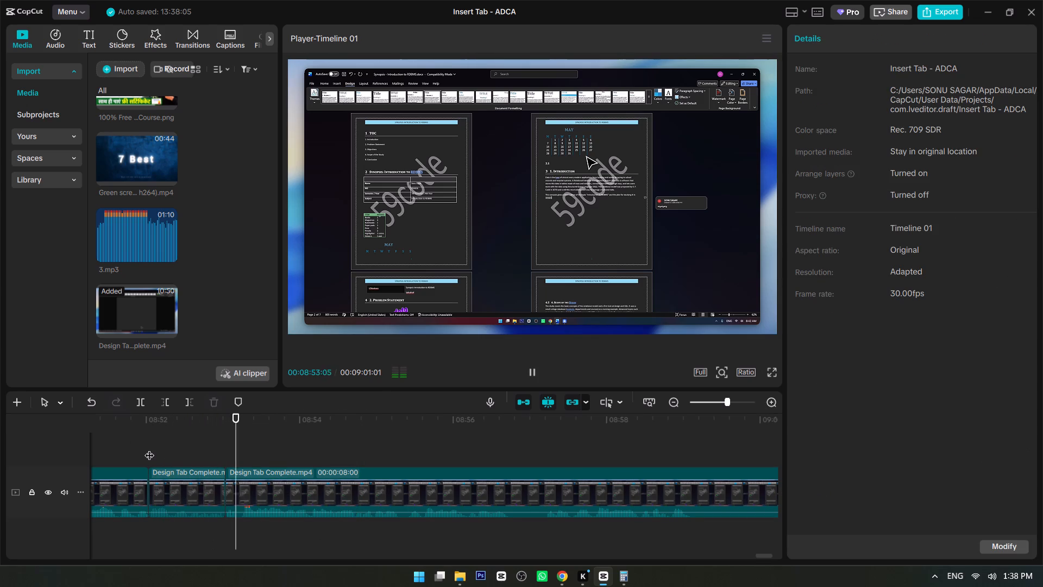
key("space")
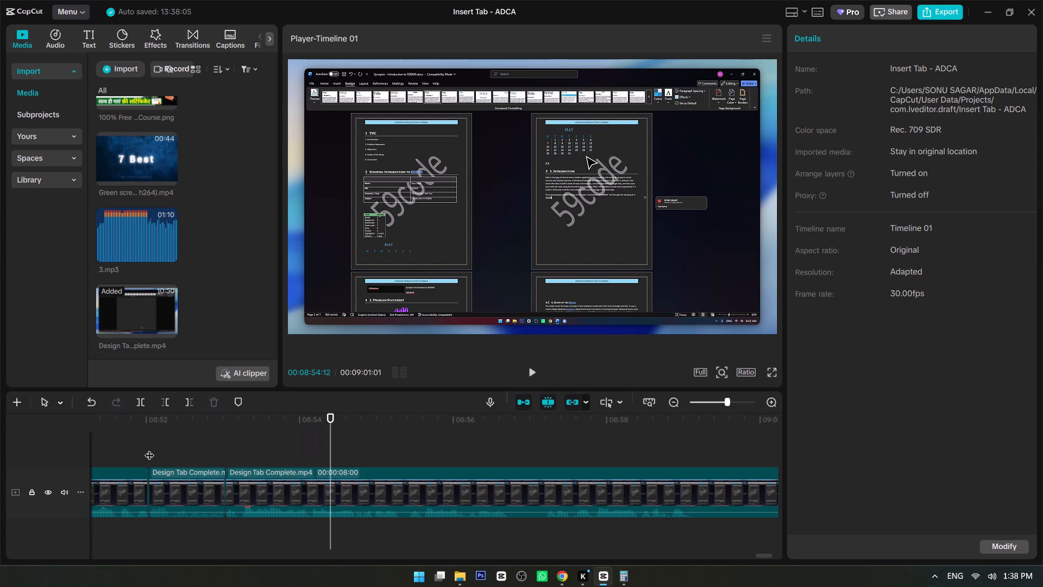
left_click(148, 421)
key("space")
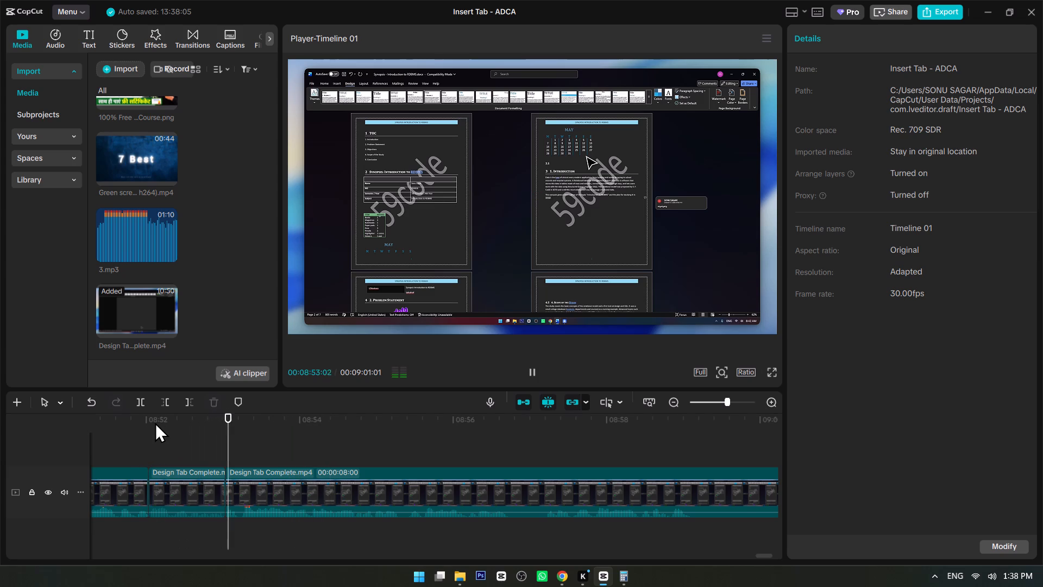
left_click(155, 422)
left_click_drag(155, 422, 149, 422)
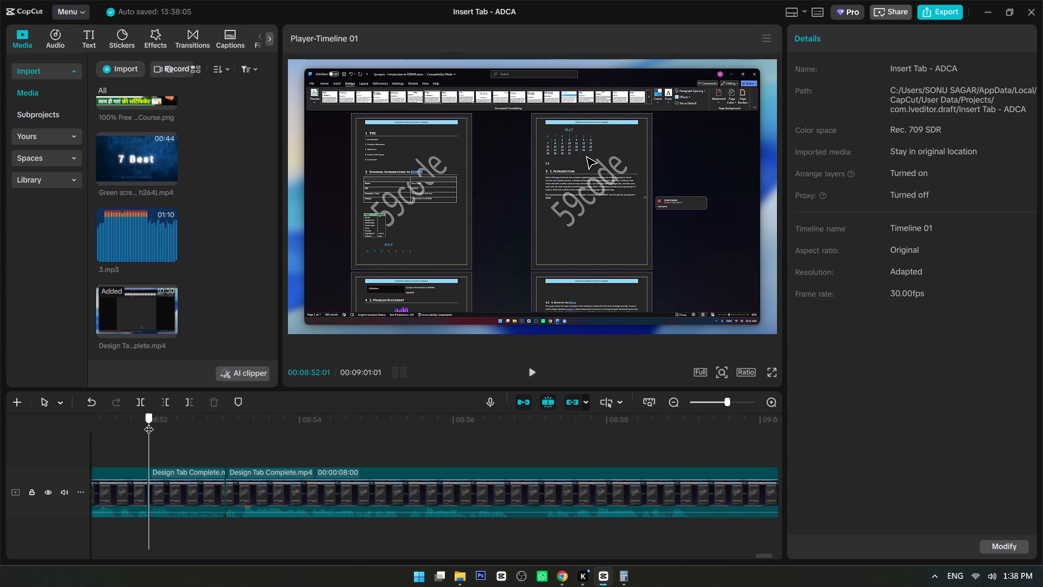
left_click_drag(149, 422, 148, 422)
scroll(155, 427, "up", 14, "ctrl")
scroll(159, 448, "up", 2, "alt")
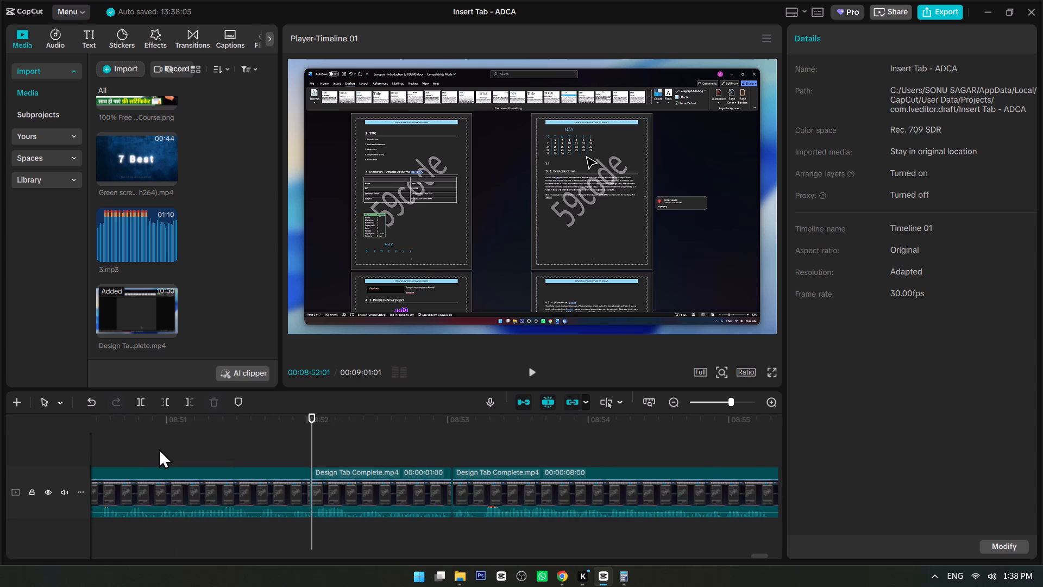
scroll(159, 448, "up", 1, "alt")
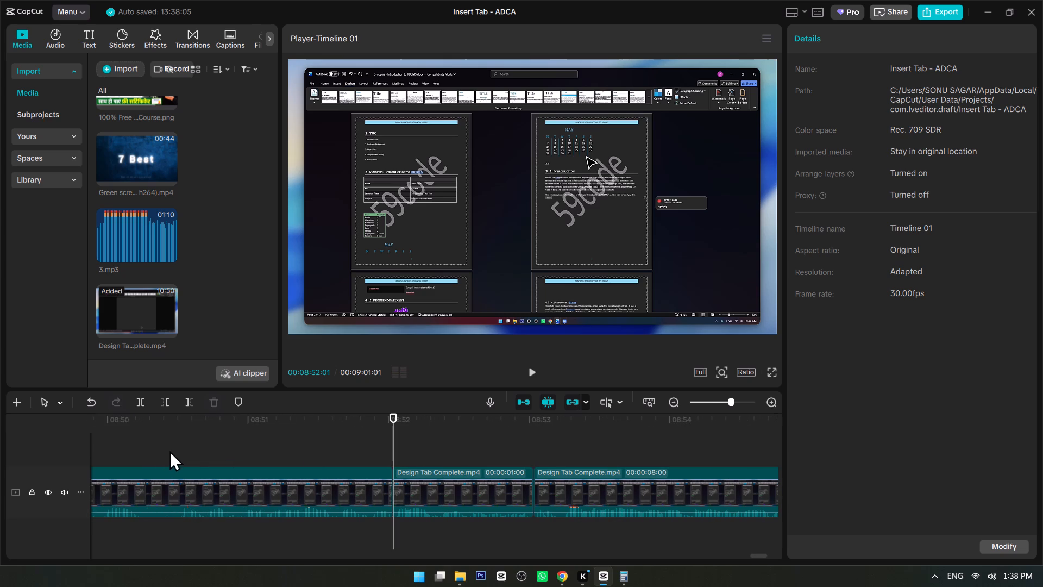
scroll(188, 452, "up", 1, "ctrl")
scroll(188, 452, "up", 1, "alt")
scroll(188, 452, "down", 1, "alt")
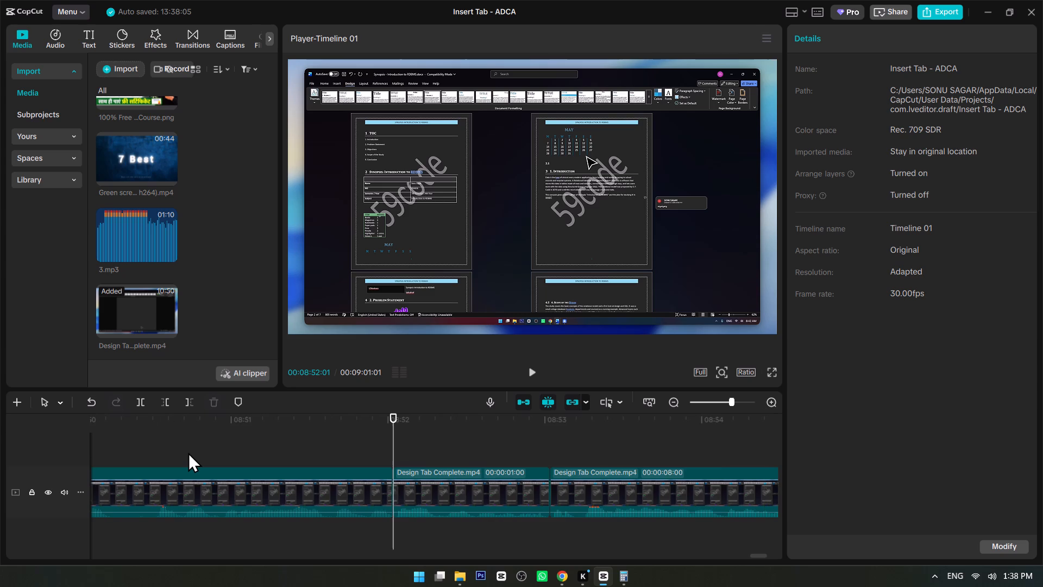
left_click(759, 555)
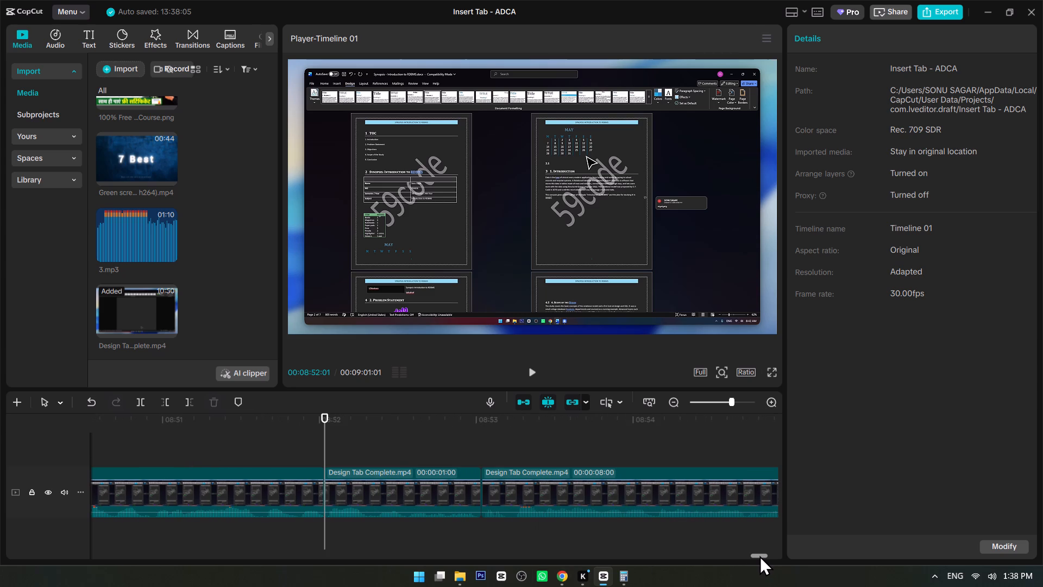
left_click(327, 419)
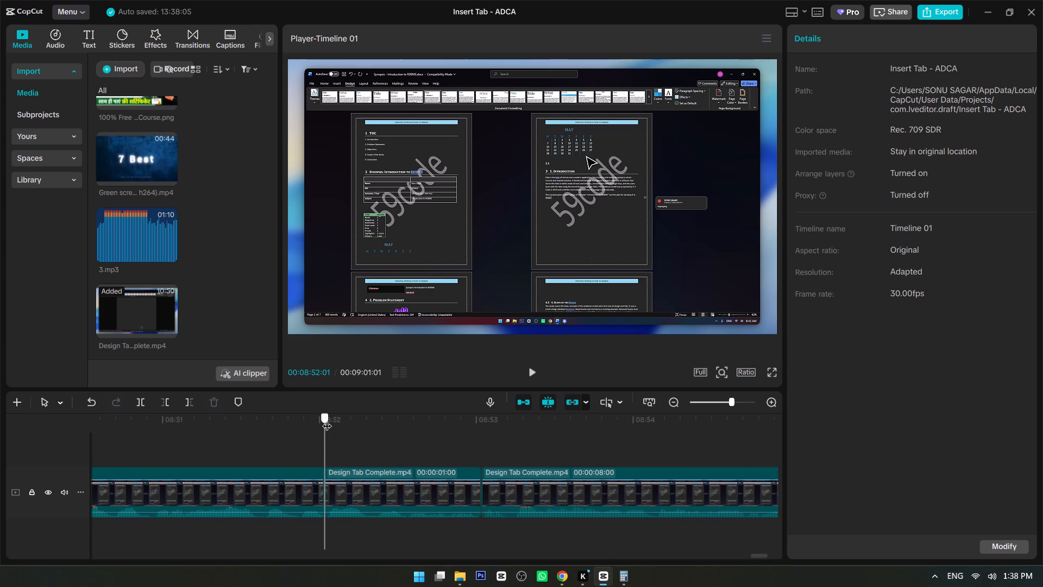
Play from about 00:08:51 to find where the closing should end, split the clip at 00:08:59:03, and delete everything after it.
double_click(318, 420)
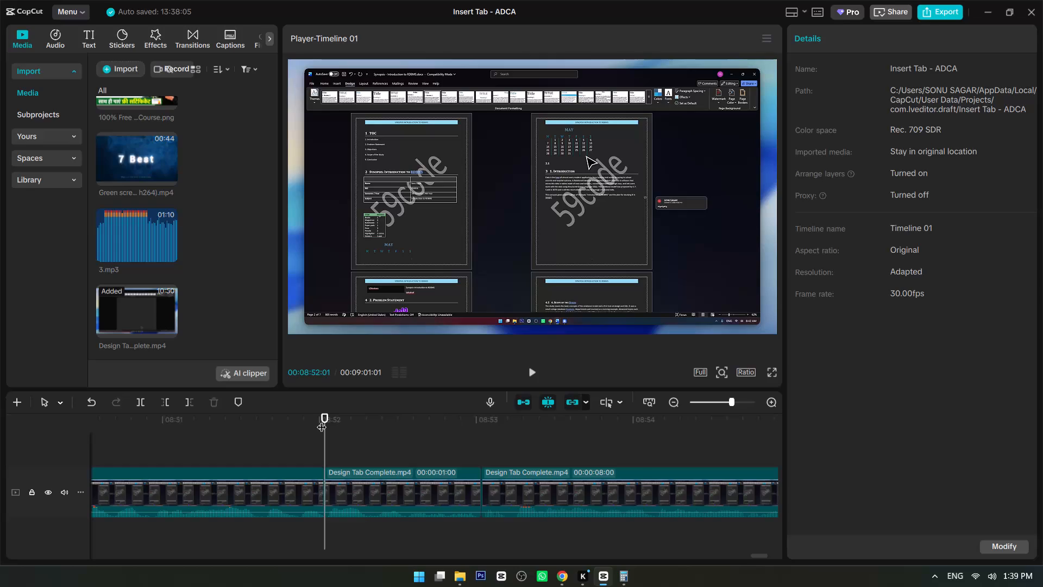
left_click(197, 428)
key("space")
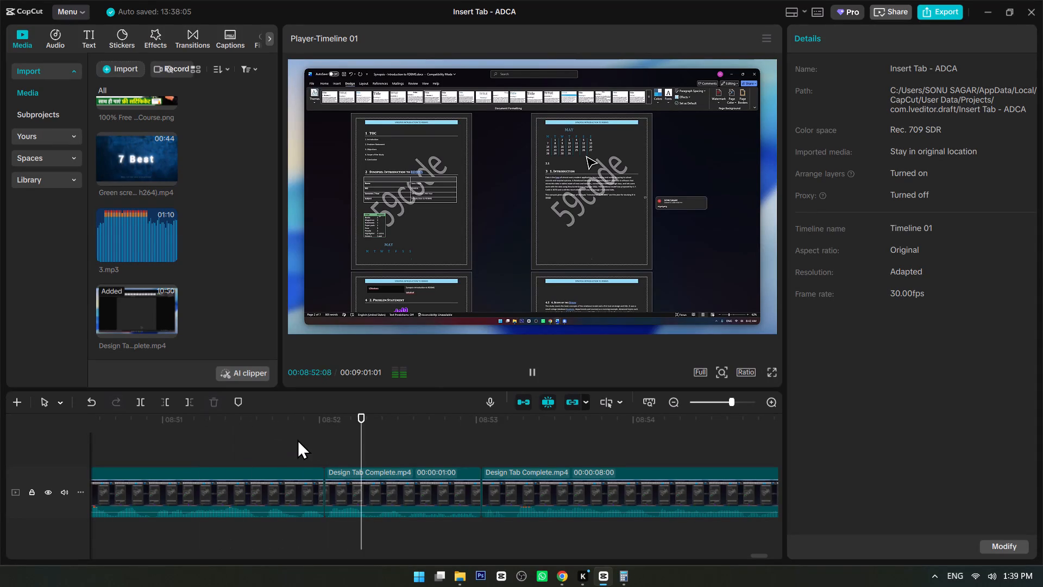
scroll(323, 460, "down", 6, "ctrl")
scroll(335, 478, "down", 2, "alt")
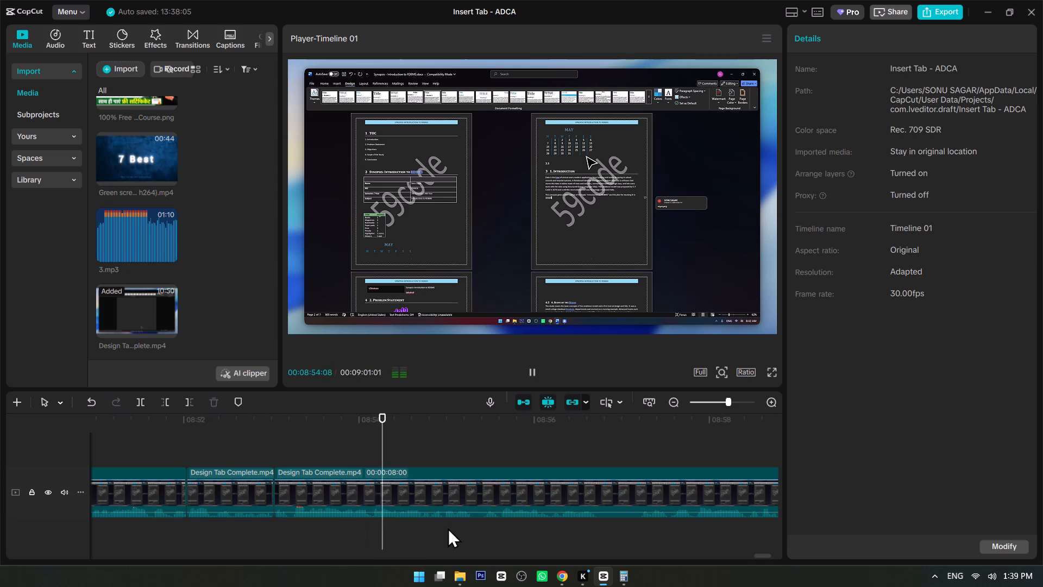
scroll(449, 526, "down", 1, "alt")
scroll(403, 527, "up", 5, "ctrl")
scroll(406, 527, "down", 3)
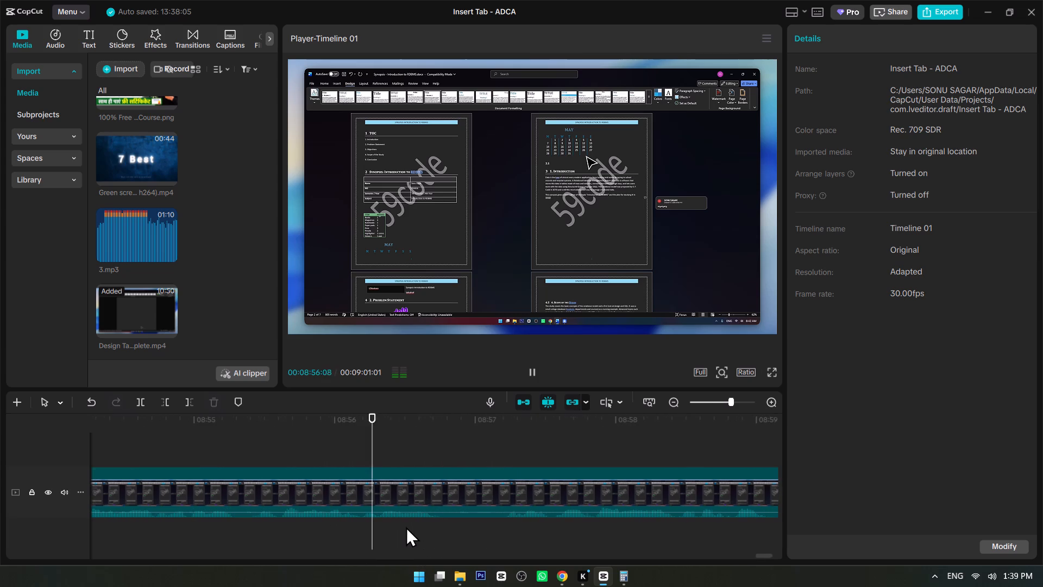
scroll(412, 528, "down", 2, "alt")
scroll(331, 529, "down", 6, "ctrl")
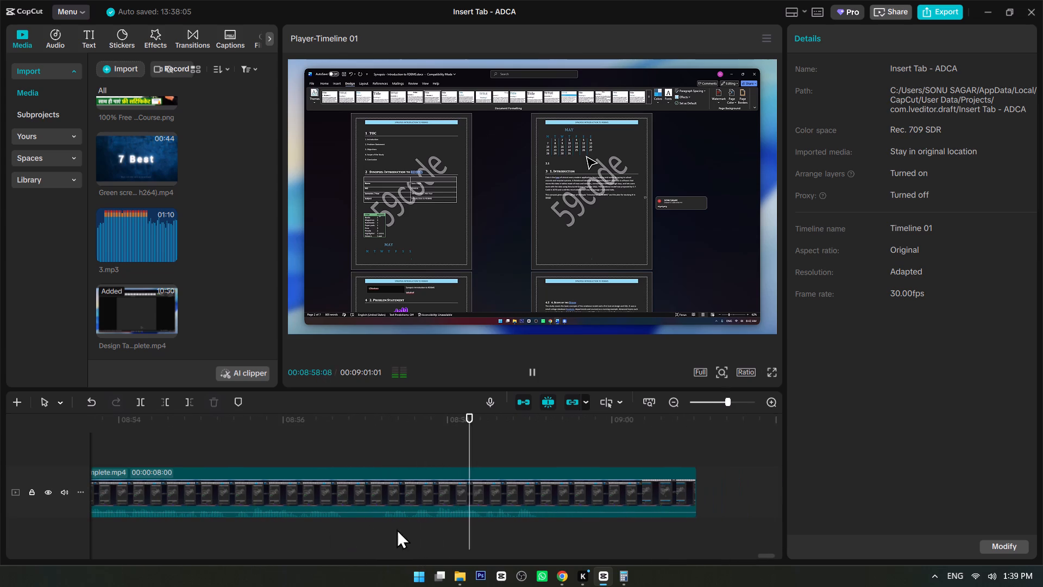
key("space")
left_click(539, 520)
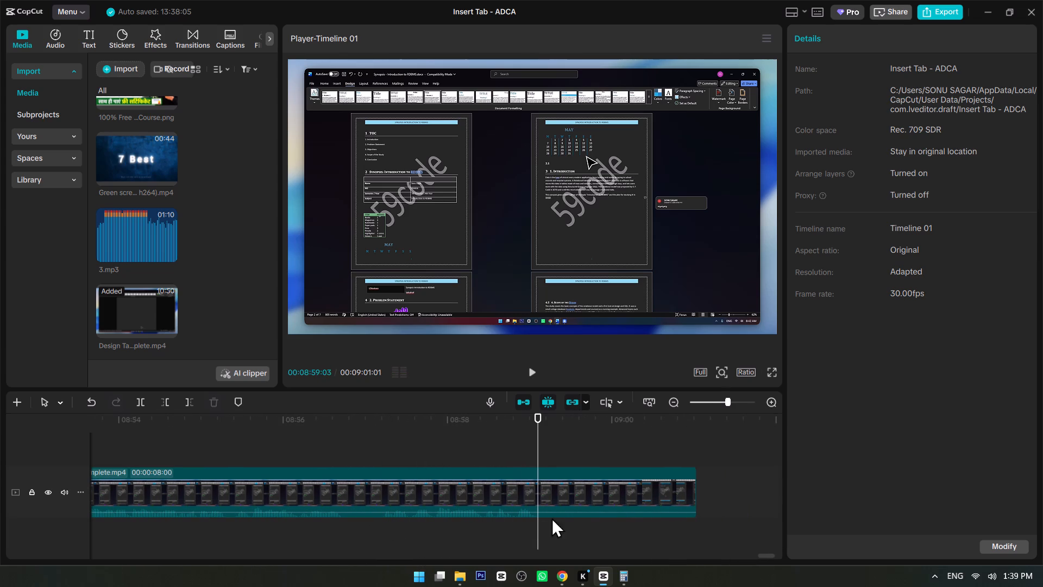
left_click(575, 490)
key("ctrl+b")
key("Delete")
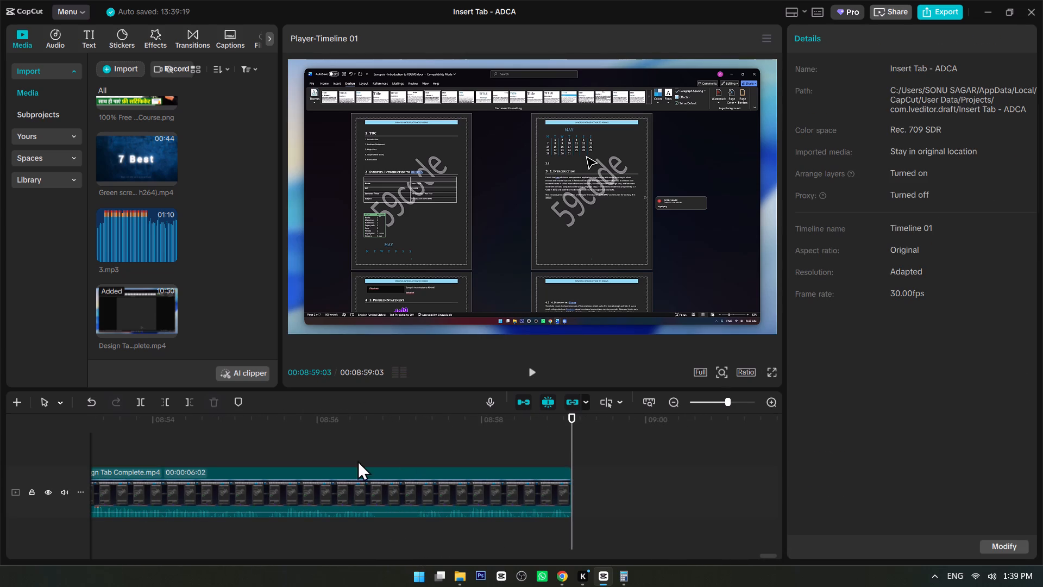
Play the last clip, split it at 00:08:56:22 and 00:08:57:06, and delete the section between those splits.
left_click(291, 441)
key("space")
scroll(367, 481, "up", 9, "ctrl")
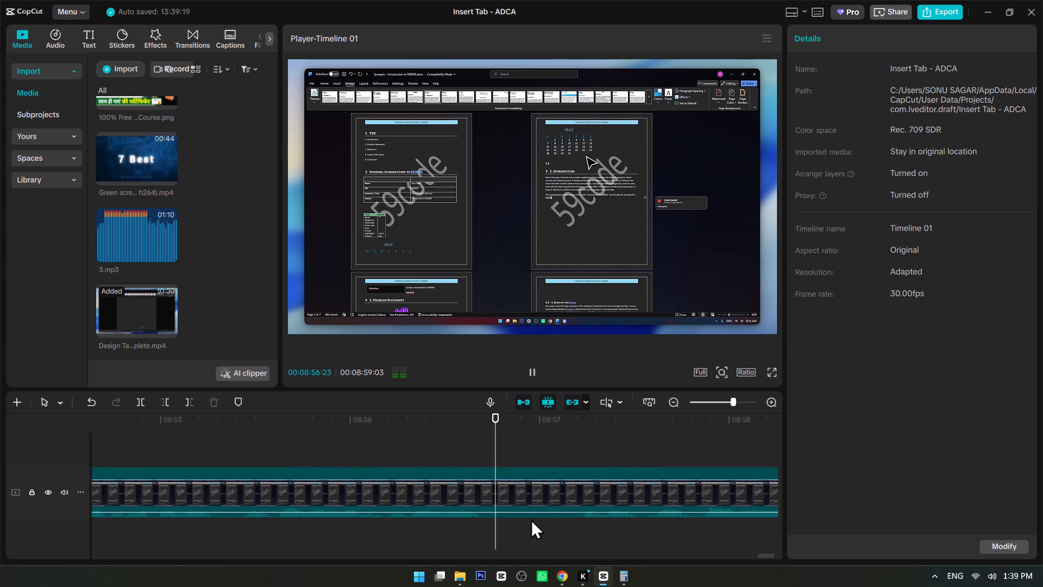
key("space")
left_click(486, 520)
left_click(486, 523)
key("ctrl+b")
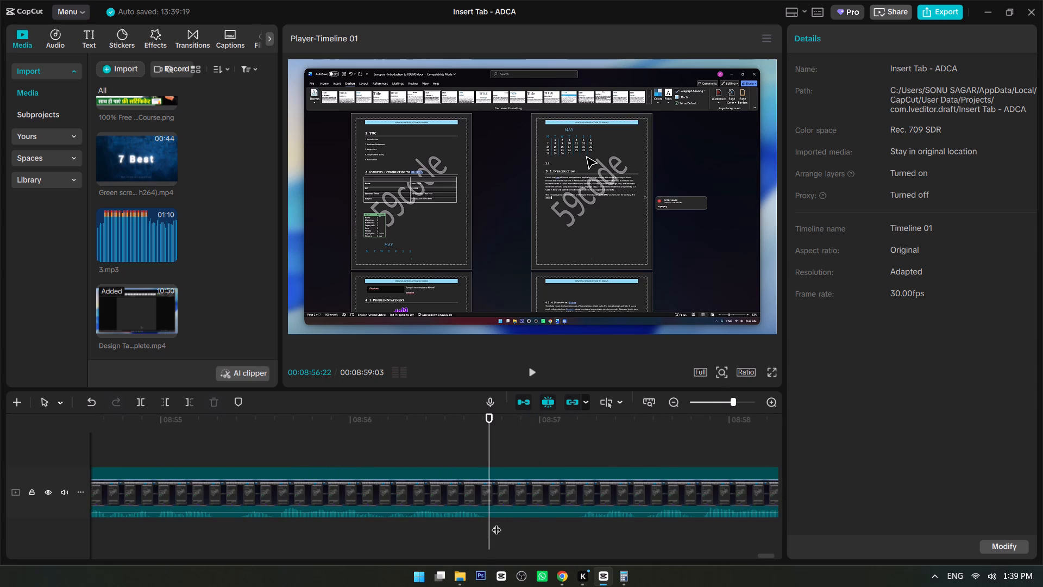
left_click(580, 522)
key("ctrl+b")
left_click(545, 491)
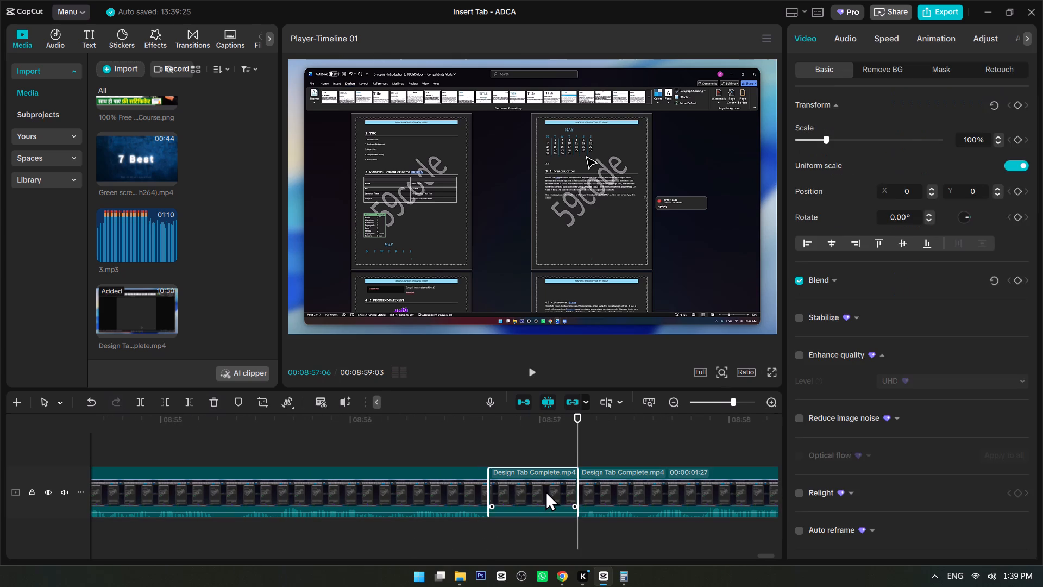
key("Delete")
Play from about 00:08:52:05 across the cut at 00:08:56:22 to the end of the video to check the transitions.
left_click(148, 439)
key("space")
scroll(251, 479, "down", 8, "ctrl")
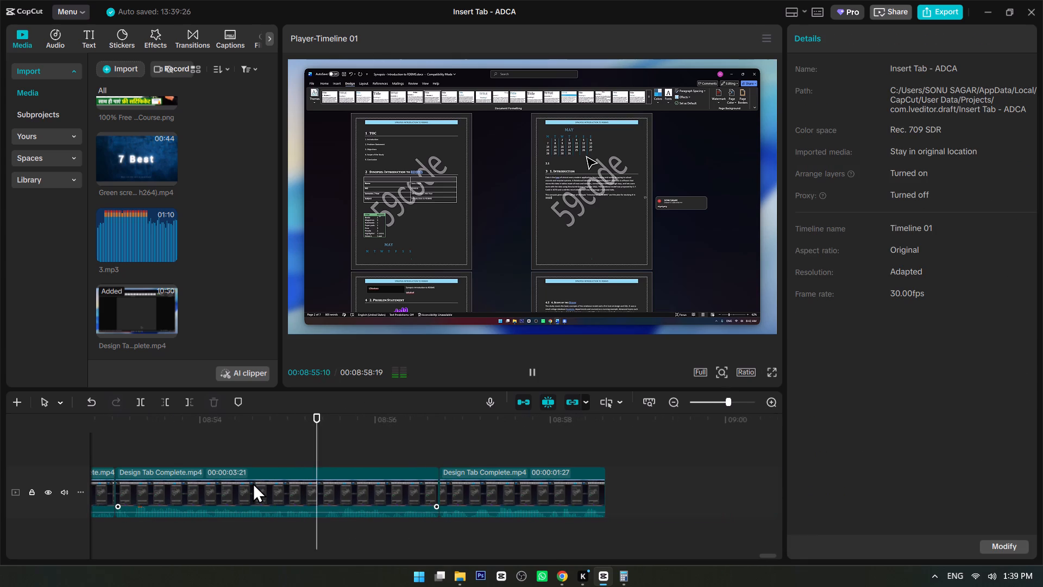
scroll(220, 469, "down", 6, "ctrl")
left_click(234, 446)
key("space")
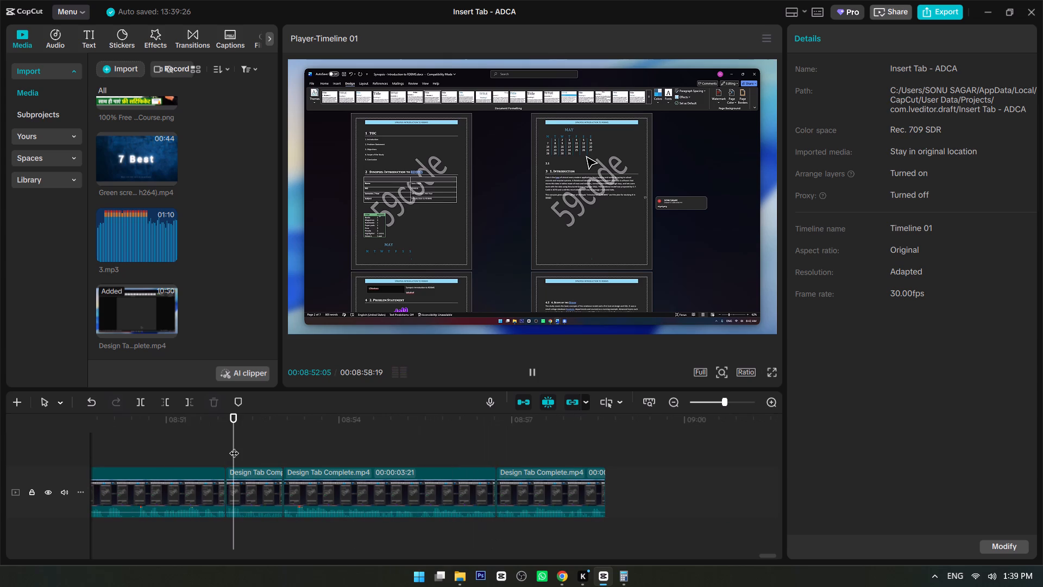
key("space")
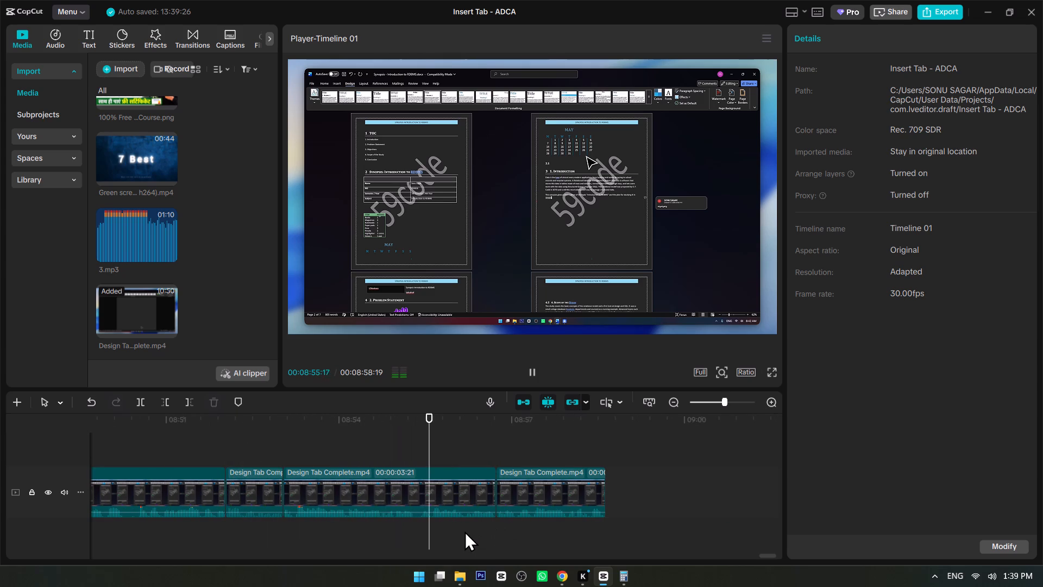
scroll(487, 533, "up", 8, "ctrl")
scroll(487, 533, "down", 4, "ctrl")
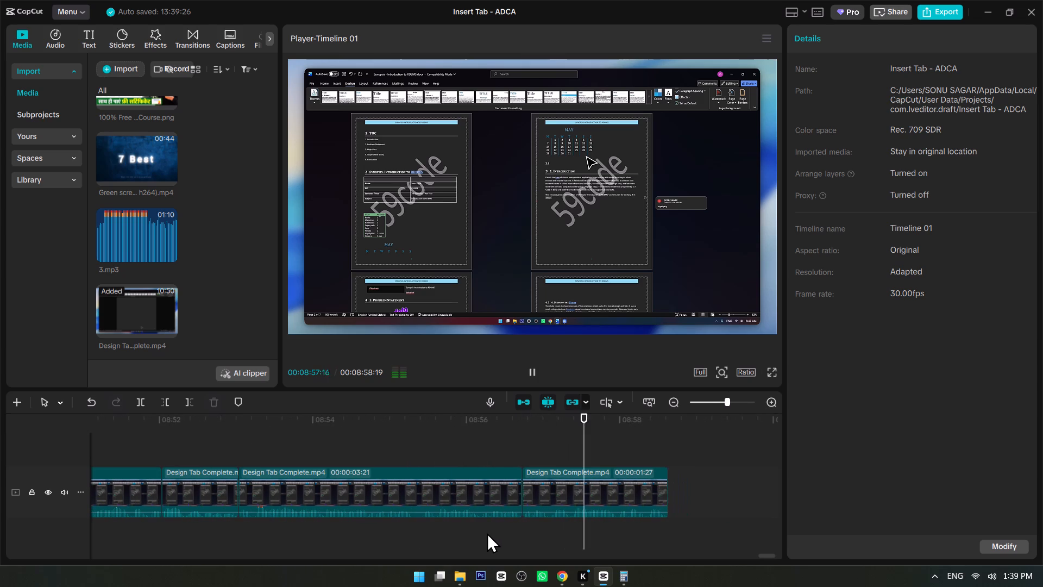
scroll(487, 533, "down", 2, "ctrl")
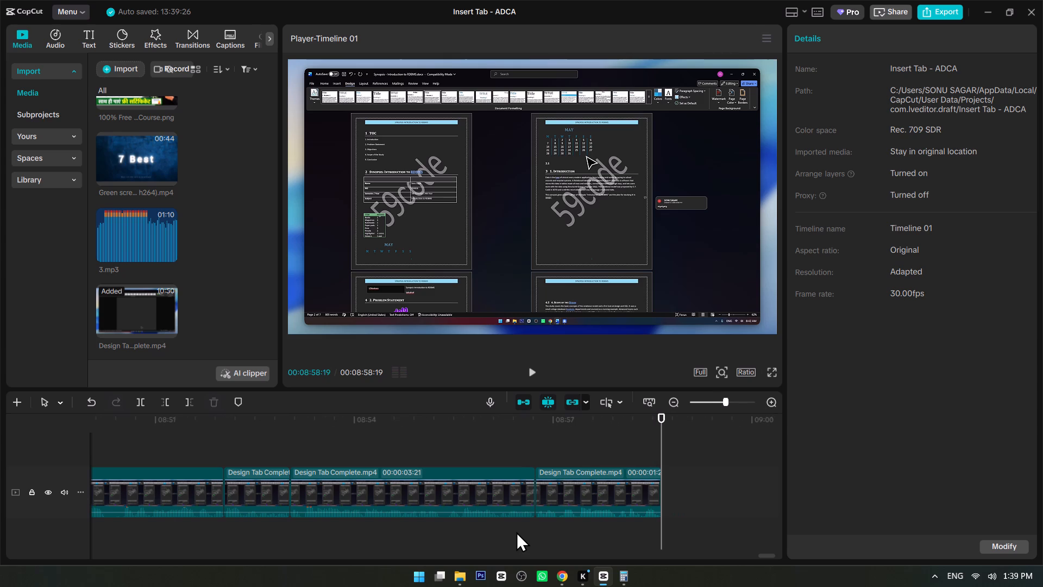
scroll(516, 532, "down", 7, "ctrl")
Play the video from its beginning to find the unwanted moment in the first clip and split it at 00:00:04:24.
key("space")
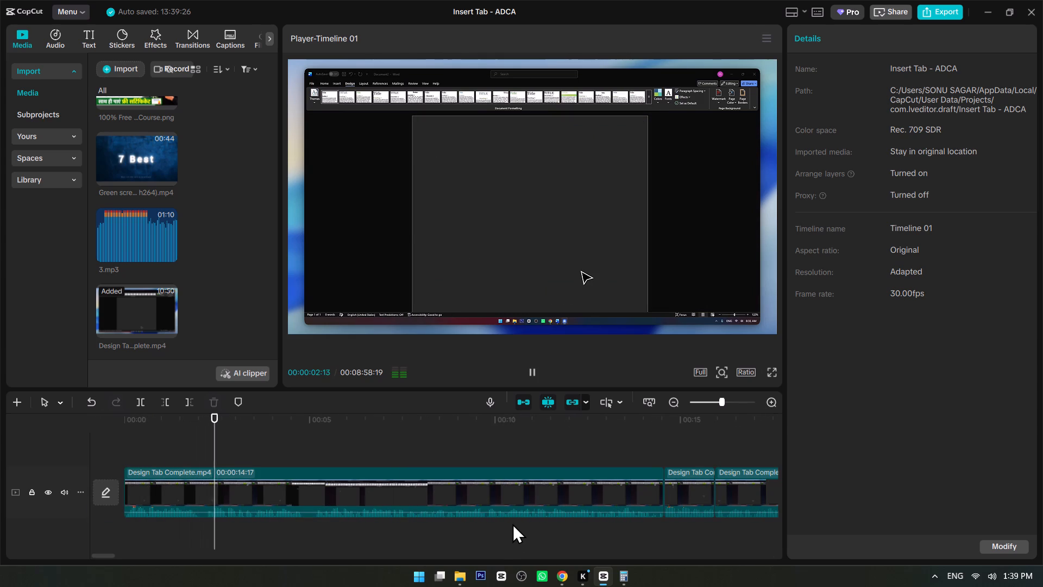
scroll(315, 535, "down", 1, "ctrl")
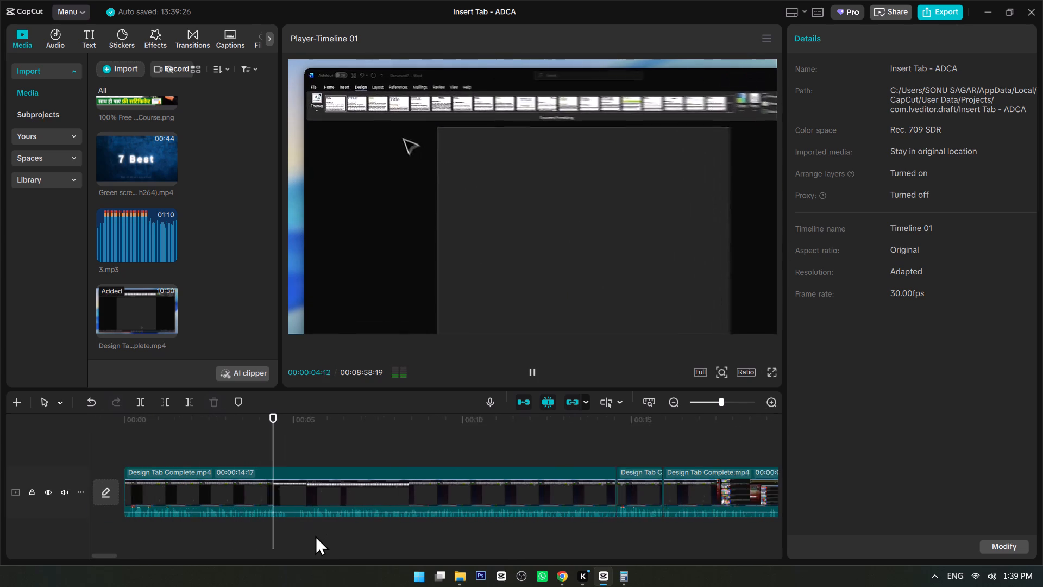
scroll(315, 535, "down", 3, "ctrl")
scroll(315, 529, "up", 7, "ctrl")
key("space")
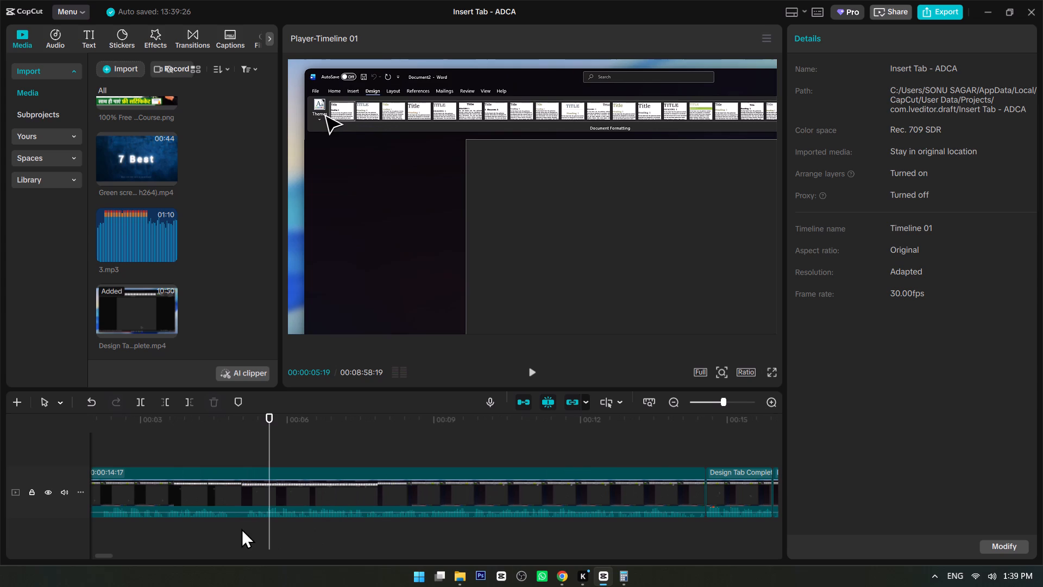
left_click(230, 522)
scroll(236, 523, "up", 17, "ctrl")
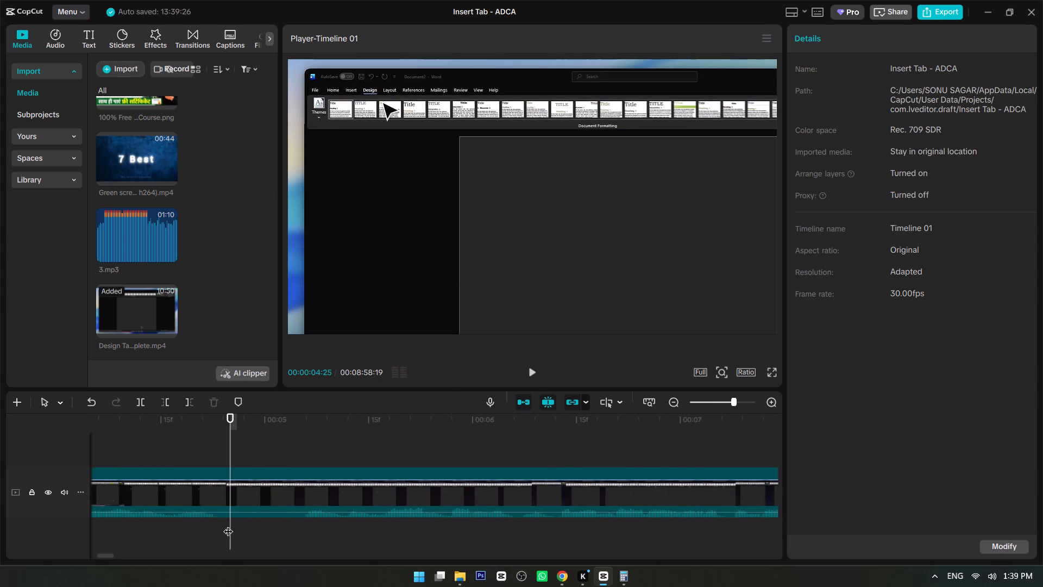
left_click(221, 524)
triple_click(221, 524)
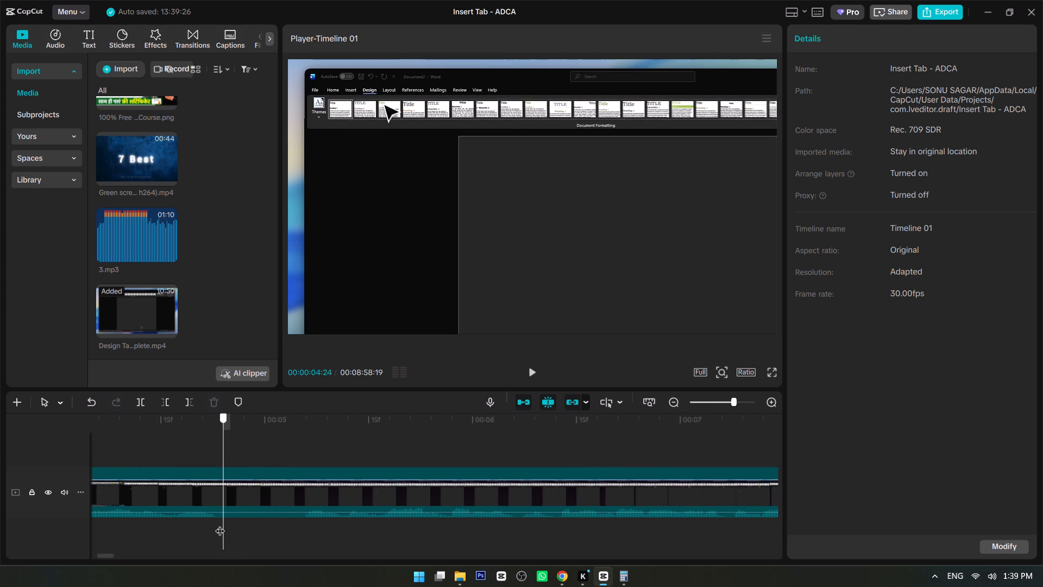
key("ctrl+b")
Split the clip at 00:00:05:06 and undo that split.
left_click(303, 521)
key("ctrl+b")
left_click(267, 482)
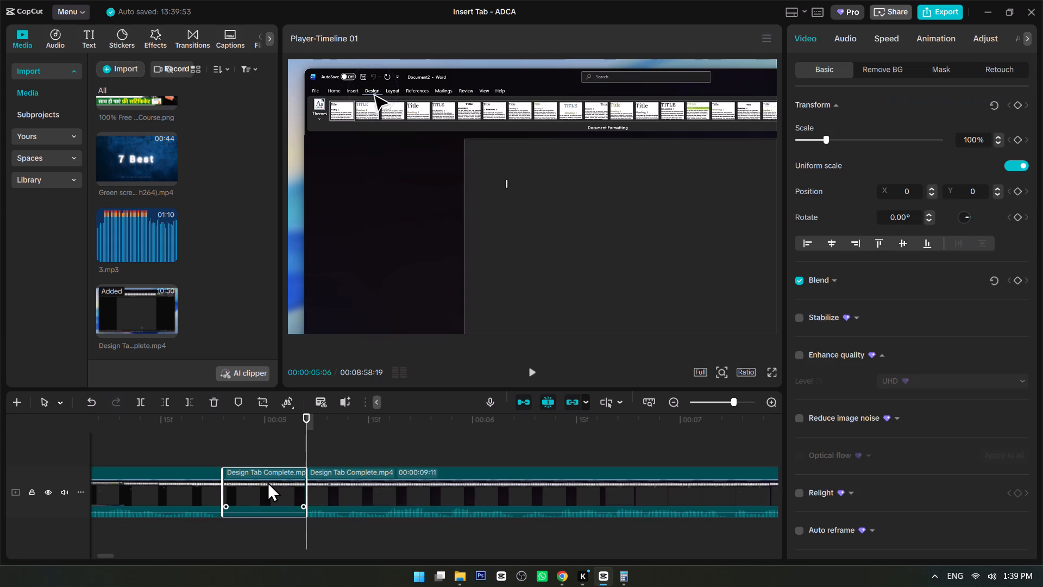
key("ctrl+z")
Split the clip at 00:00:05:05 and delete the section between 00:00:04:24 and this split.
left_click(302, 520)
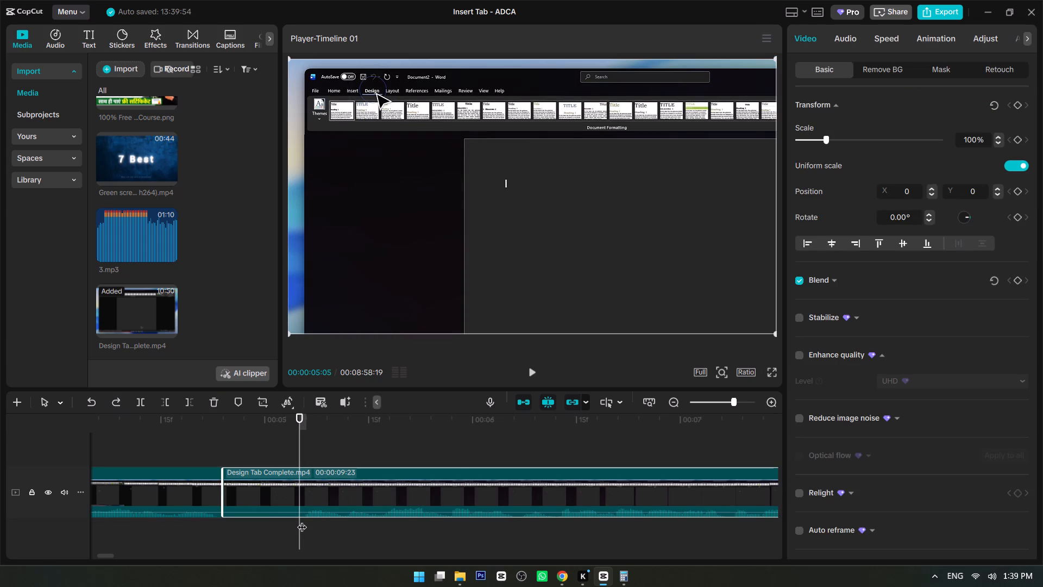
left_click(302, 520)
key("ctrl+b")
left_click(278, 492)
key("Delete")
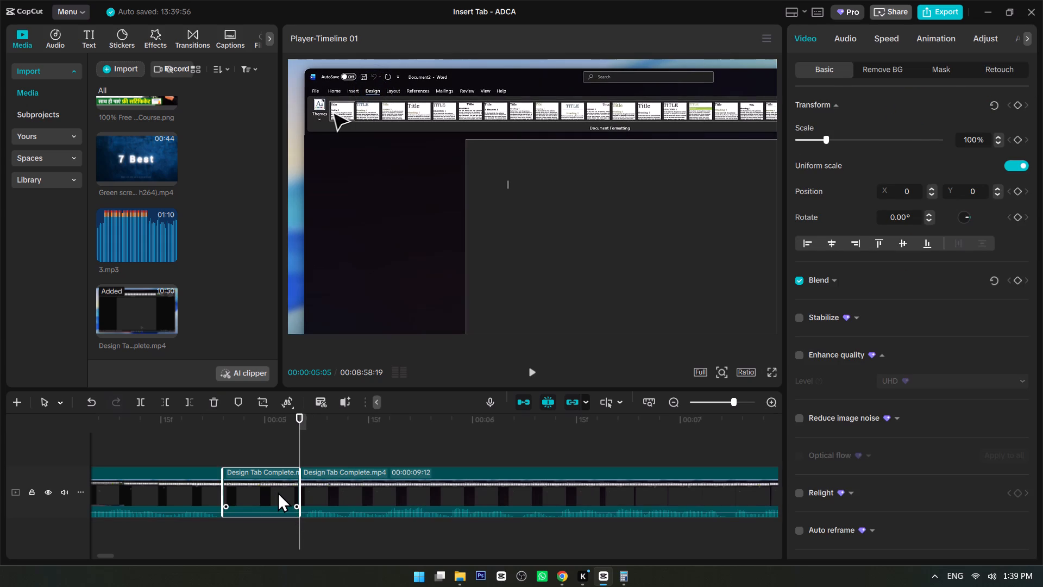
Play from about 00:00:04:17 across the cut at 00:00:04:24 to check the new transition.
left_click(206, 450)
left_click(172, 448)
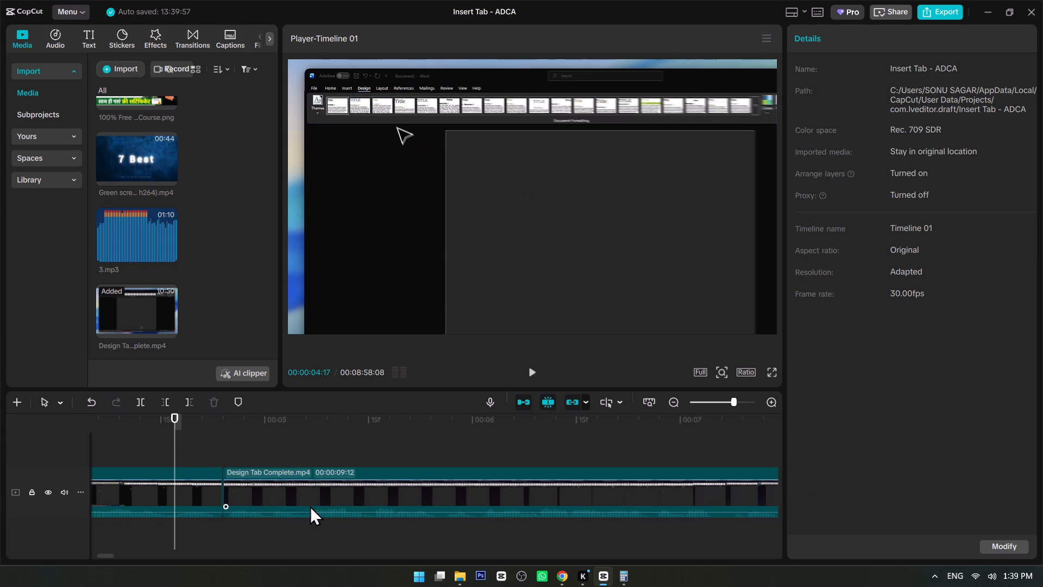
key("space")
scroll(322, 508, "down", 8, "ctrl")
scroll(323, 510, "down", 20, "ctrl")
scroll(323, 510, "down", 3, "ctrl")
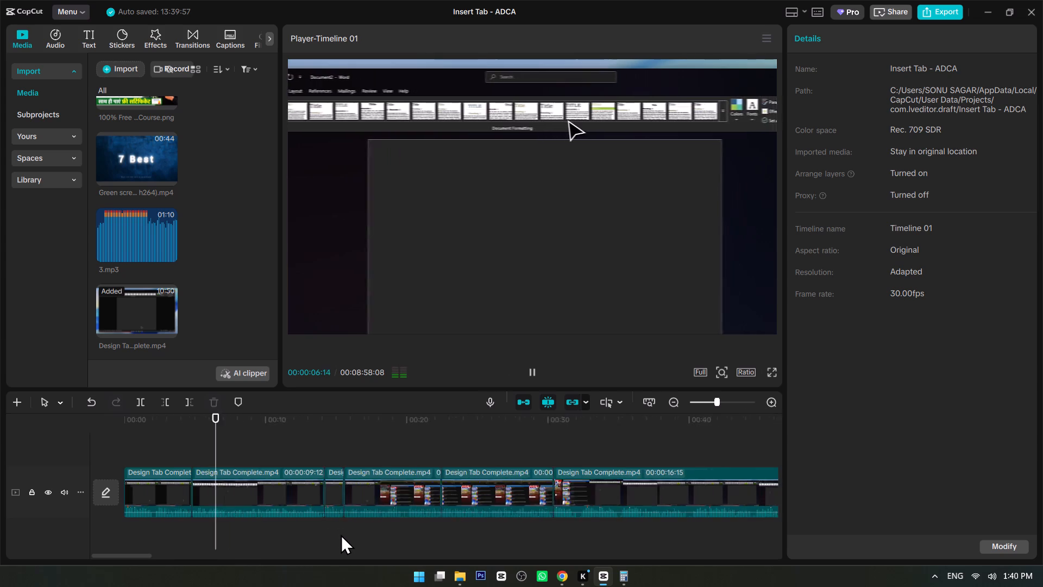
scroll(341, 534, "down", 4, "ctrl")
key("space")
Examine the arrangement of clips across the full length of the timeline.
scroll(341, 535, "down", 3, "ctrl")
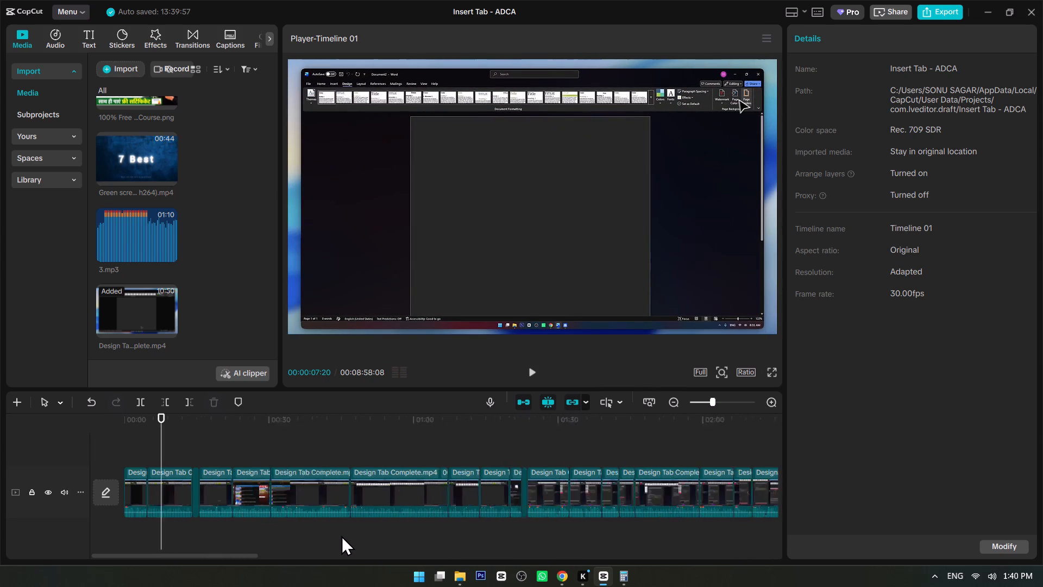
scroll(341, 535, "down", 9, "ctrl")
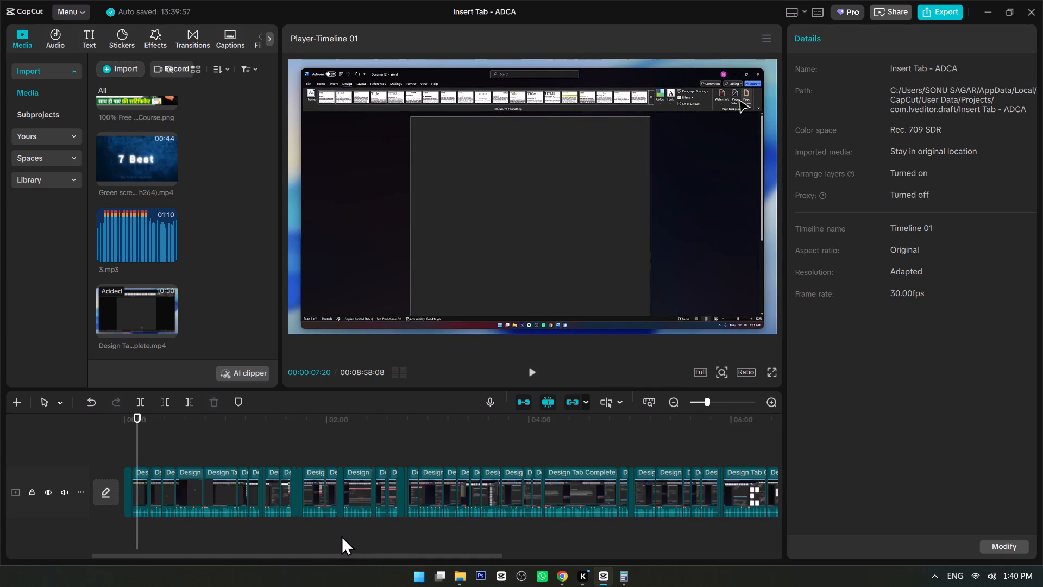
scroll(341, 535, "down", 4, "ctrl")
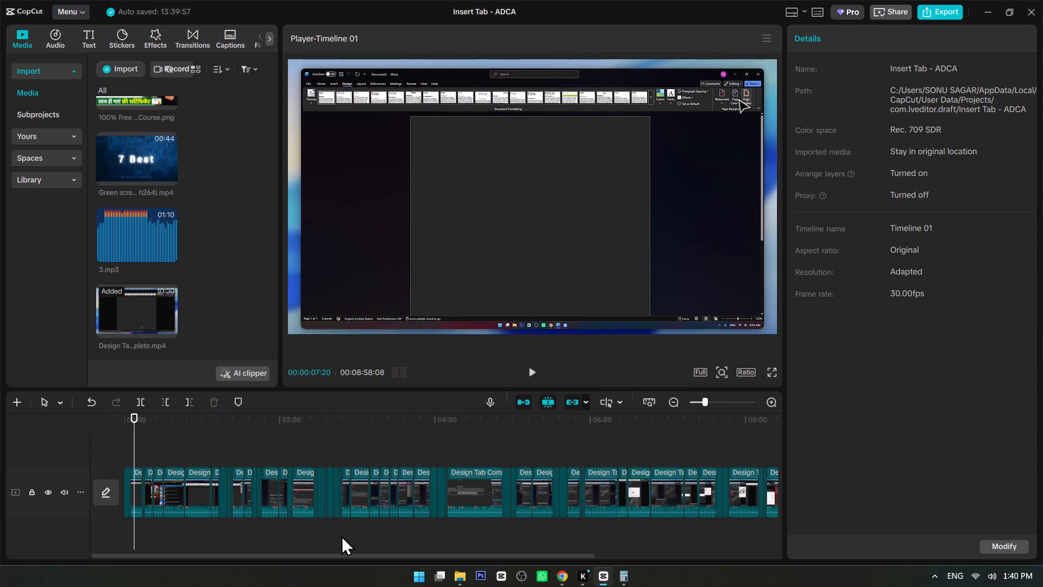
scroll(341, 535, "down", 1, "ctrl")
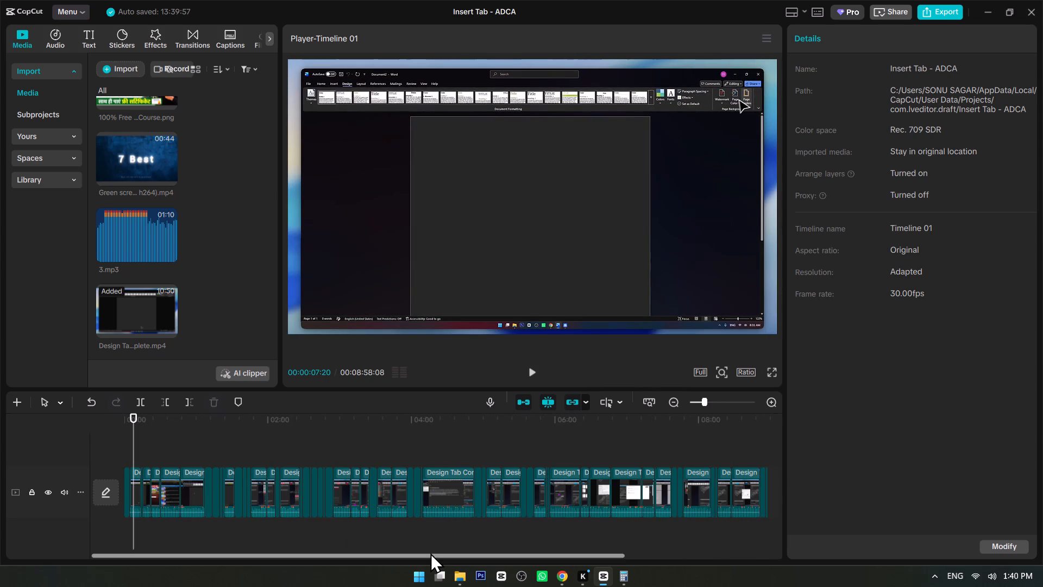
left_click_drag(430, 554, 400, 557)
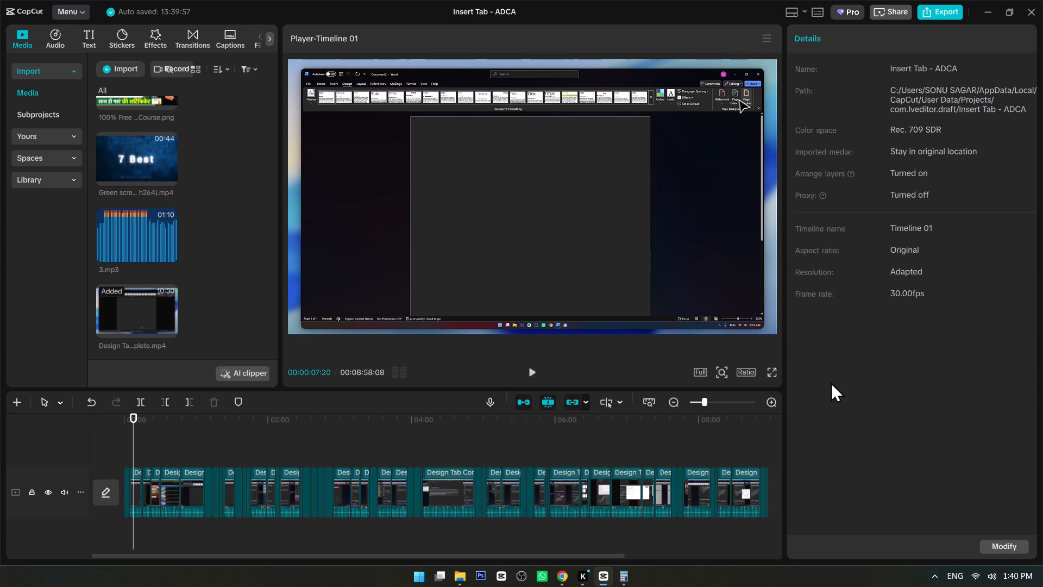
left_click_drag(785, 384, 820, 385)
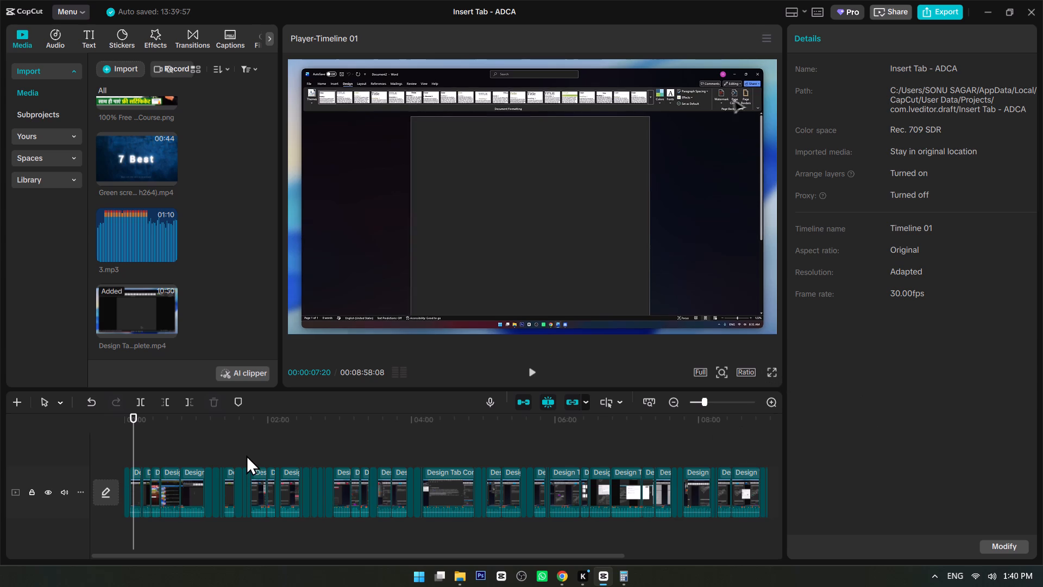
Play the tutorial from 00:00:07:20 to about 00:00:12:22 to check the opening section.
key("space")
scroll(174, 458, "up", 19, "ctrl")
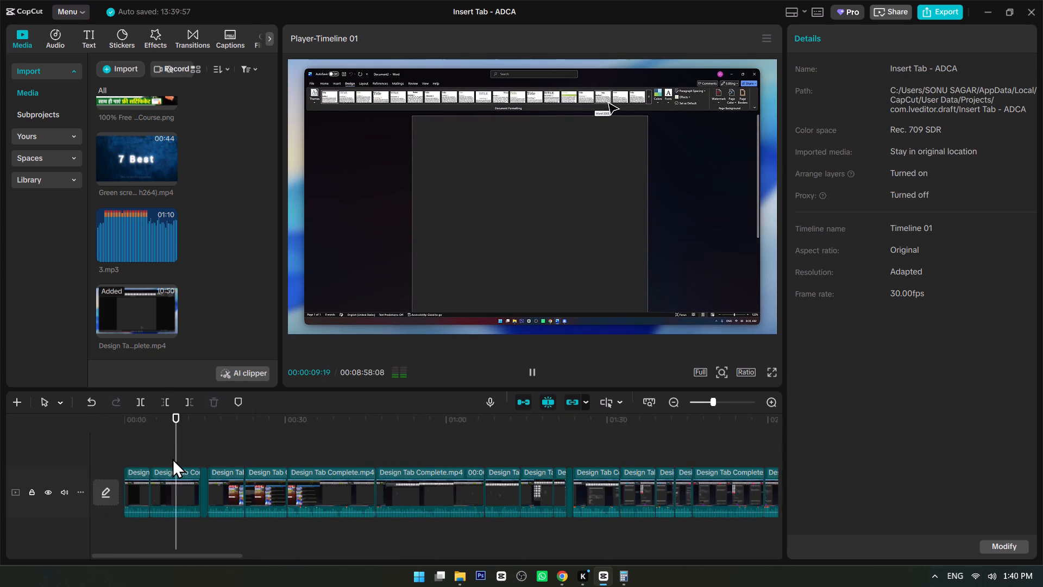
scroll(172, 458, "up", 10, "ctrl")
scroll(172, 458, "up", 7, "alt")
scroll(214, 448, "up", 3, "ctrl")
scroll(216, 447, "up", 6, "alt")
key("space")
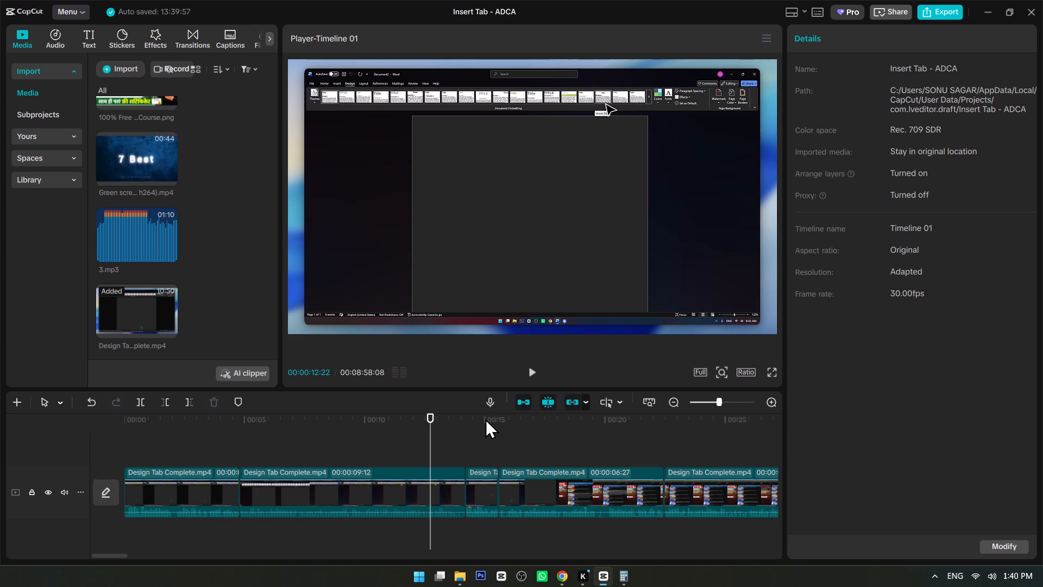
Examine the footage from about 00:00:12:25 to 00:00:19:25, around the switch from the Word document to the YouTube playlist.
left_click(435, 416)
left_click(499, 417)
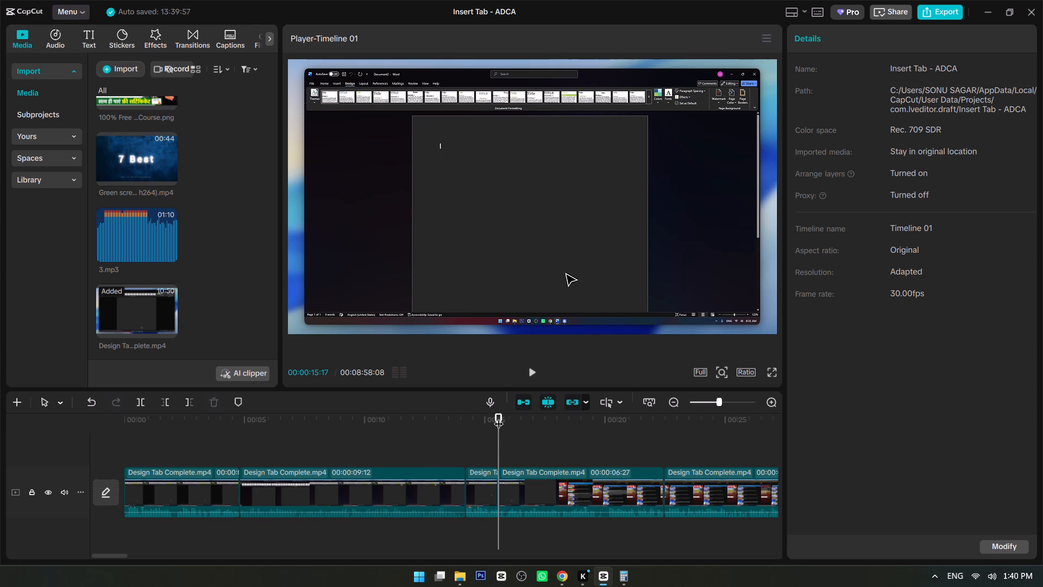
left_click(429, 417)
double_click(433, 417)
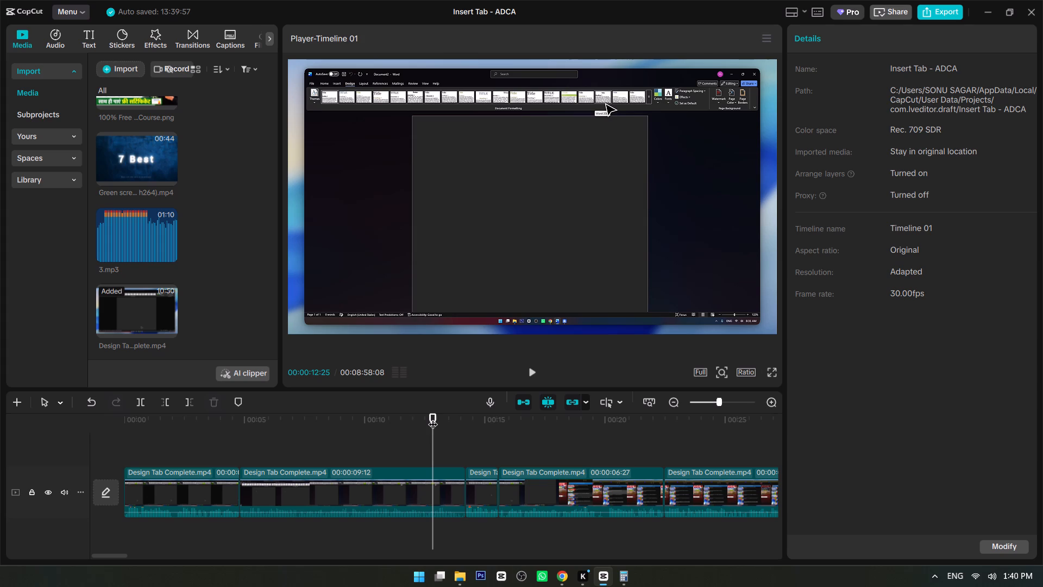
left_click_drag(433, 417, 478, 417)
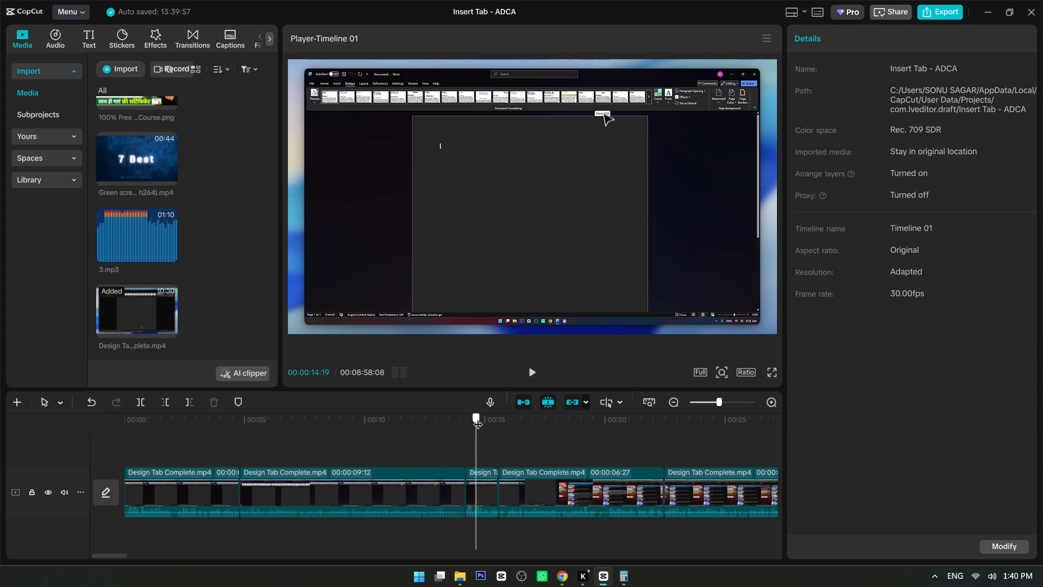
left_click_drag(478, 417, 536, 417)
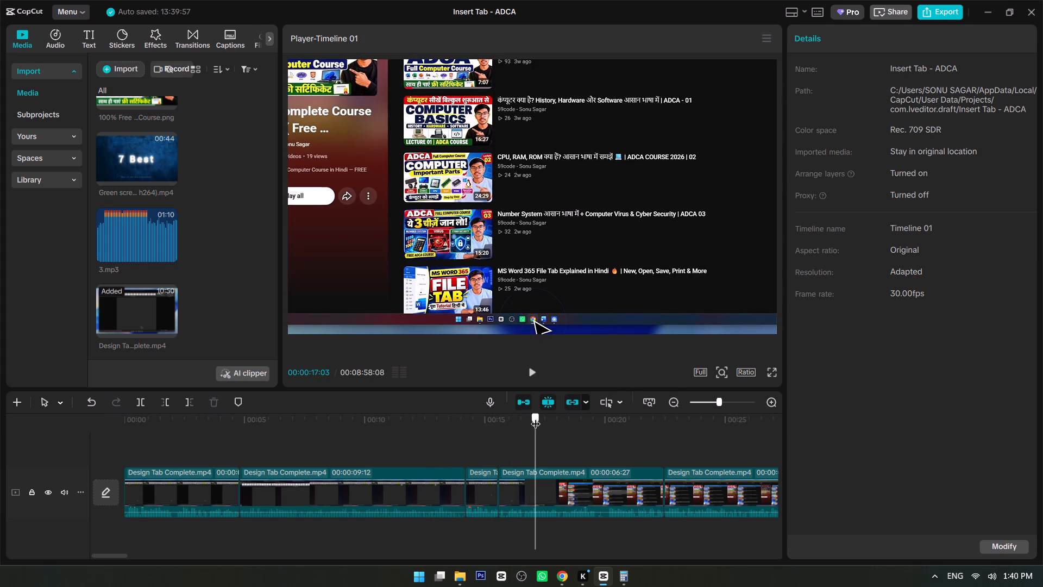
left_click_drag(536, 417, 533, 417)
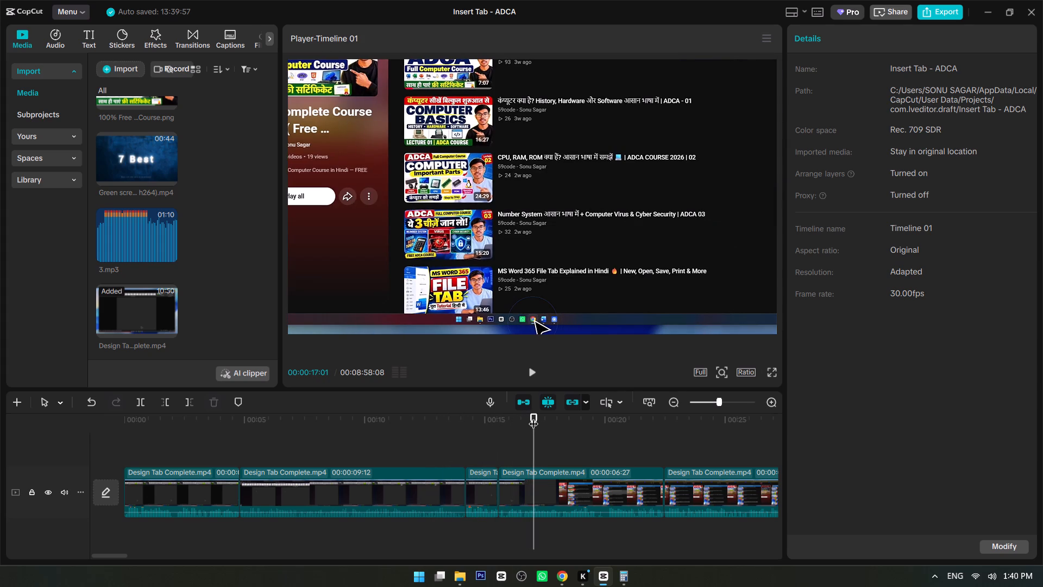
key("space")
scroll(615, 449, "down", 16, "ctrl")
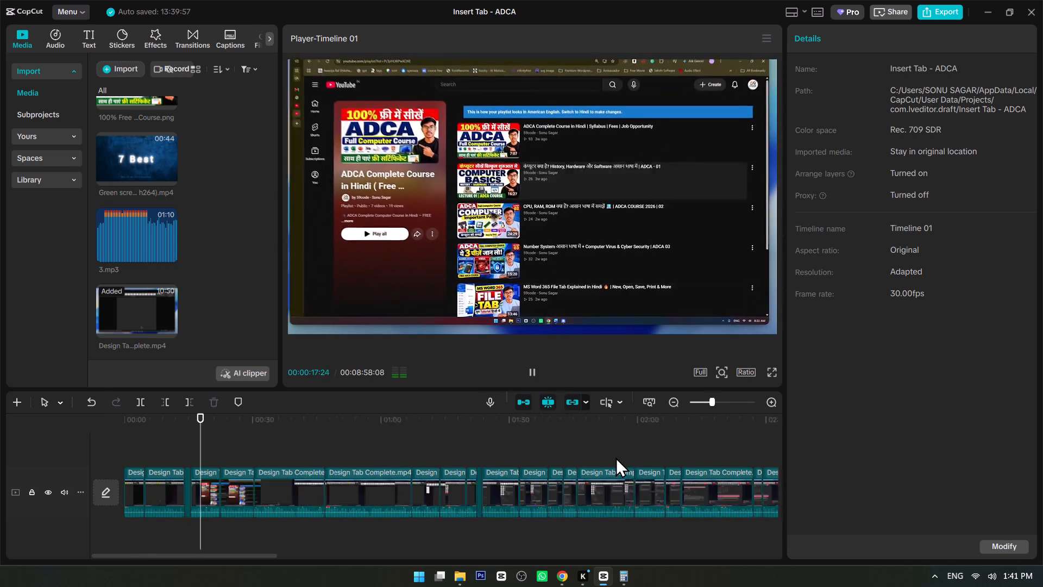
scroll(615, 457, "down", 1, "ctrl")
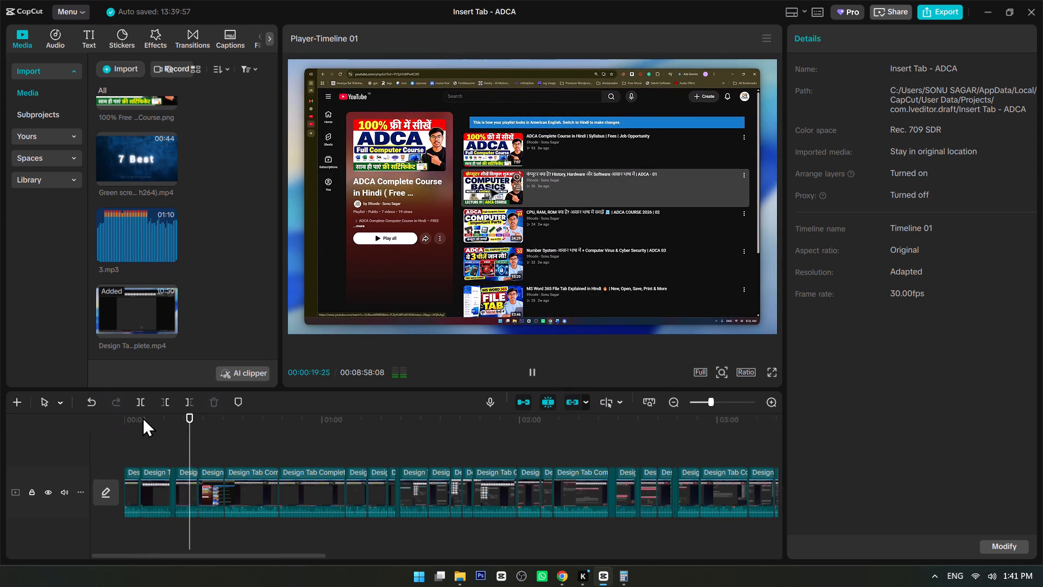
Return to the timeline's start, and spot-check playback around 00:00:36, 00:00:43 and 00:00:49.
left_click_drag(143, 417, 71, 415)
left_click(213, 204)
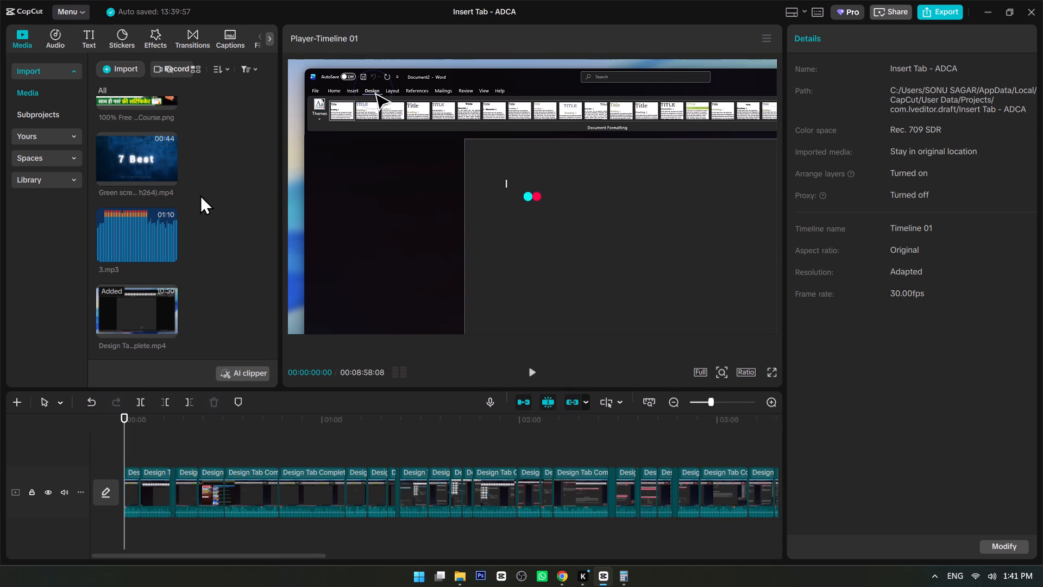
left_click(244, 427)
key("space")
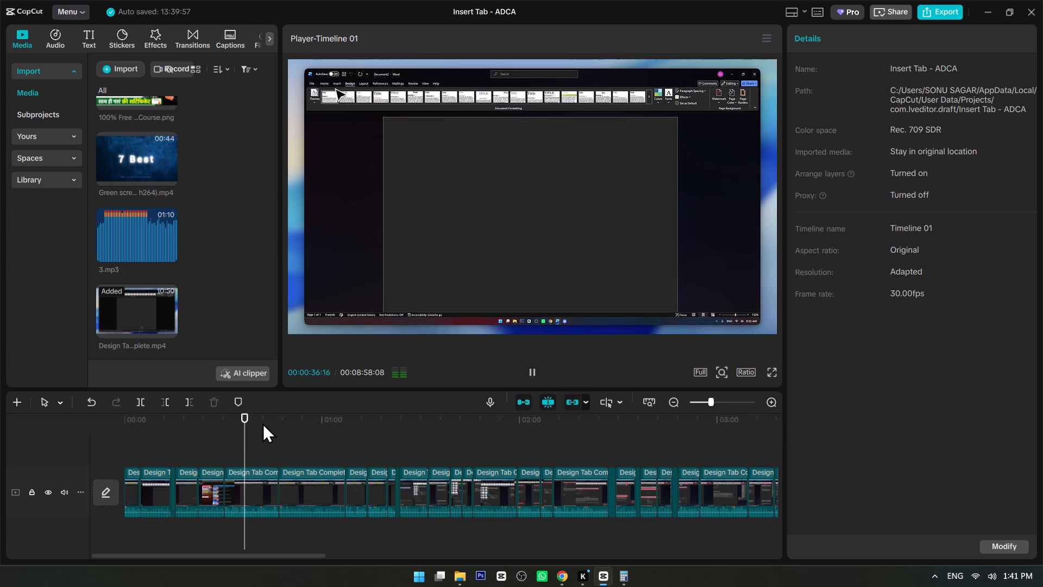
left_click(262, 423)
key("space")
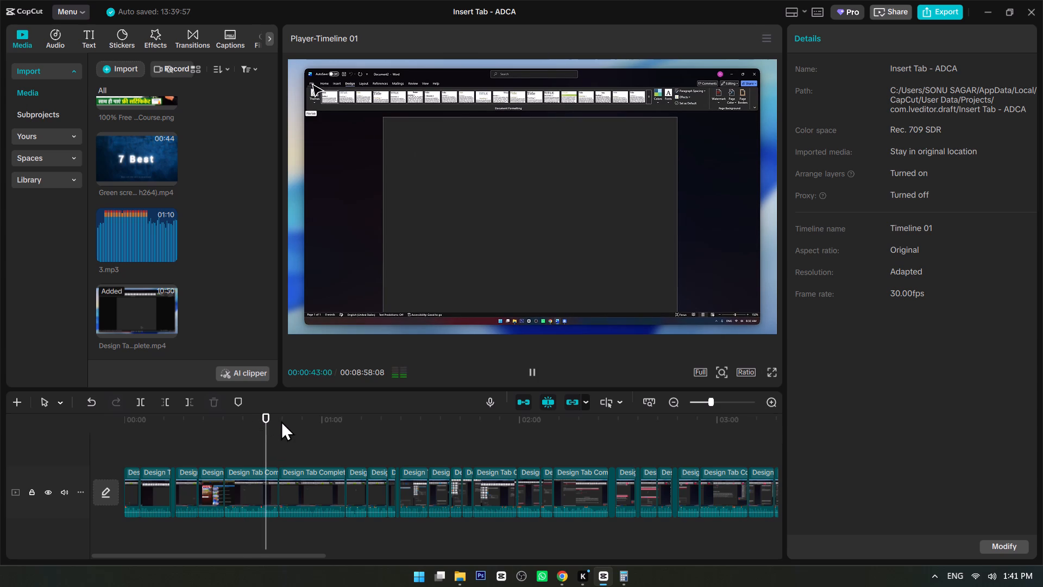
left_click(282, 420)
key("space")
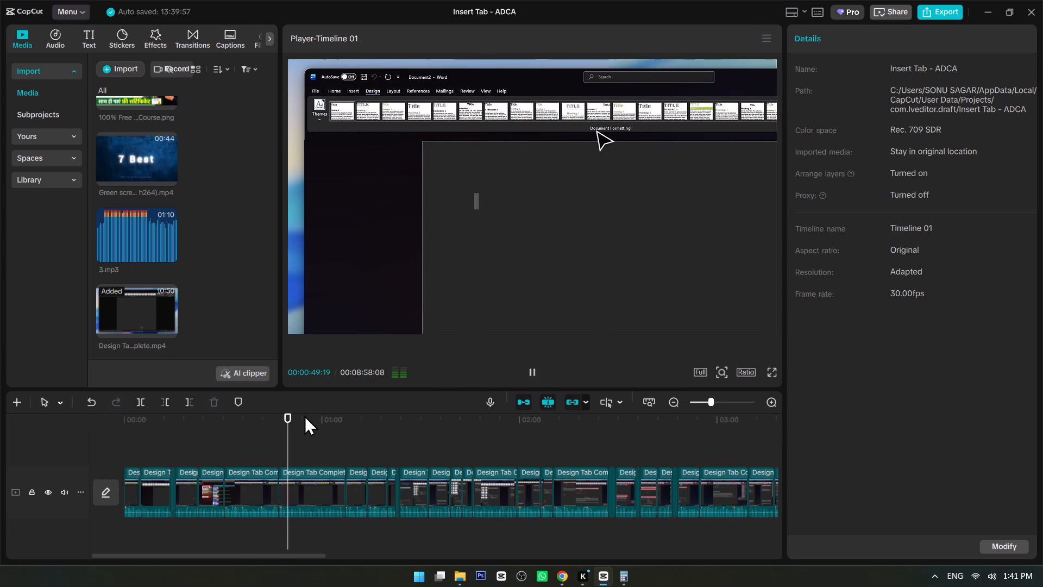
key("space")
Examine the Themes demonstration at several points between about 00:01:10 and 00:01:52.
left_click(359, 416)
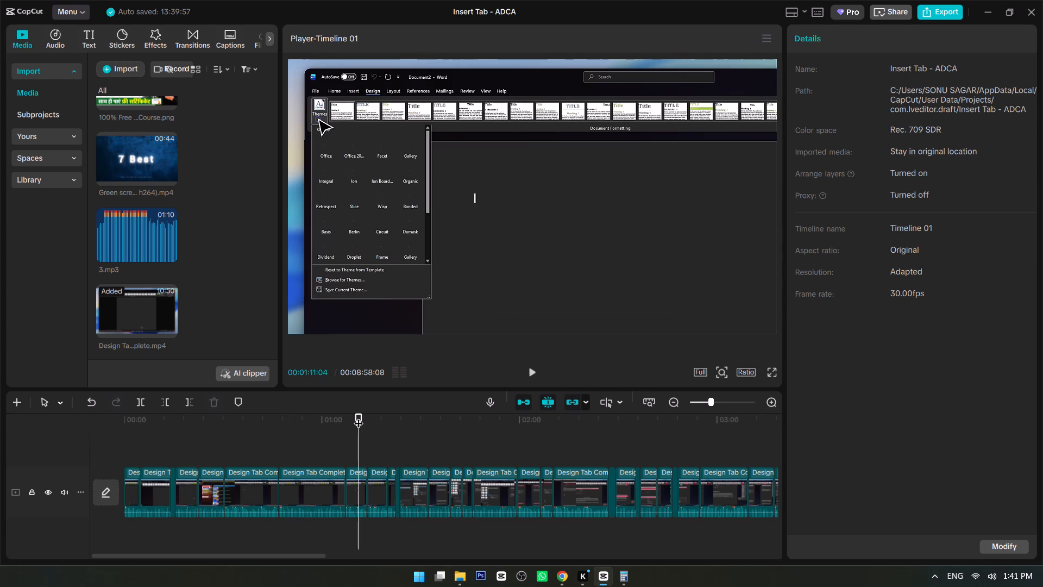
left_click(360, 416)
left_click_drag(360, 416, 356, 418)
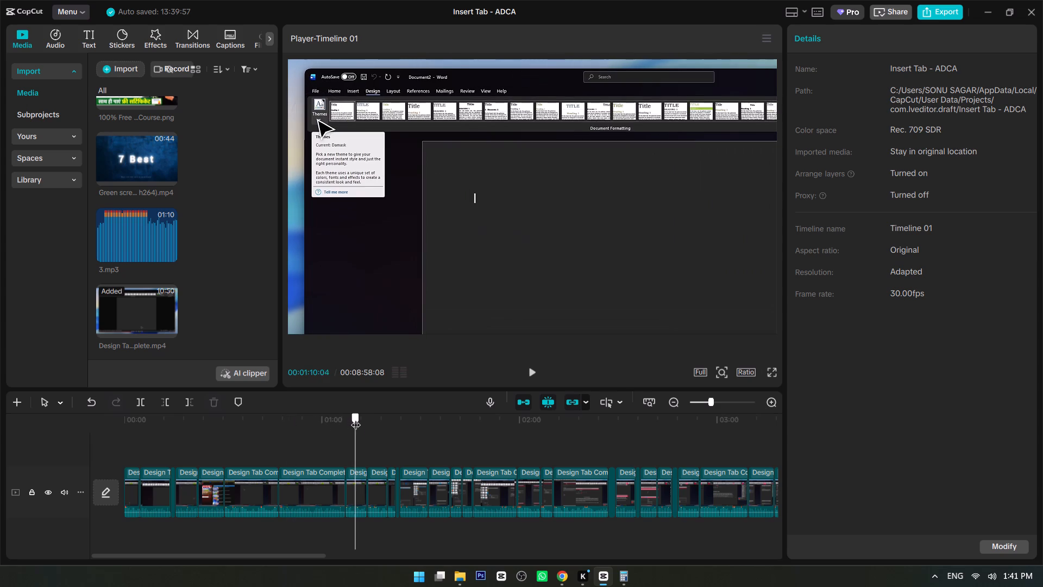
left_click_drag(356, 418, 376, 418)
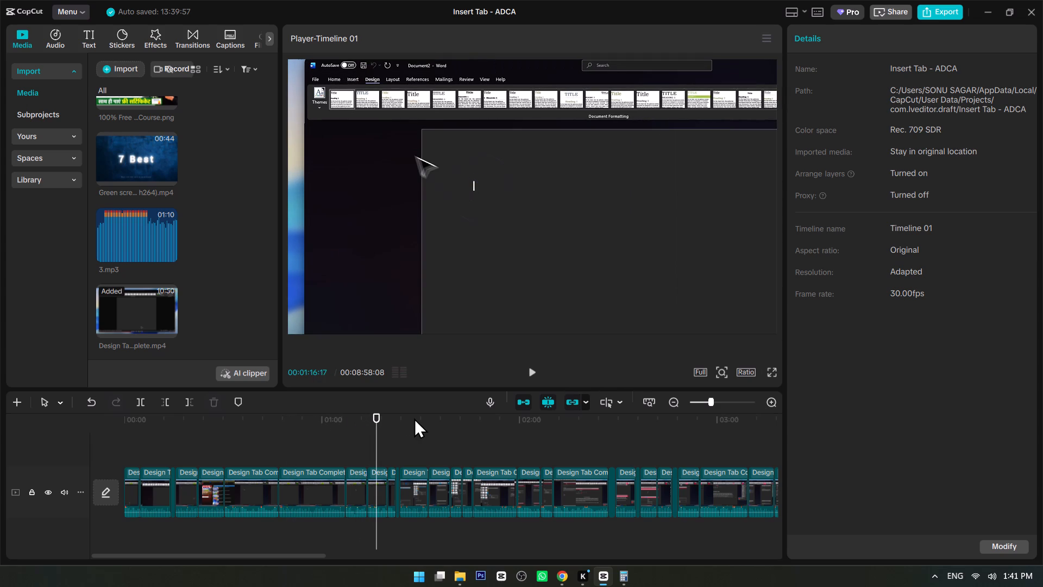
left_click(414, 418)
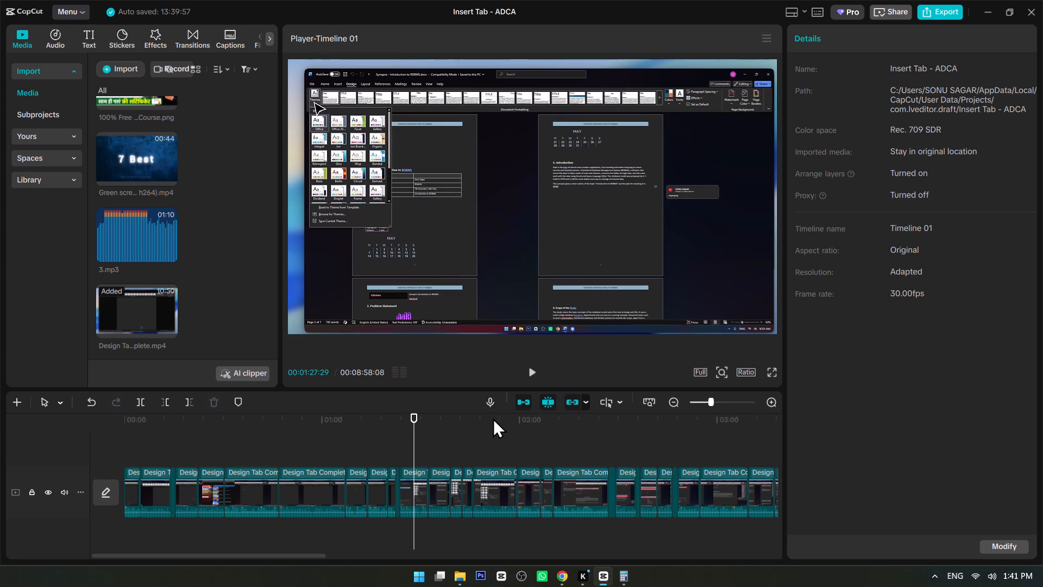
left_click(493, 418)
left_click(493, 418)
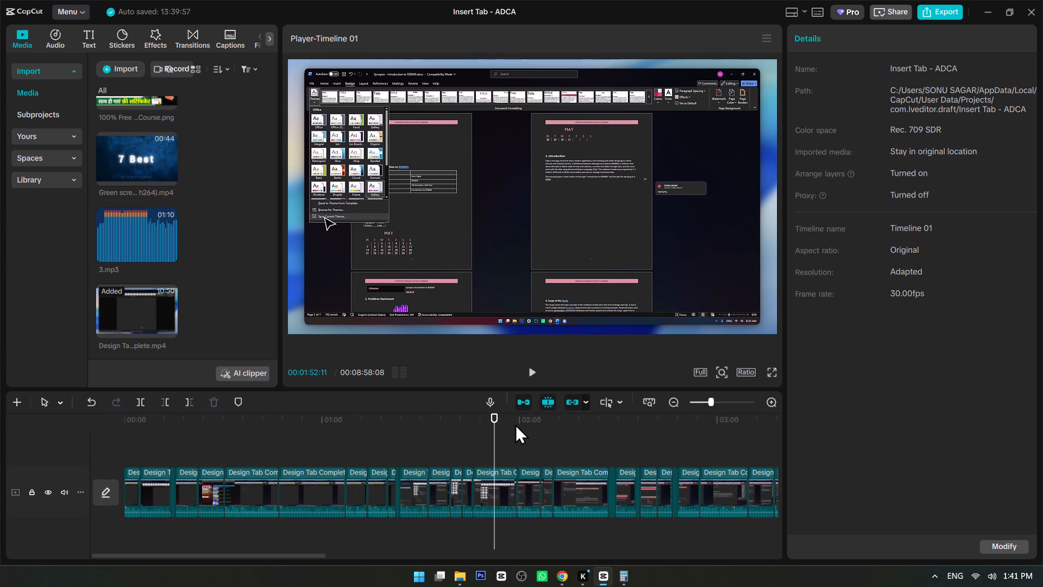
Recheck the frames around 00:00:38:14 to 00:00:39:19, where the Design tab is pointed out.
left_click(251, 419)
left_click(255, 419)
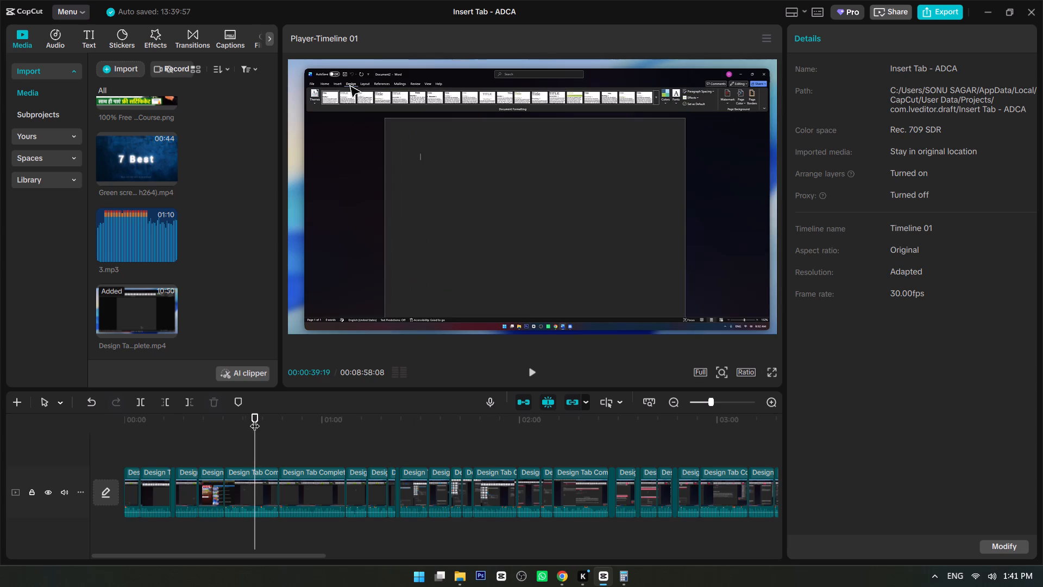
left_click(254, 419)
double_click(254, 419)
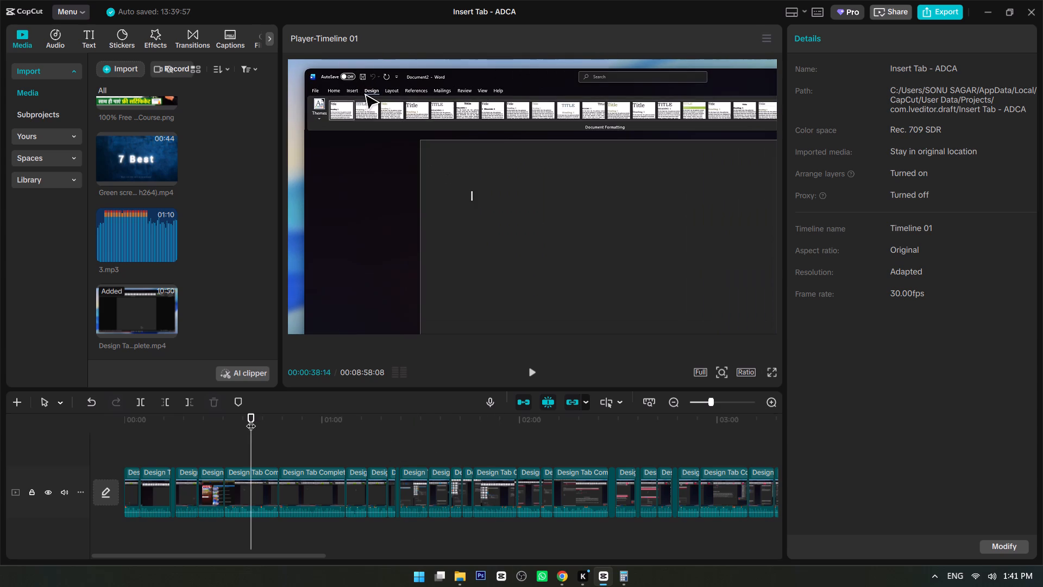
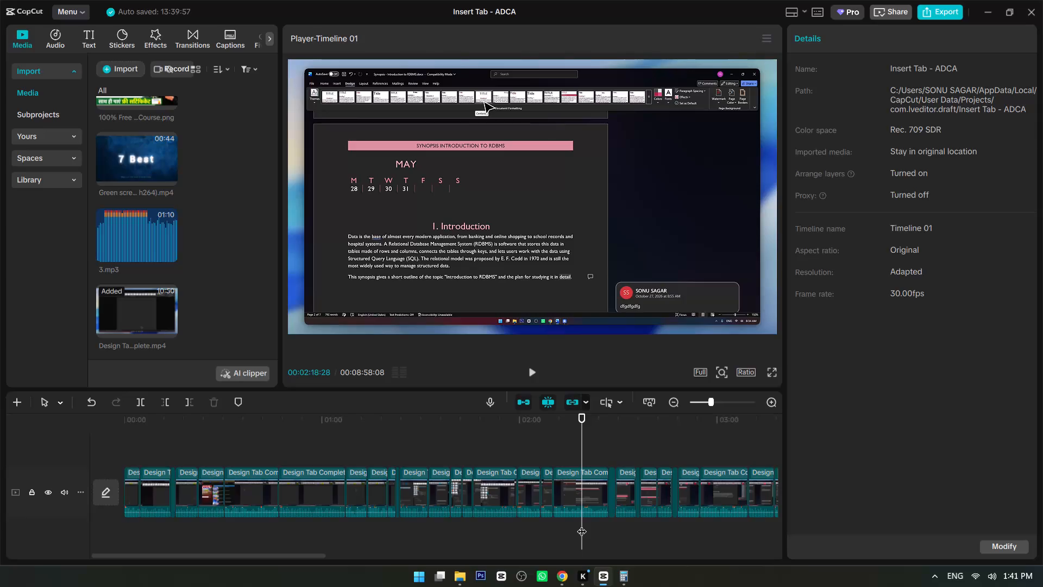
Compare the frames around 00:00:09, 00:00:38, 00:00:57, 00:02:18 and 00:03:02 of the edited tutorial.
left_click(724, 520)
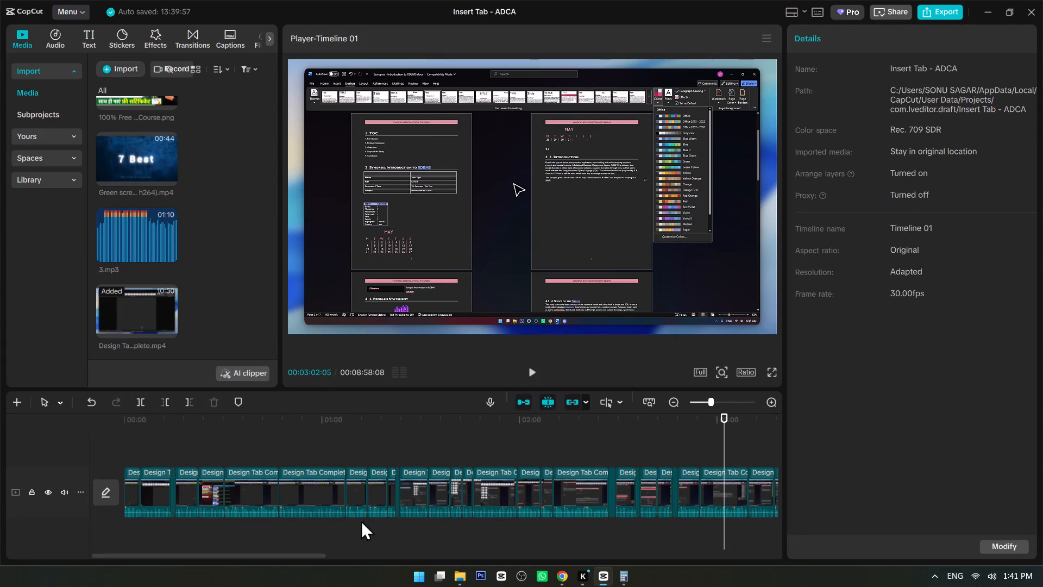
left_click(313, 522)
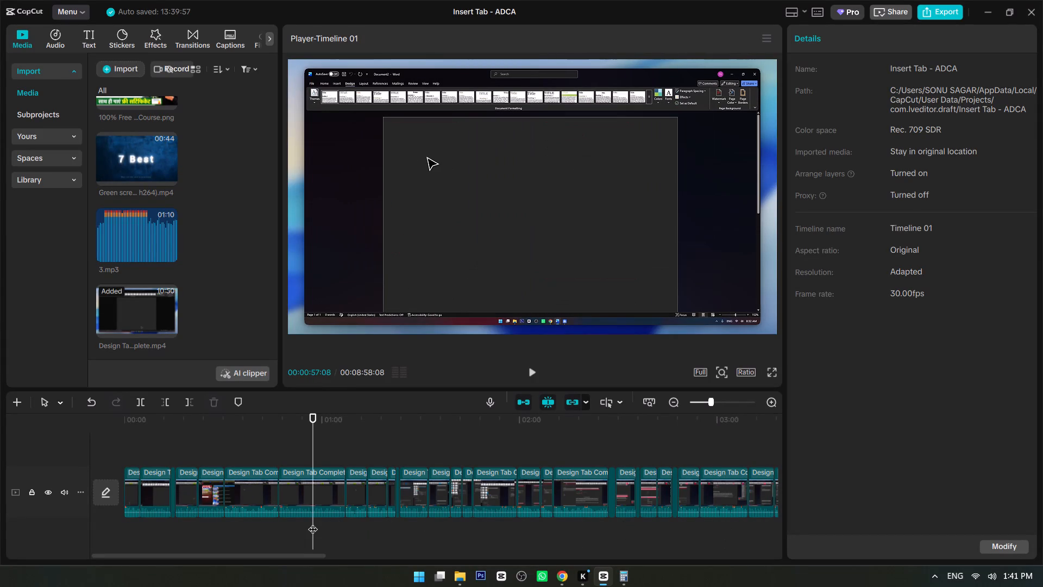
left_click(249, 521)
left_click(249, 521)
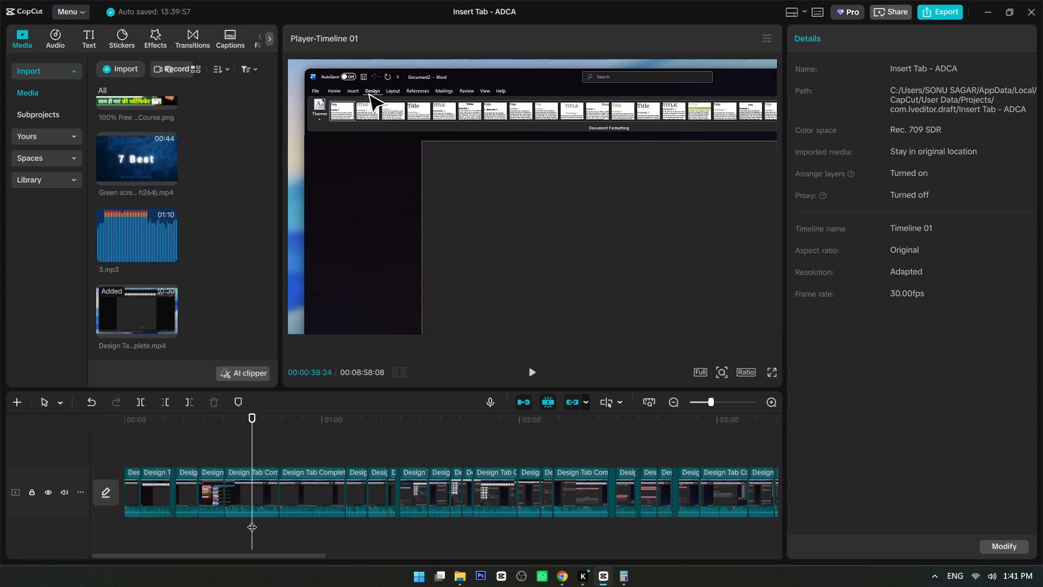
left_click(154, 520)
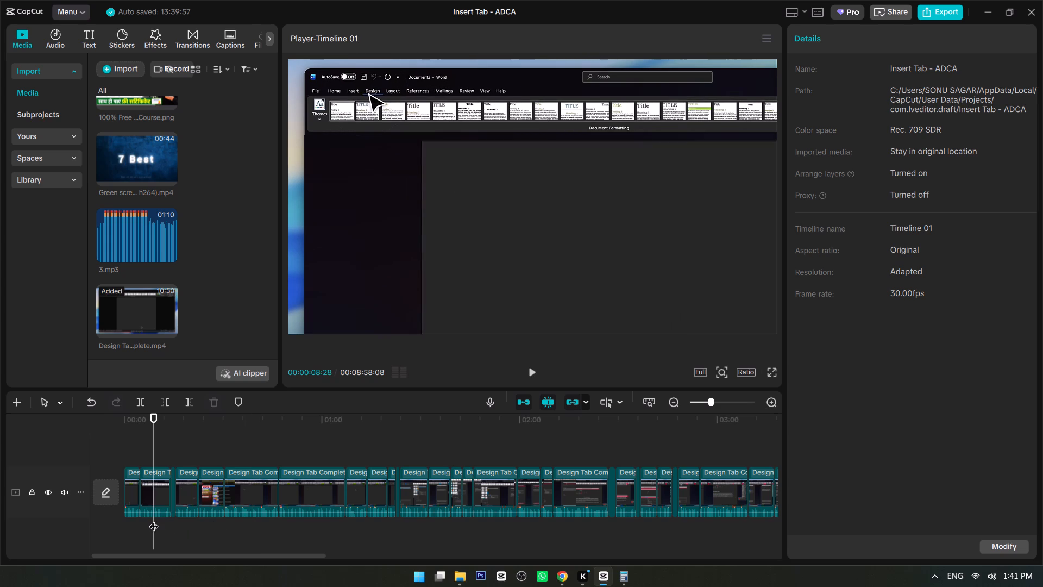
left_click(153, 520)
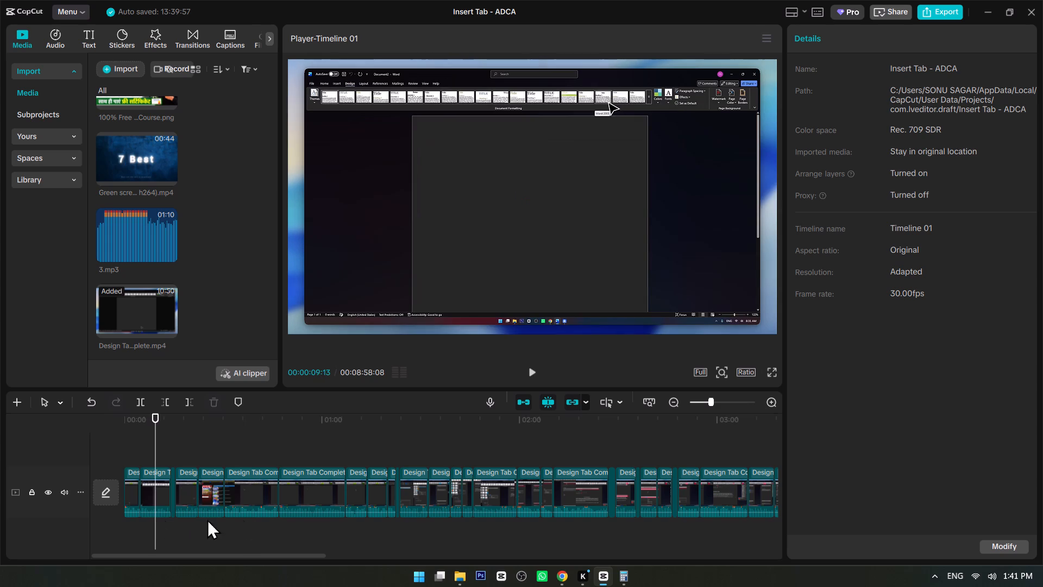
left_click(252, 521)
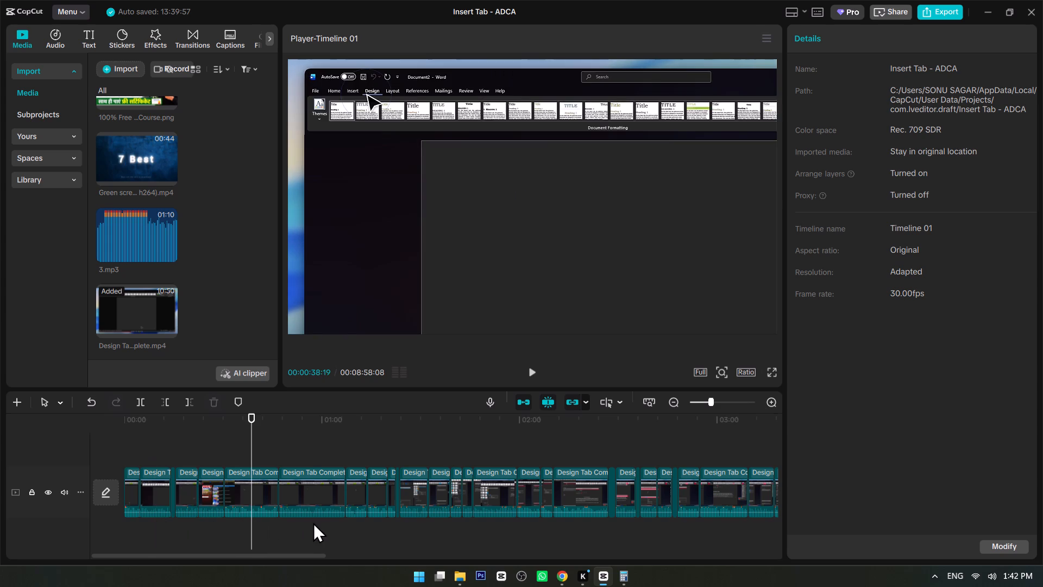
left_click(312, 522)
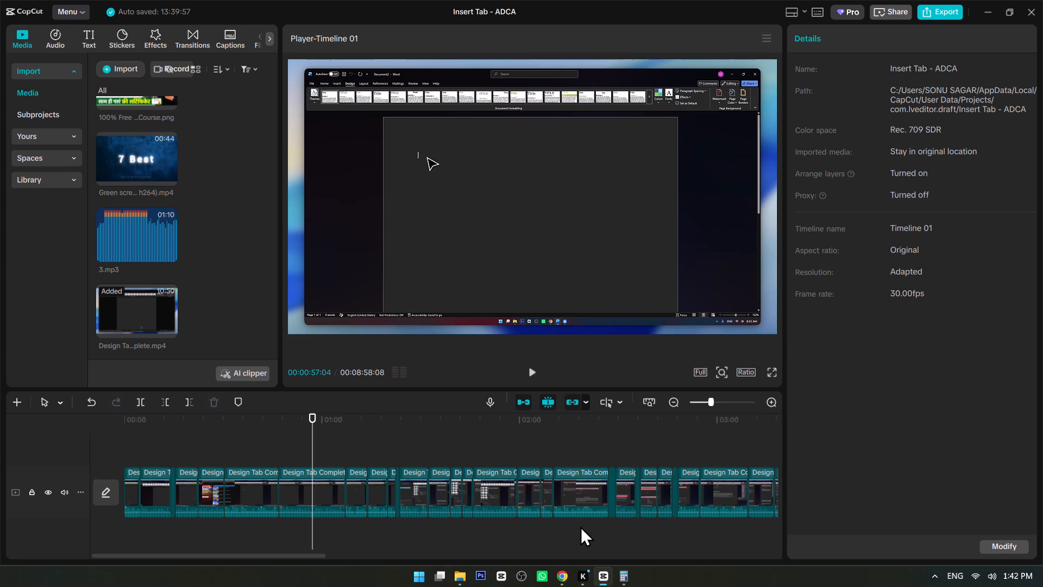
left_click(579, 522)
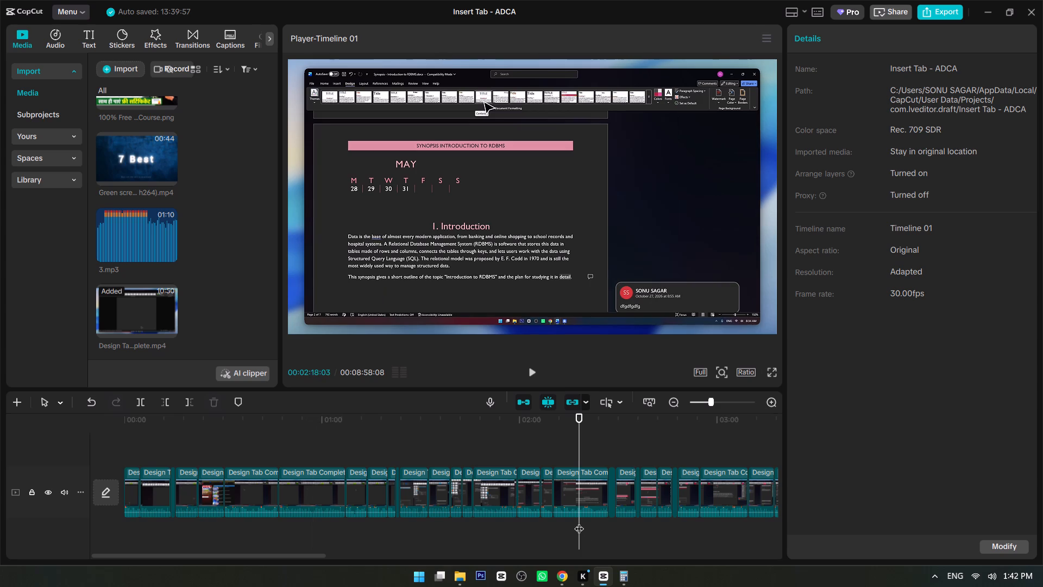
left_click(722, 521)
left_click(722, 521)
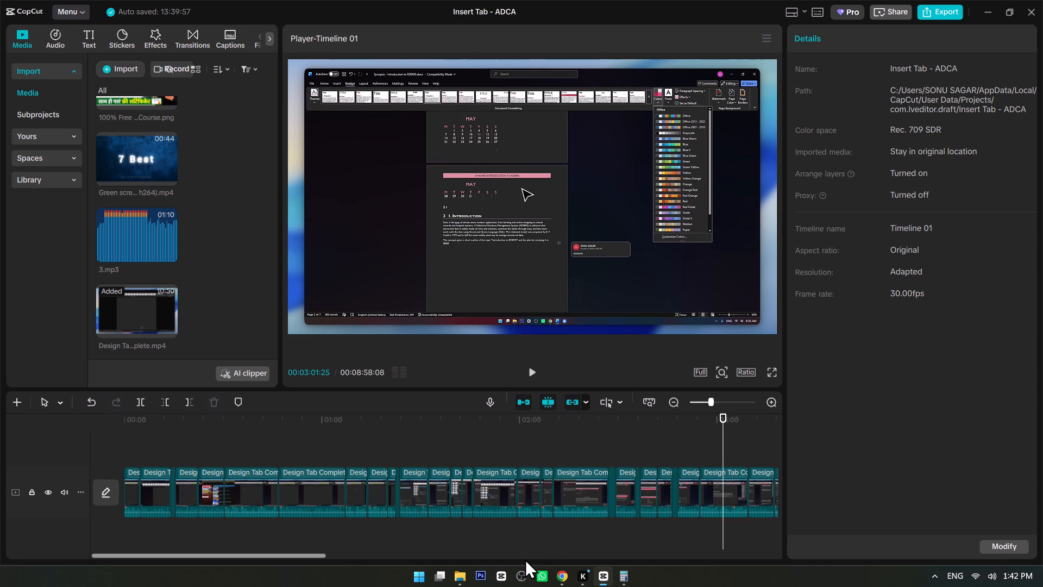
Spot-check playback of the edited tutorial around 00:02:48, 00:04:37 and close to its end.
scroll(669, 430, "down", 9)
left_click(677, 435)
scroll(678, 435, "down", 9, "ctrl")
key("space")
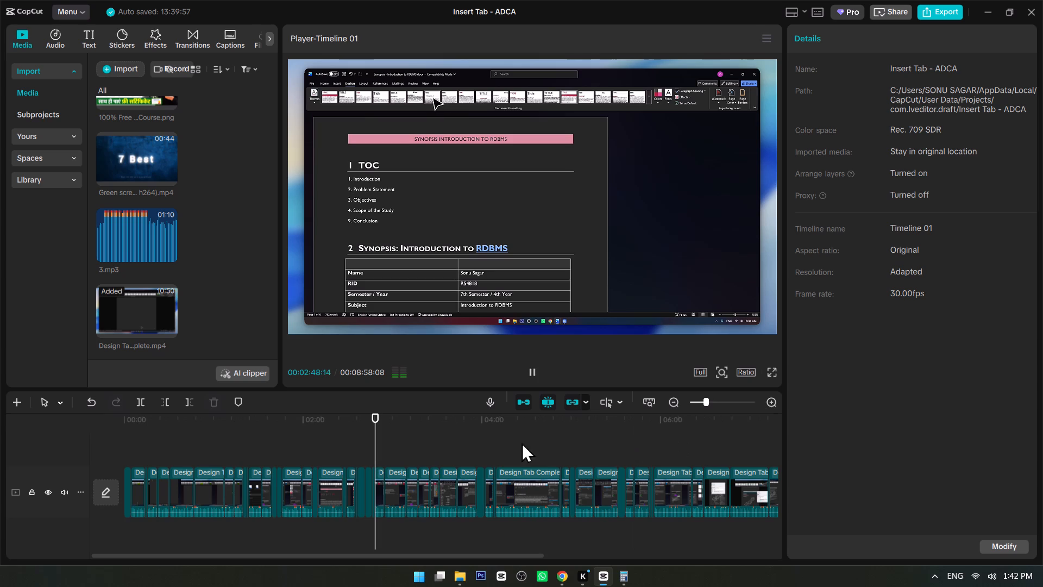
left_click(468, 442)
left_click(535, 441)
key("space")
scroll(577, 436, "down", 9, "ctrl")
scroll(564, 449, "up", 2, "ctrl")
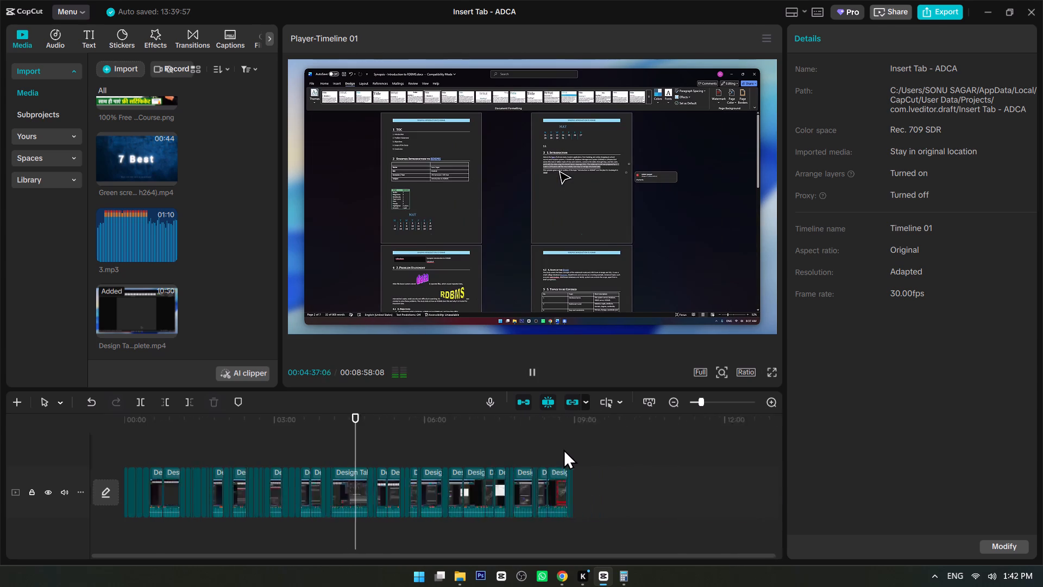
scroll(563, 449, "up", 4, "ctrl")
scroll(580, 449, "down", 4, "ctrl")
scroll(580, 449, "up", 8)
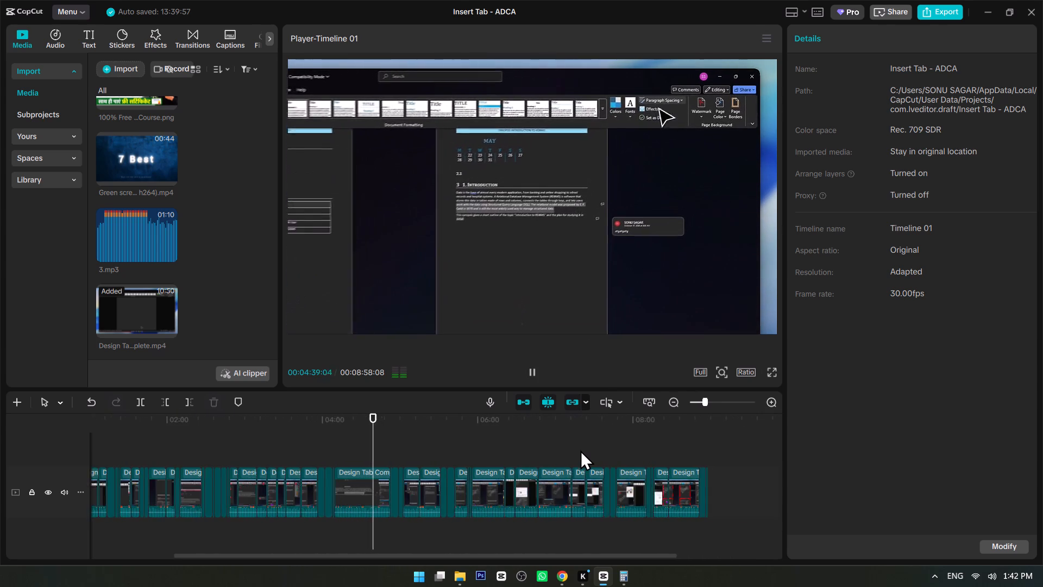
scroll(580, 450, "up", 5)
scroll(661, 451, "down", 1, "ctrl")
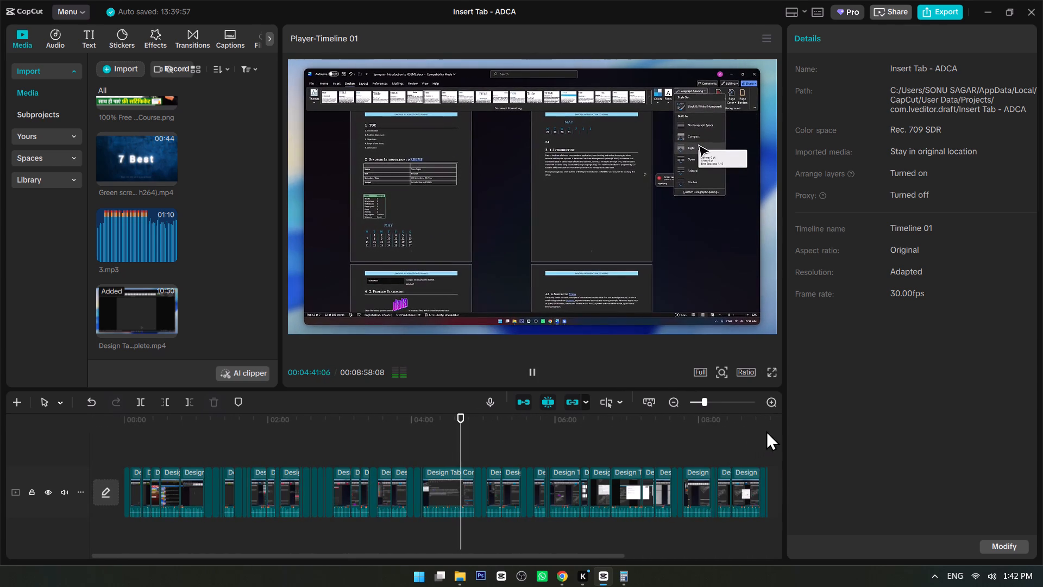
left_click(757, 424)
key("space")
key("space")
Return to the timeline's start and briefly play the opening.
left_click_drag(165, 421, 97, 421)
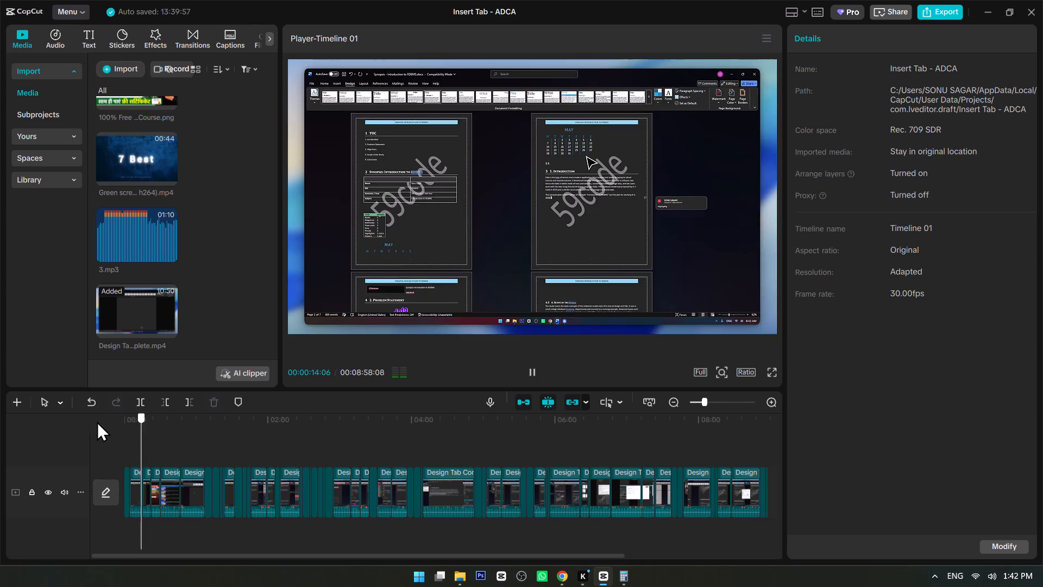
left_click_drag(97, 421, 23, 419)
key("space")
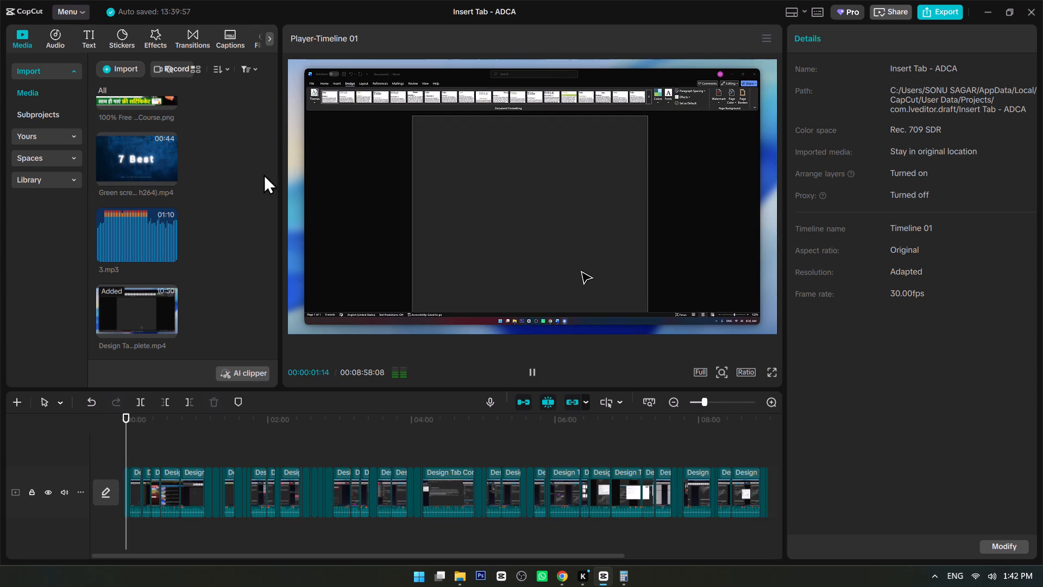
key("space")
Preview the imported 3.mp3 music file through its opening seconds.
double_click(124, 225)
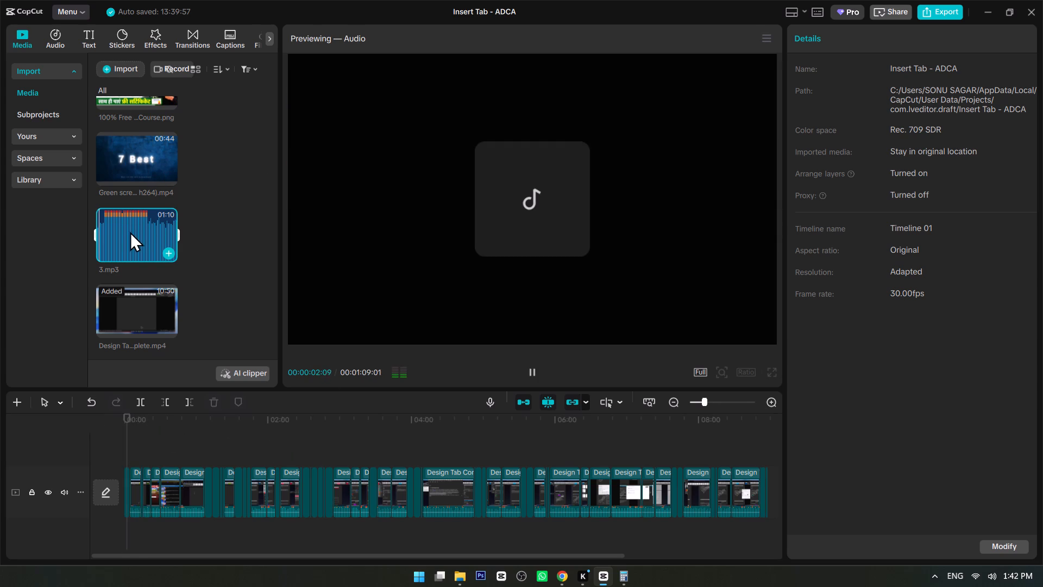
left_click(103, 240)
key("space")
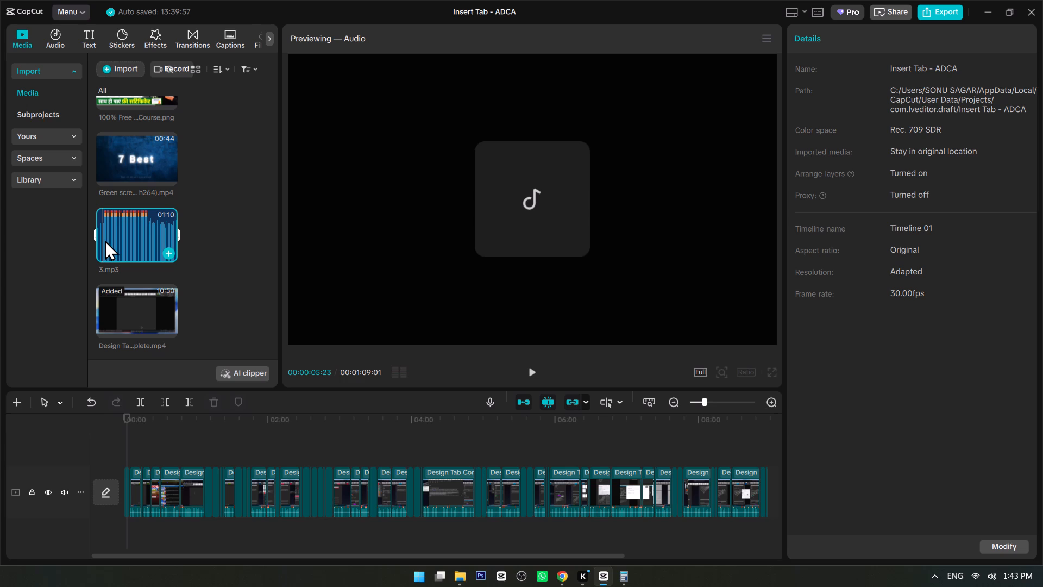
key("space")
Add 3.mp3 on an audio track below the video, starting at the last clip's beginning at about 00:08:56:11.
scroll(311, 445, "down", 7, "ctrl")
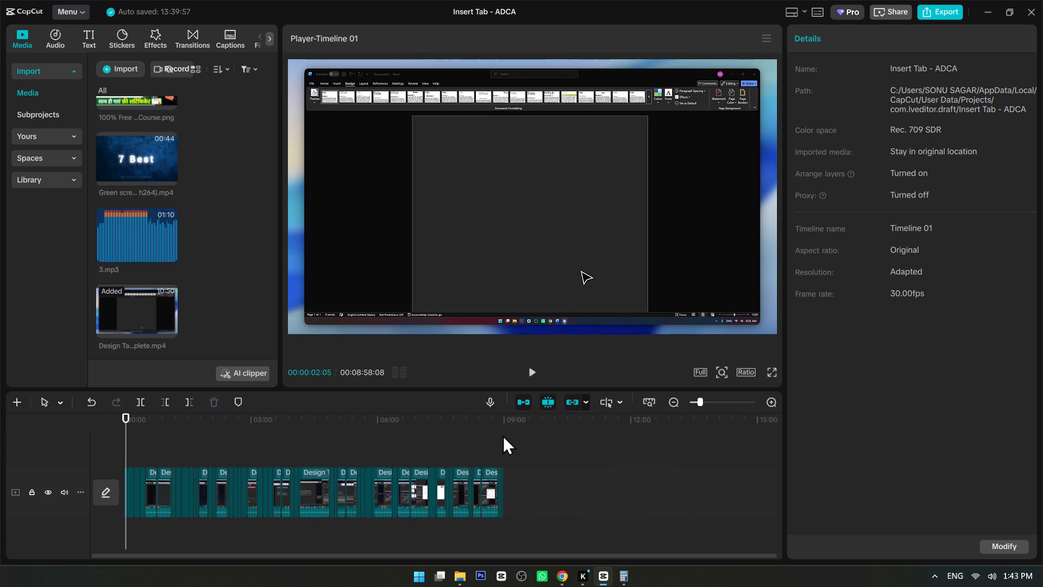
left_click(499, 422)
scroll(573, 464, "up", 20, "ctrl")
scroll(573, 464, "up", 13, "ctrl")
scroll(606, 469, "down", 2)
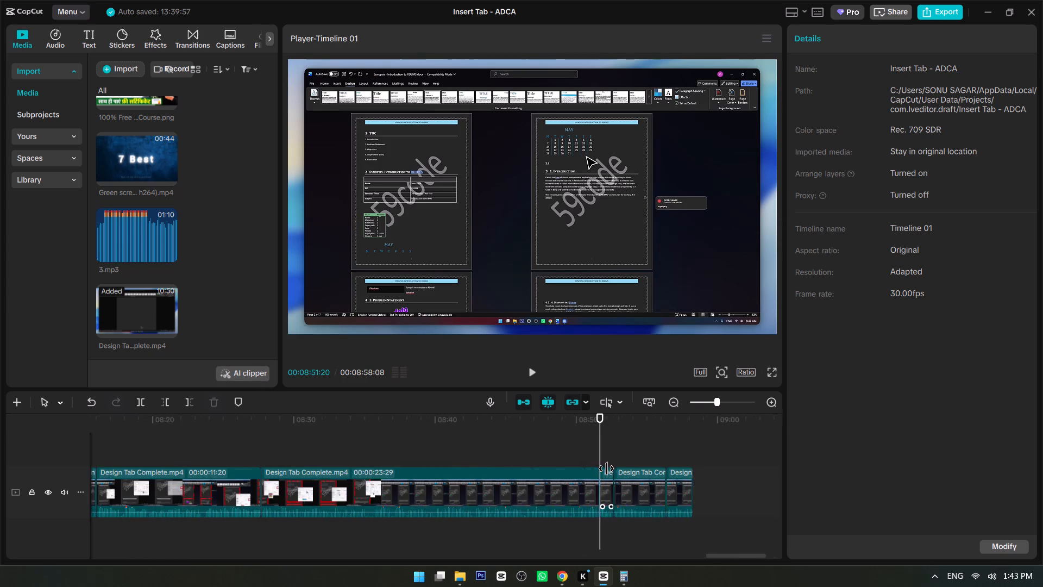
scroll(606, 469, "down", 4)
scroll(527, 498, "up", 10, "ctrl")
scroll(527, 498, "down", 11)
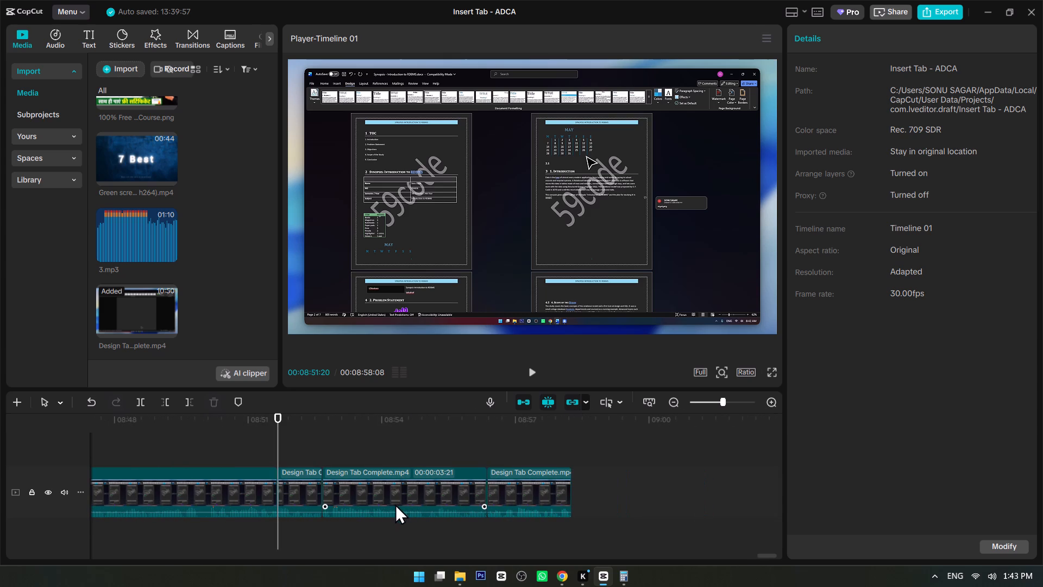
scroll(424, 527, "down", 3)
left_click(486, 531)
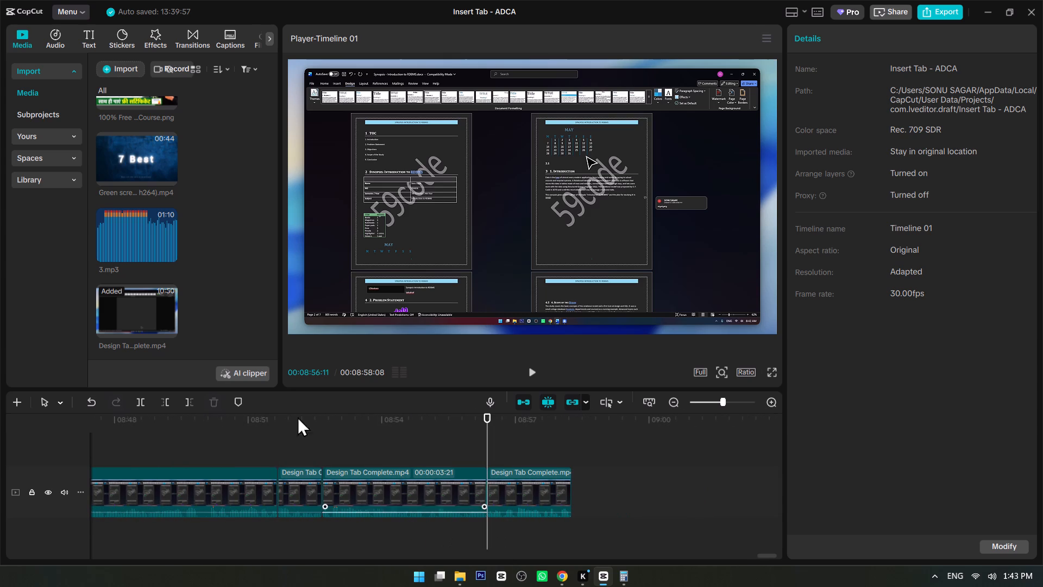
left_click_drag(131, 234, 490, 537)
Play the beginning of 3.mp3 on the timeline and trim its start to about 00:09:02:09.
key("space")
scroll(626, 519, "down", 7, "ctrl")
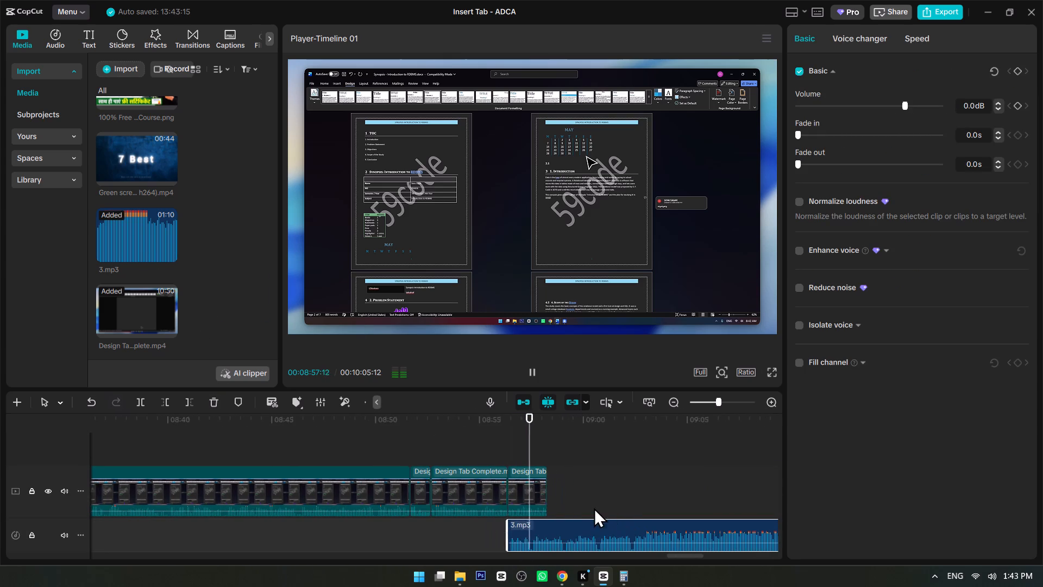
scroll(594, 509, "down", 6, "alt")
scroll(457, 515, "up", 7, "ctrl")
scroll(445, 513, "down", 11, "ctrl")
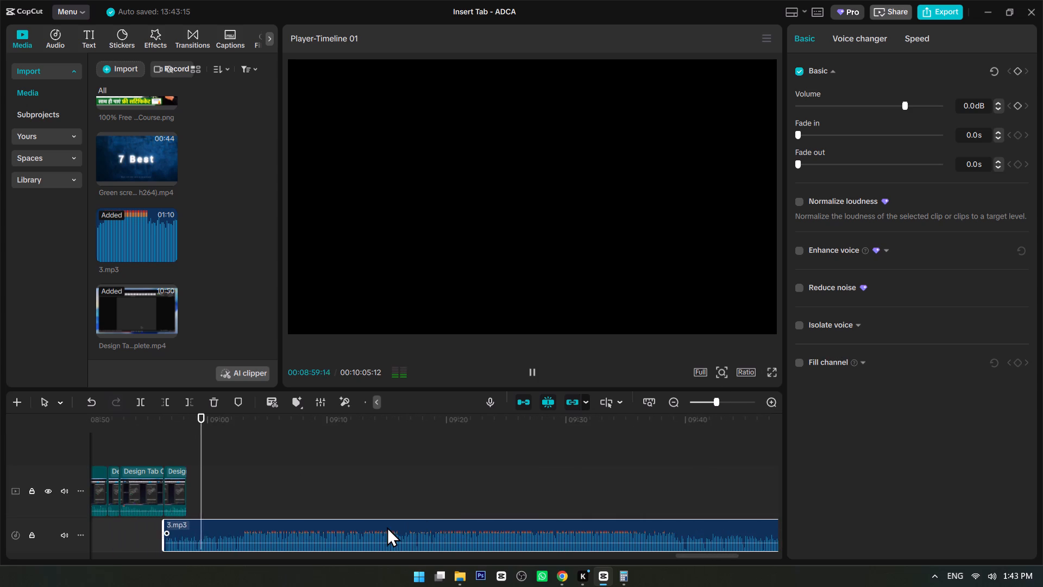
scroll(391, 527, "up", 1, "alt")
key("space")
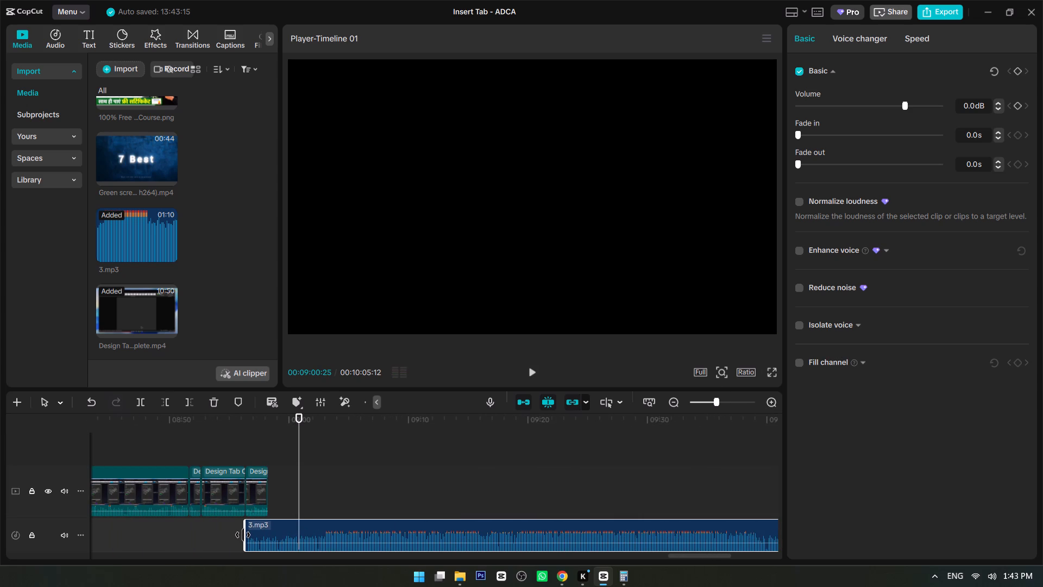
left_click_drag(243, 535, 313, 538)
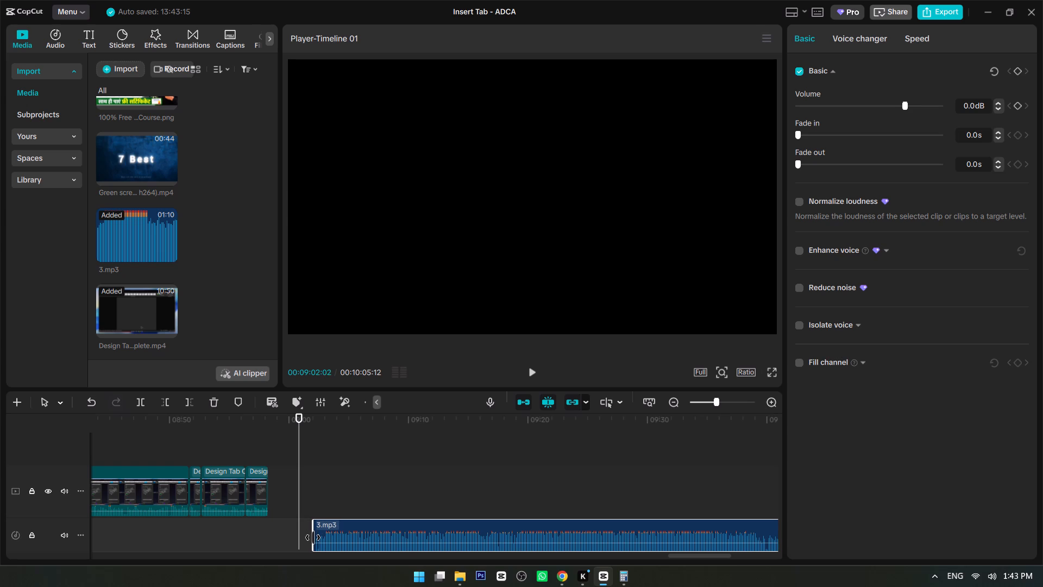
left_click_drag(313, 538, 316, 538)
Listen to the trimmed 3.mp3 clip from its new start through about 00:09:09, replaying its opening once.
left_click(315, 499)
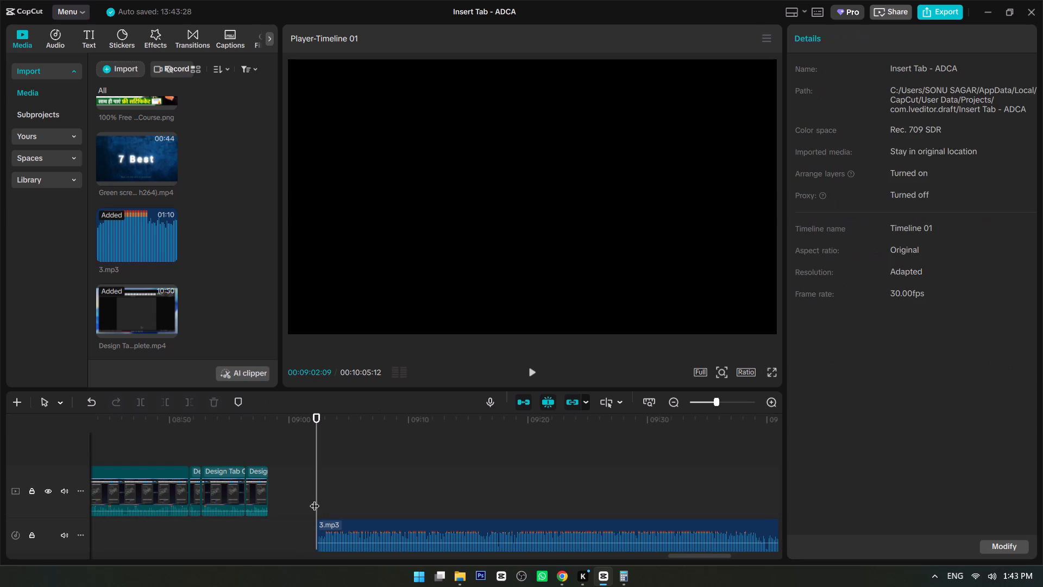
key("space")
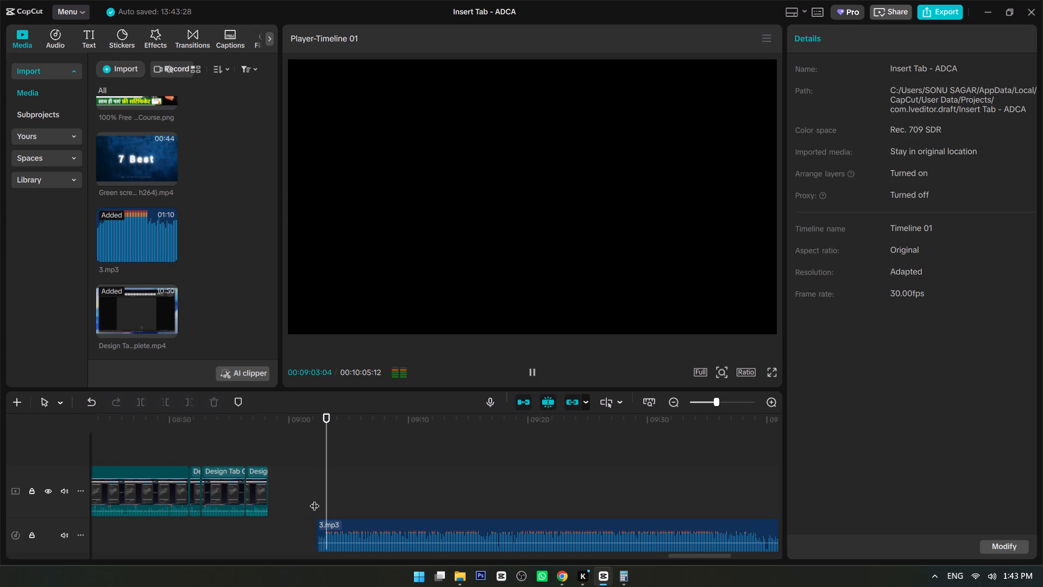
scroll(384, 507, "up", 8, "ctrl")
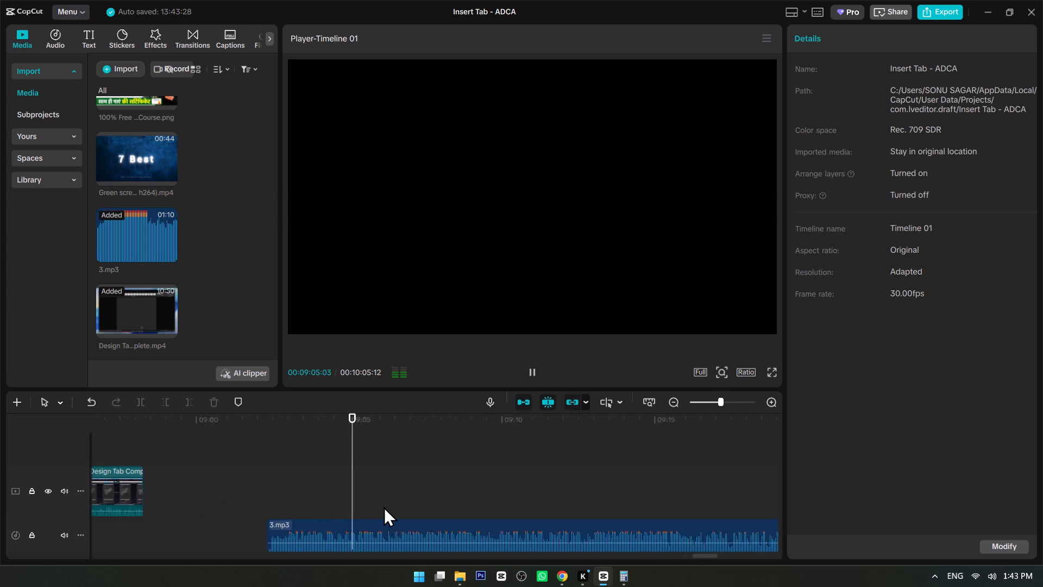
scroll(386, 507, "up", 5, "ctrl")
scroll(386, 507, "down", 6, "ctrl")
scroll(386, 507, "down", 3, "alt")
scroll(351, 504, "down", 4, "ctrl")
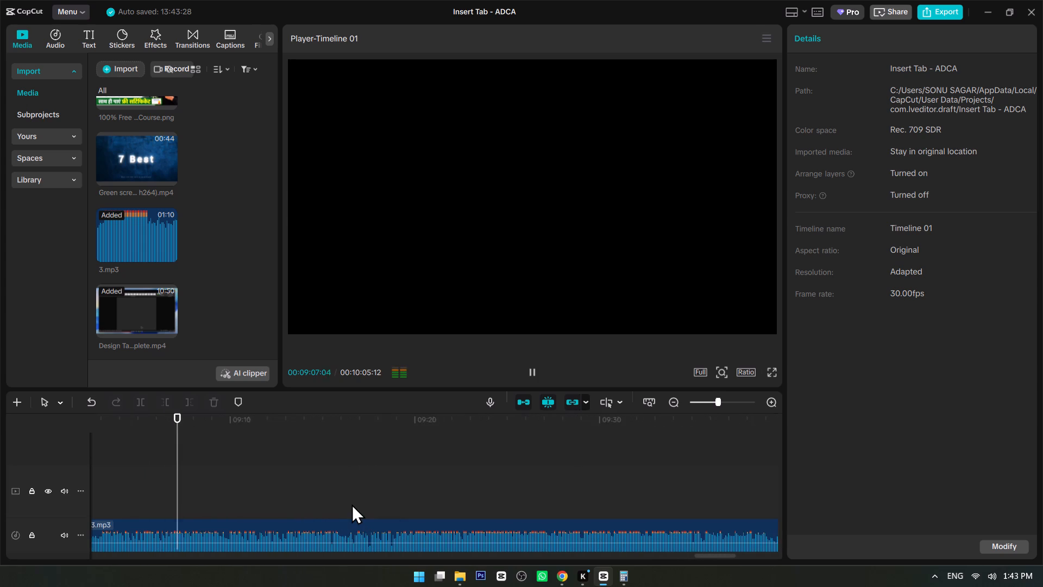
scroll(311, 496, "up", 2)
scroll(347, 496, "up", 2, "ctrl")
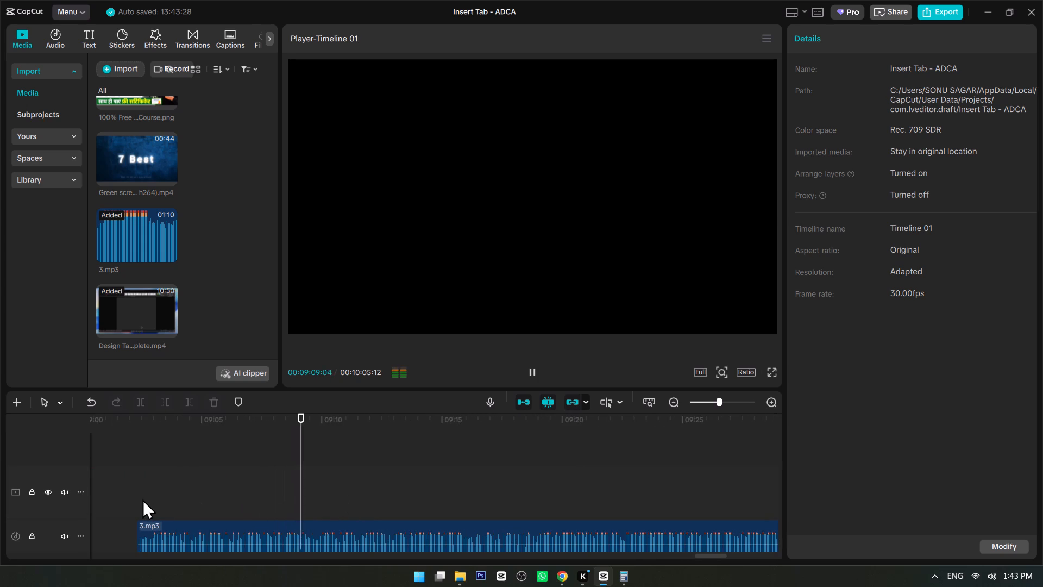
left_click(136, 499)
key("space")
scroll(199, 508, "up", 1, "ctrl")
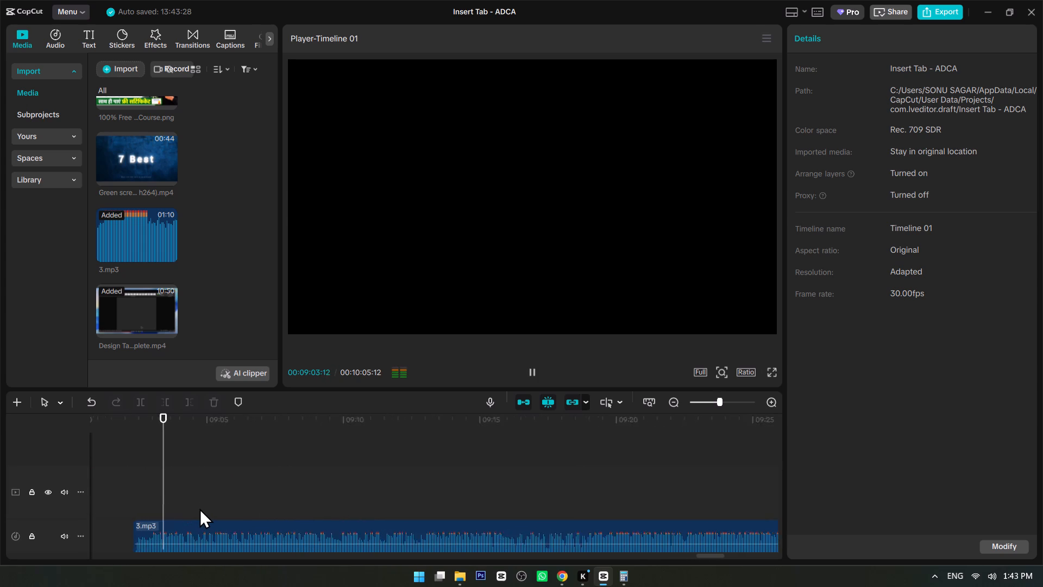
scroll(199, 508, "up", 3, "ctrl")
scroll(199, 508, "down", 4, "ctrl")
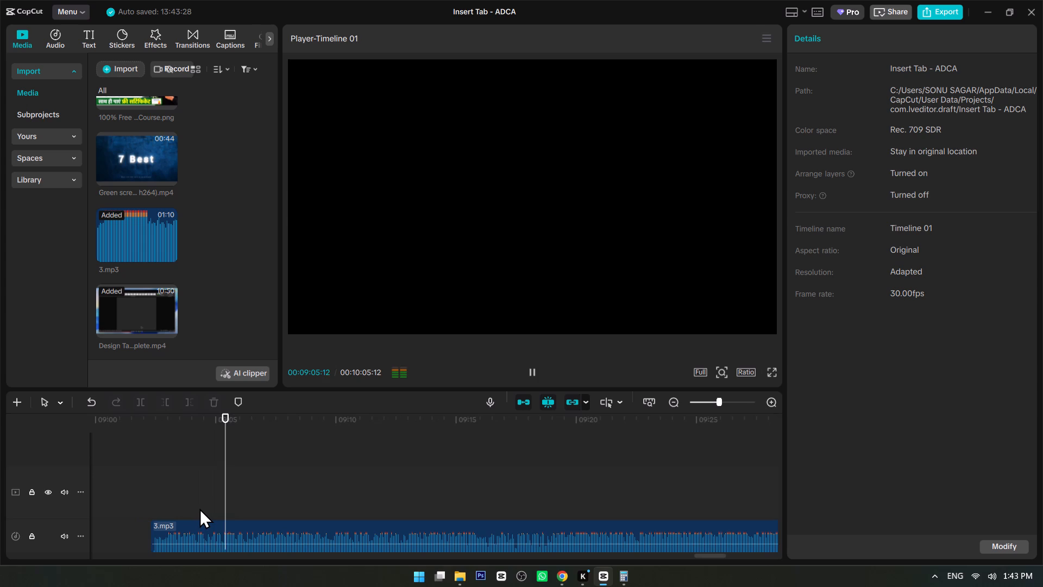
scroll(205, 507, "down", 2)
scroll(205, 507, "up", 1)
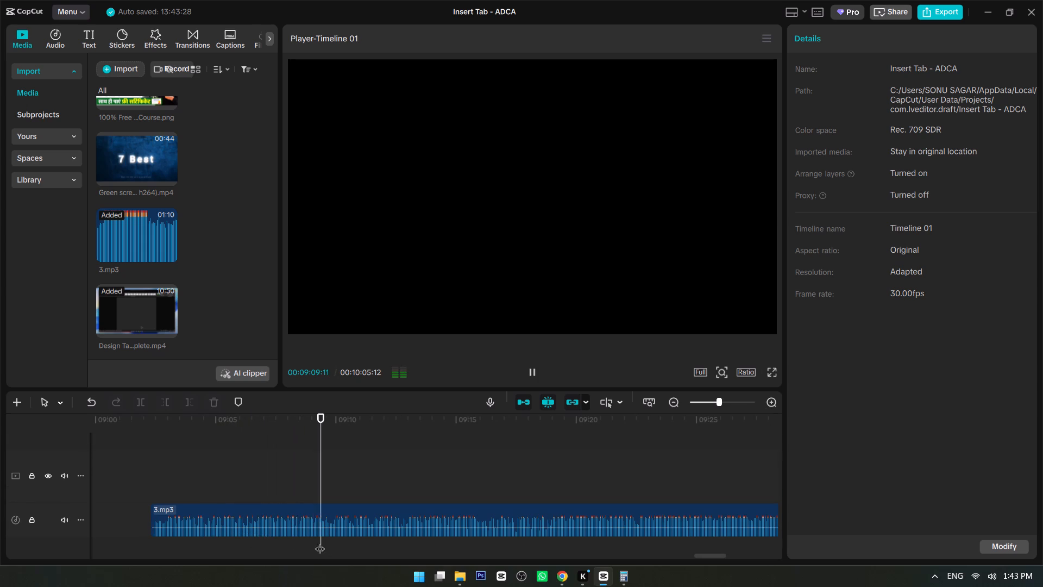
Listen to short passages of the trimmed 3.mp3 clip between its start at 00:09:02:09 and about 00:09:12.
left_click(150, 538)
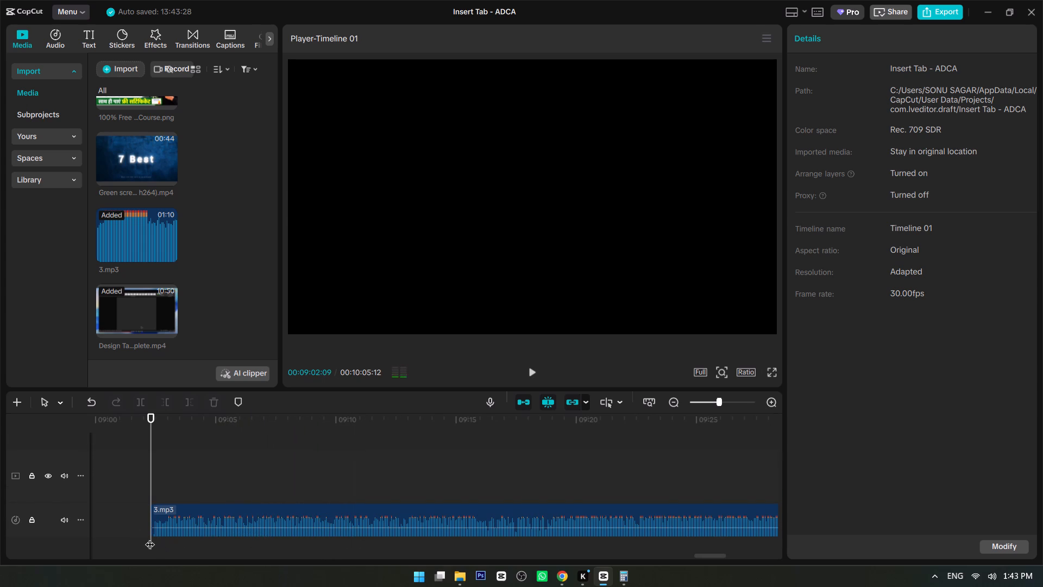
key("space")
left_click(244, 540)
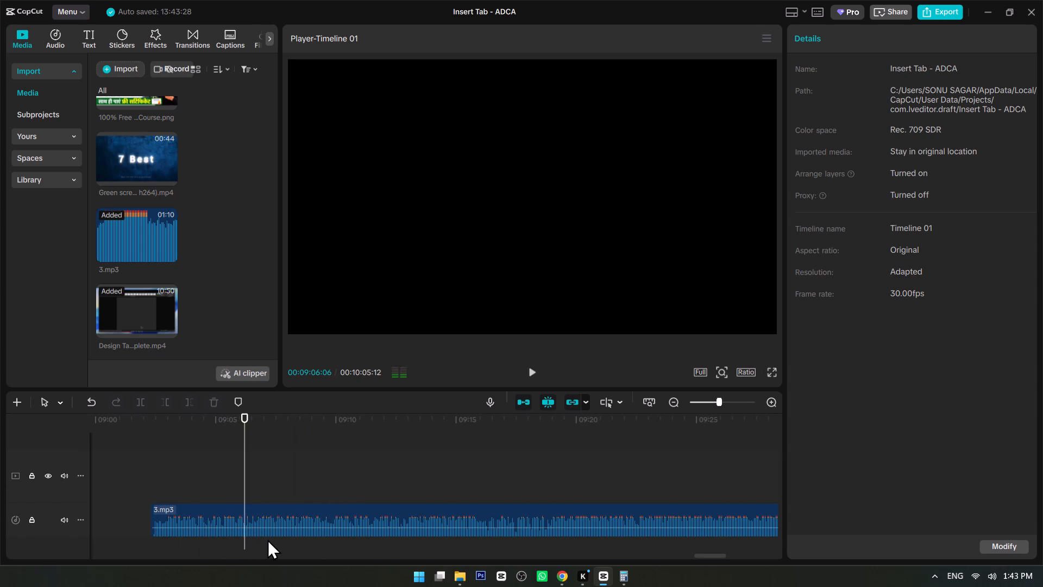
key("space")
key("space")
left_click(354, 542)
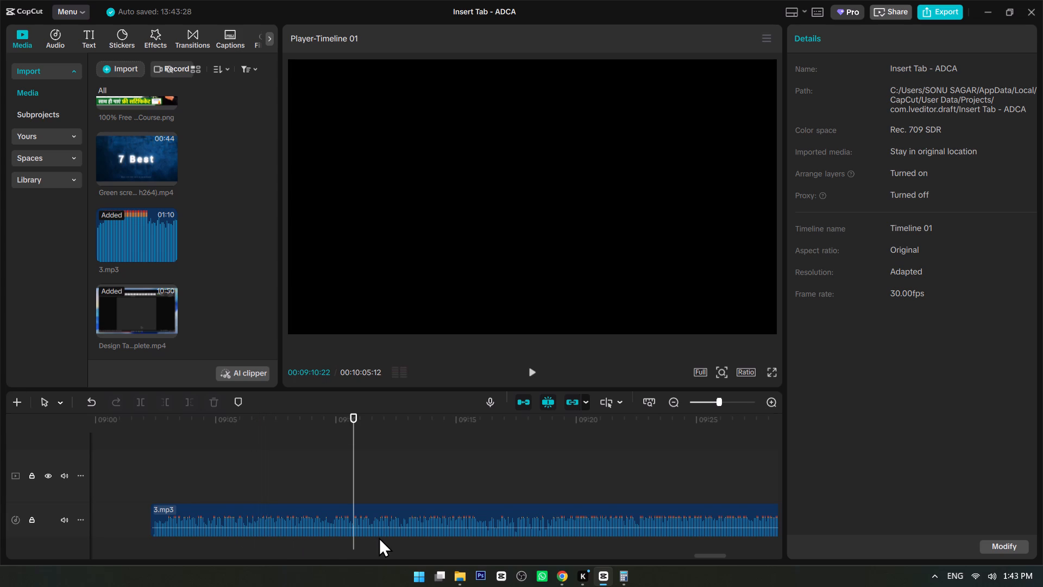
key("space")
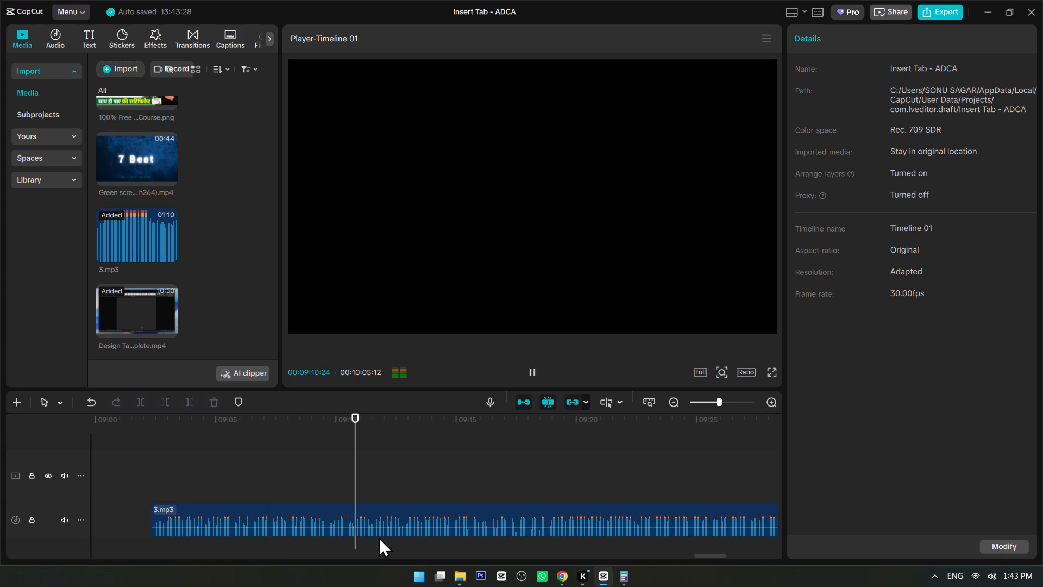
key("space")
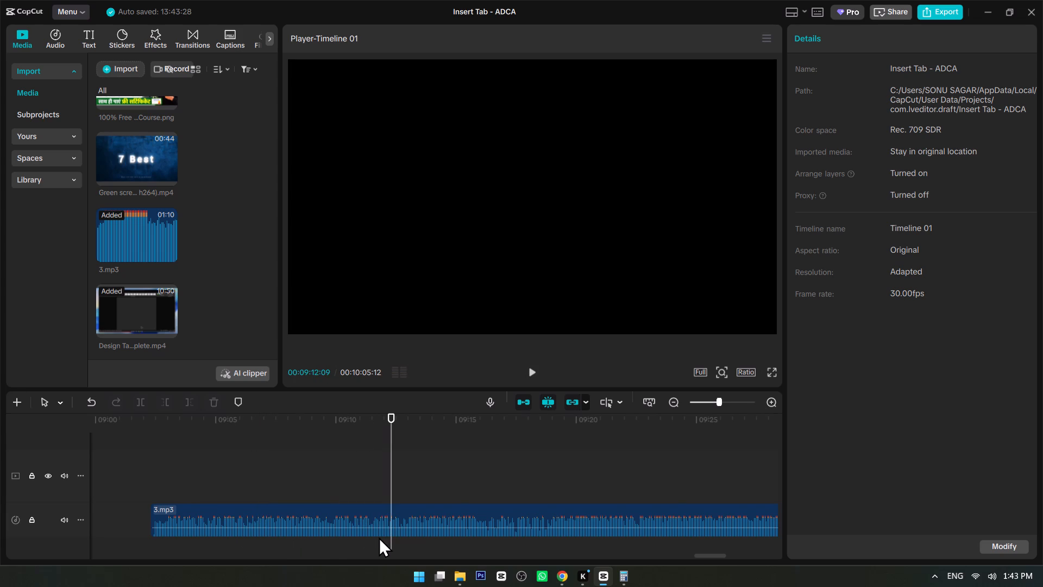
left_click(372, 536)
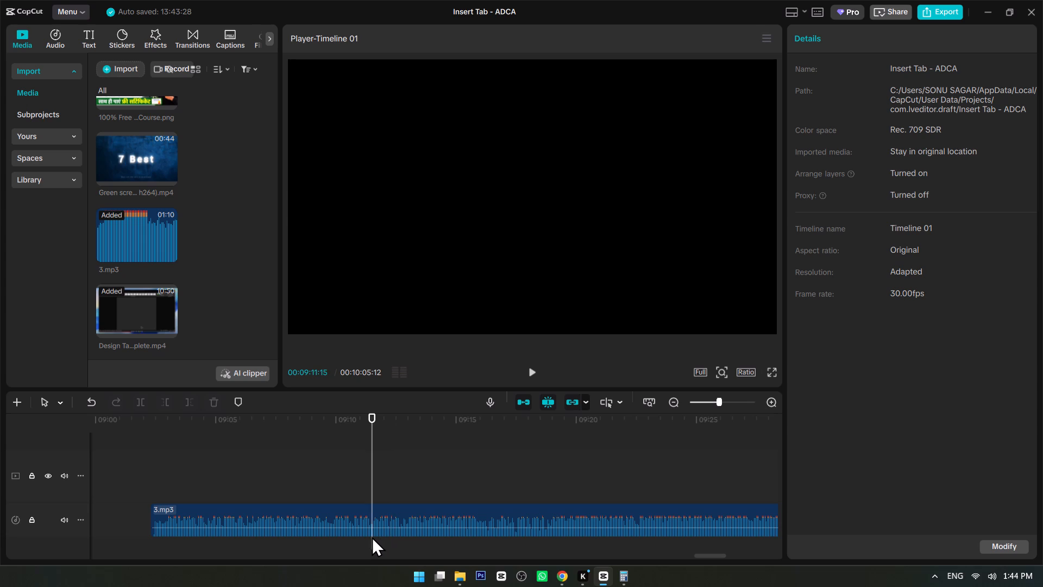
Listen to 3.mp3 from 00:09:11:15 to about 00:09:21, replaying the part around 00:09:15, to judge where it could end.
key("space")
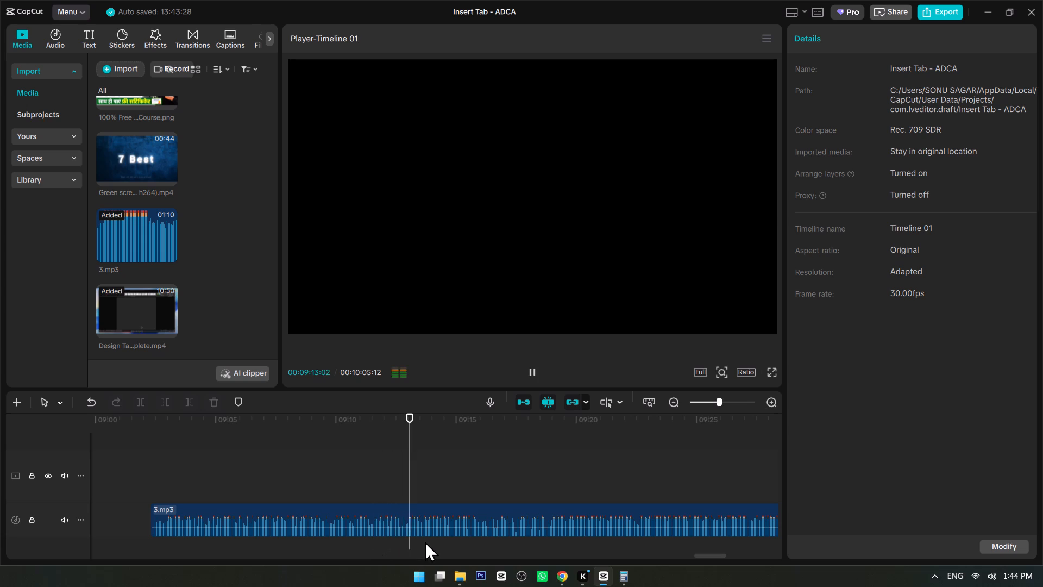
scroll(428, 541, "up", 5, "ctrl")
scroll(428, 541, "down", 5, "ctrl")
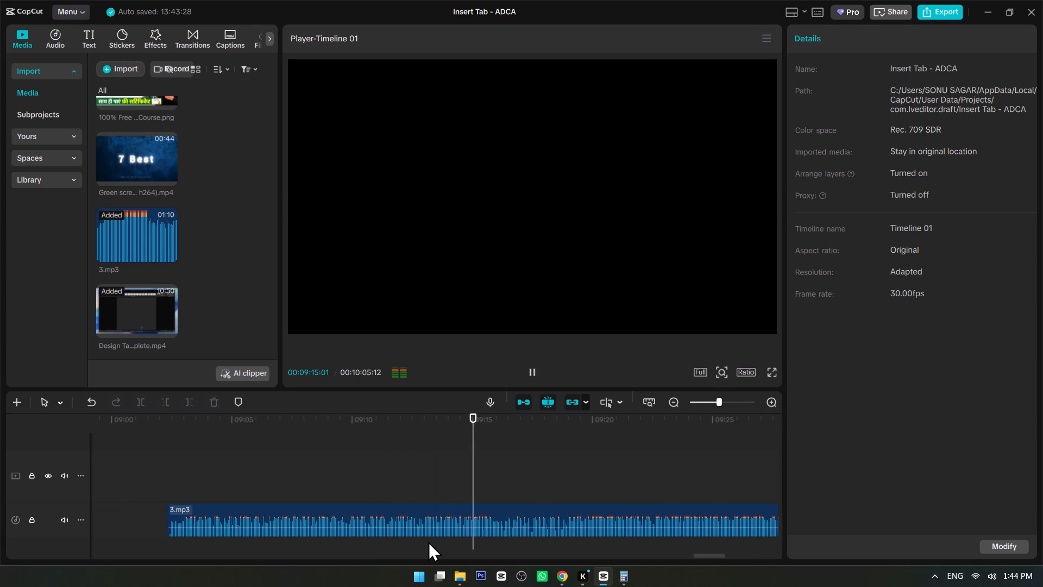
scroll(437, 541, "up", 2, "ctrl")
scroll(439, 541, "down", 1, "ctrl")
key("space")
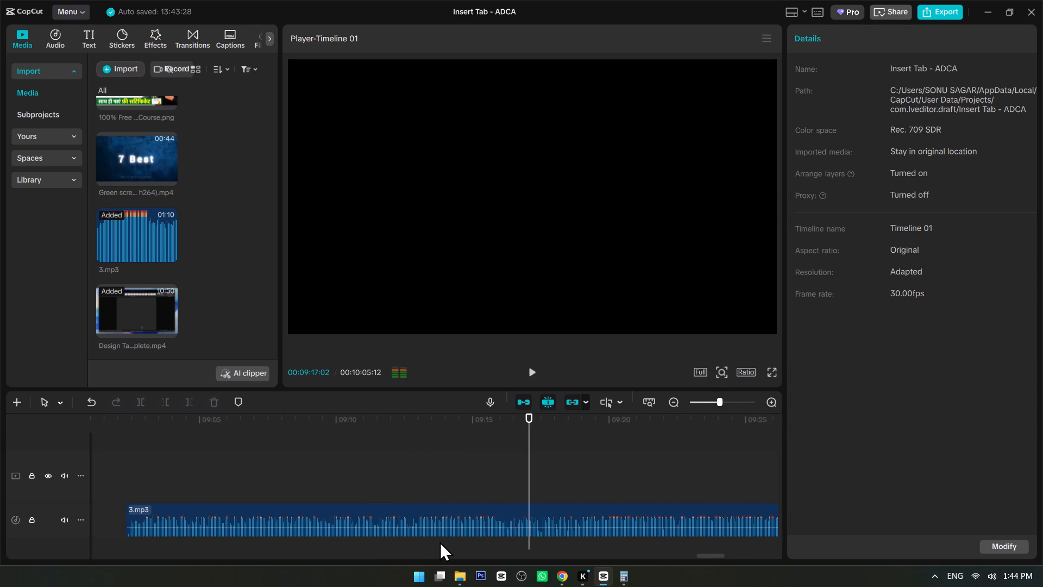
left_click(458, 541)
key("space")
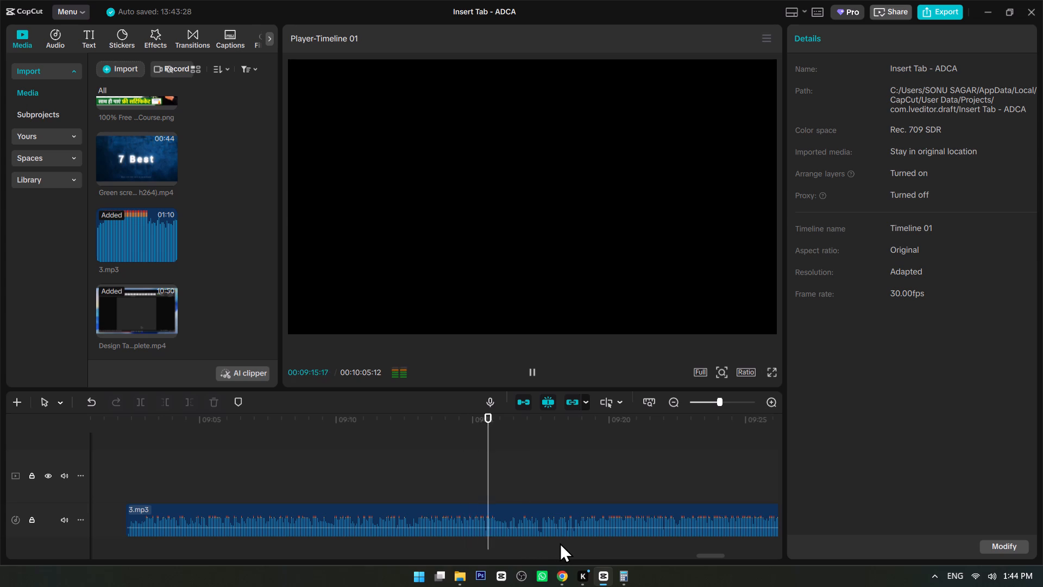
scroll(538, 542, "down", 6, "ctrl")
scroll(538, 542, "up", 6, "ctrl")
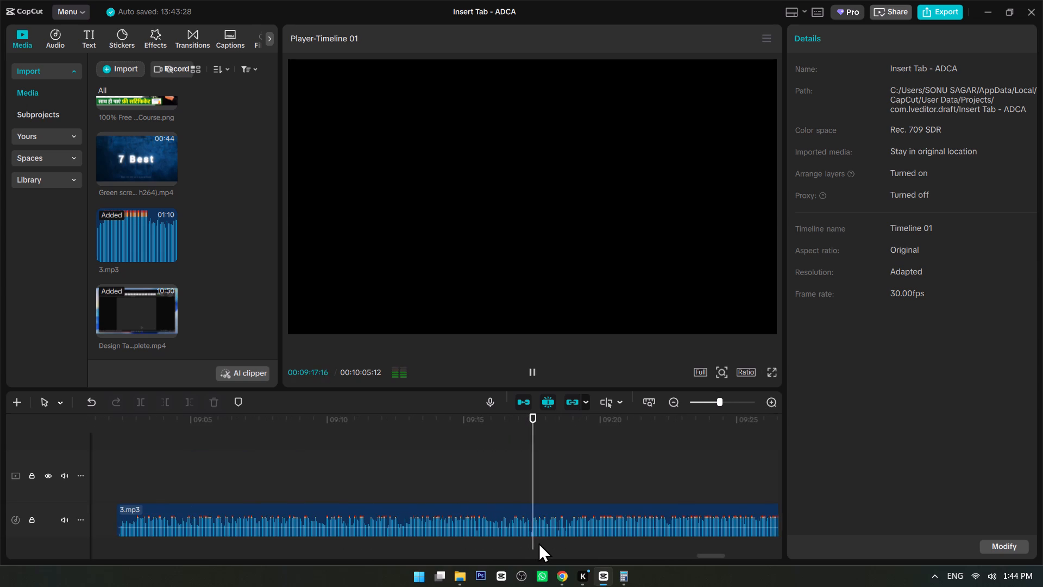
scroll(538, 542, "down", 11, "ctrl")
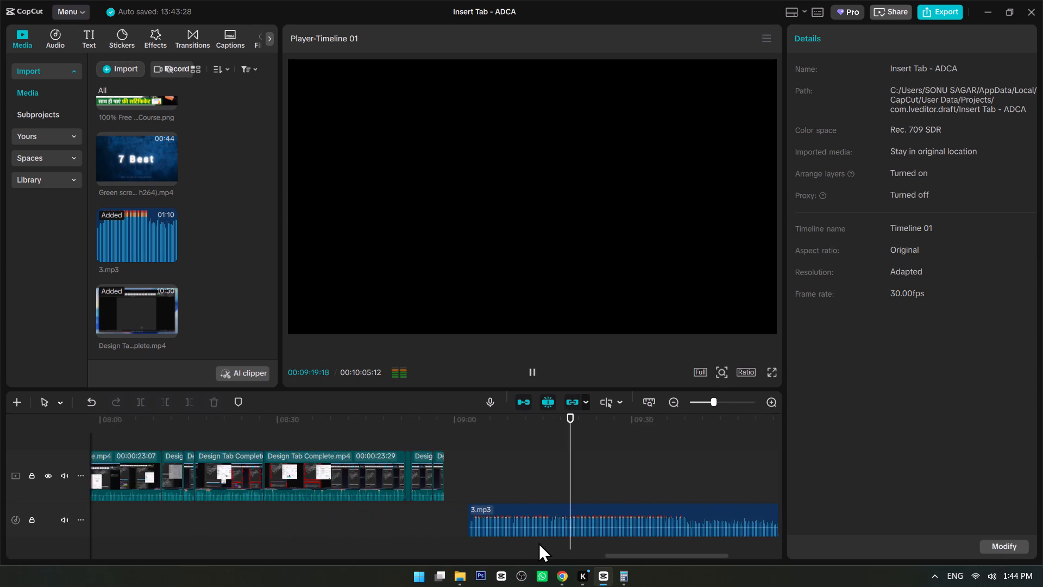
scroll(538, 542, "up", 7, "ctrl")
scroll(538, 542, "down", 4, "ctrl")
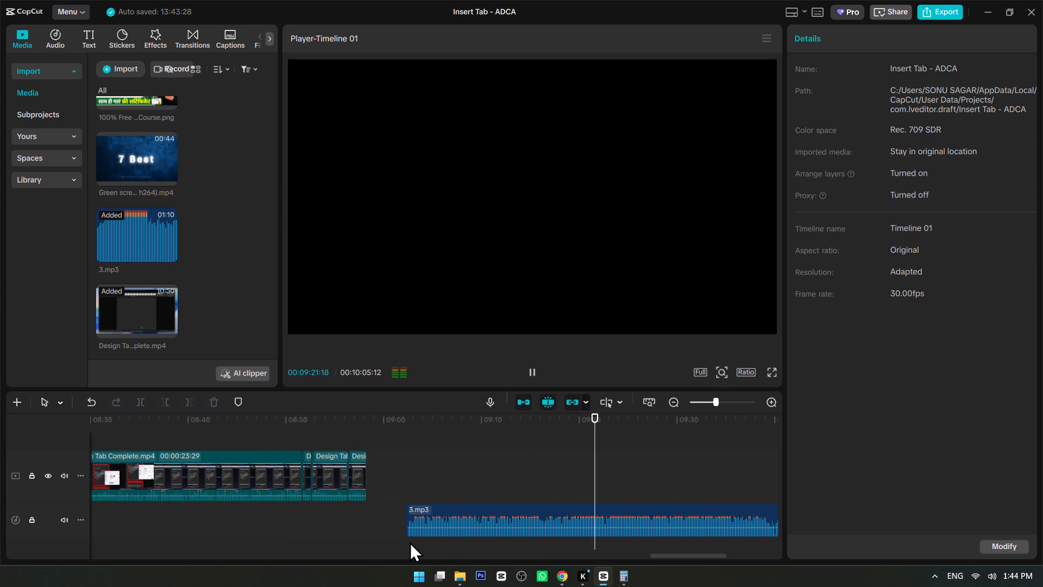
Sample 3.mp3 again from its start, split it at 00:09:16:09, and delete the part after the cut.
left_click(407, 540)
key("space")
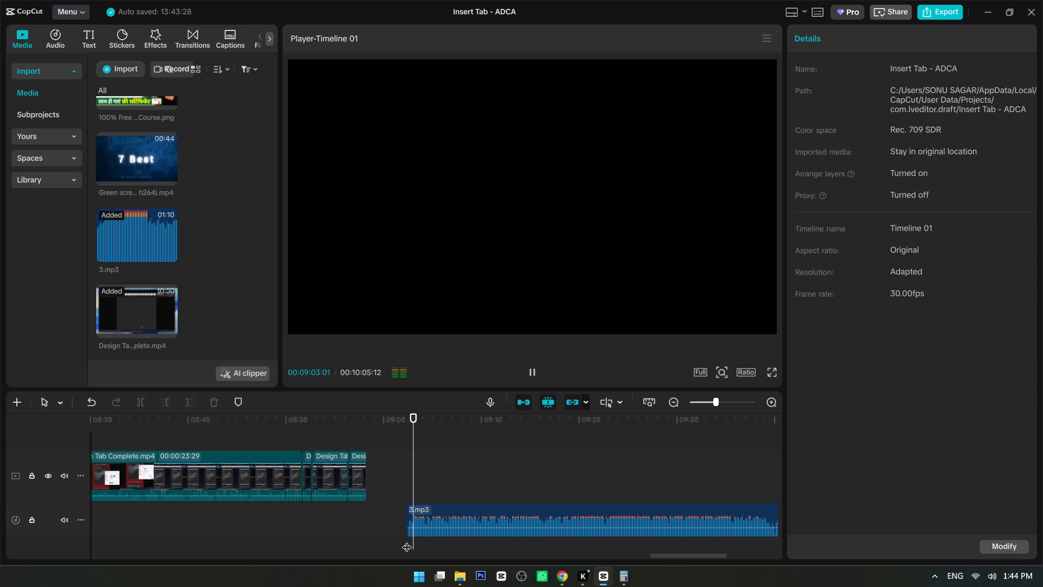
scroll(466, 544, "up", 3, "ctrl")
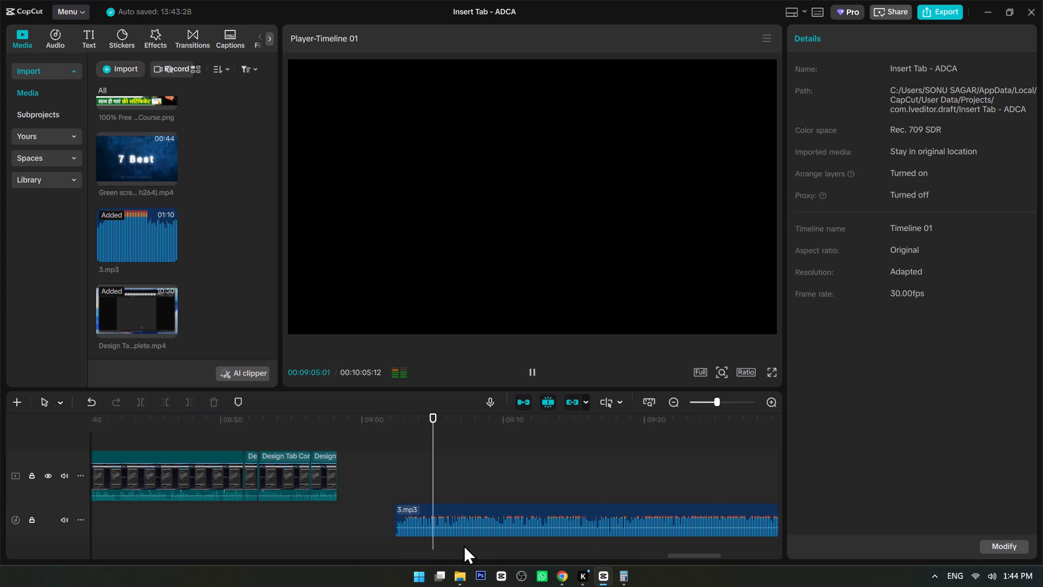
scroll(463, 545, "up", 3, "ctrl")
left_click(544, 484)
key("space")
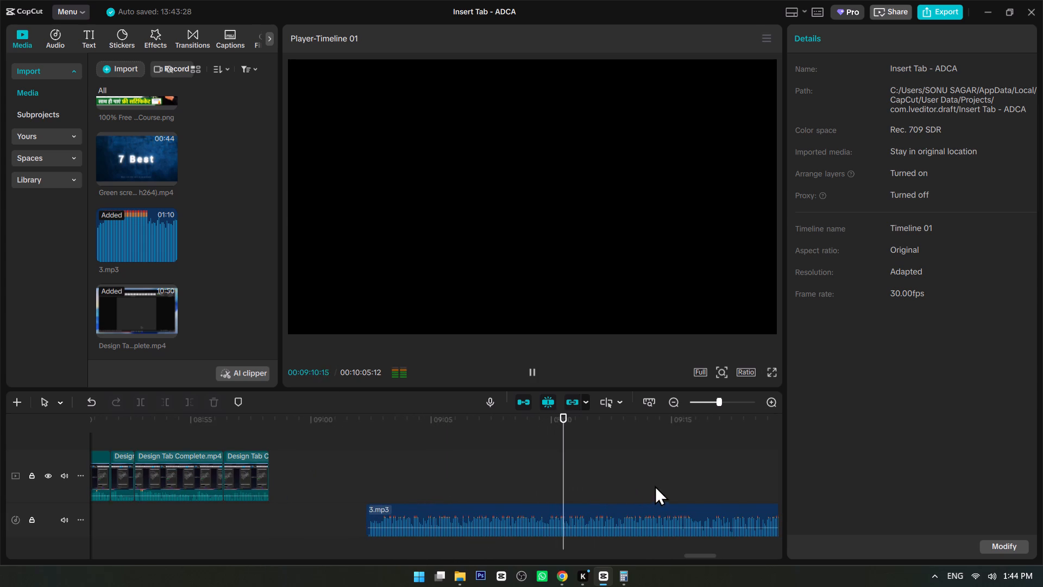
left_click(655, 485)
left_click(673, 484)
key("space")
key("space")
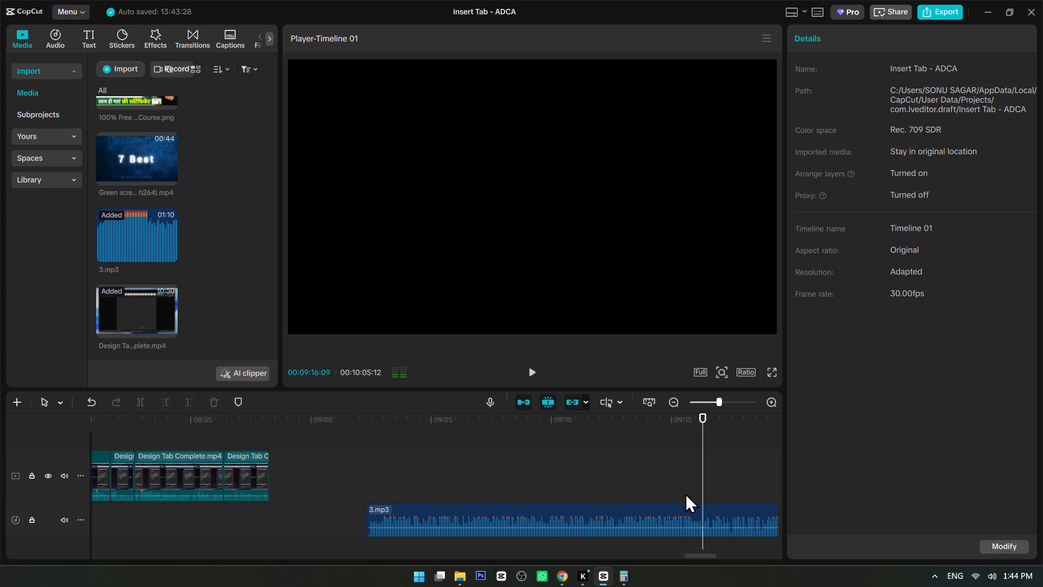
left_click(712, 519)
key("ctrl+b")
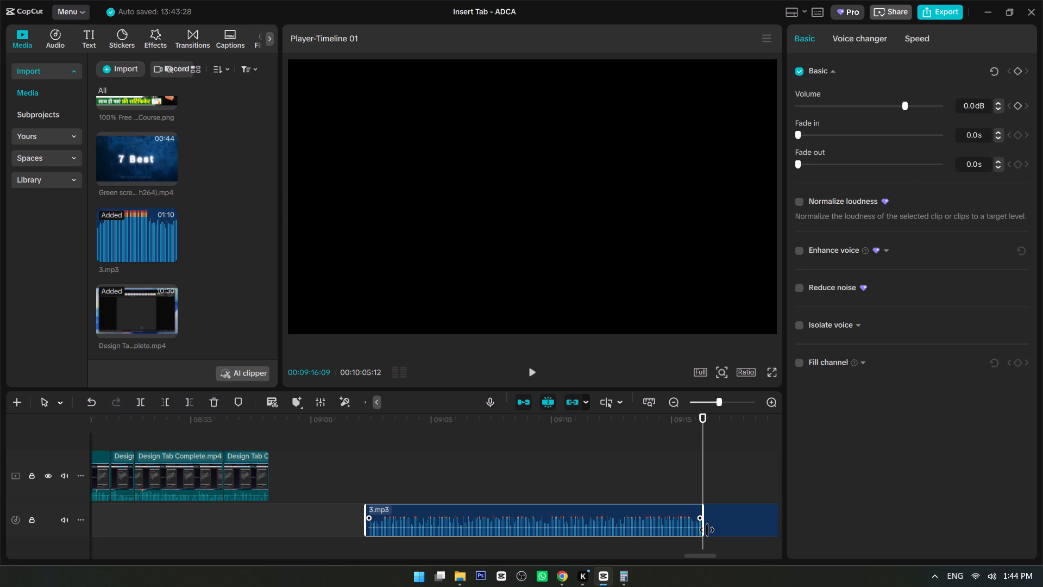
key("Delete")
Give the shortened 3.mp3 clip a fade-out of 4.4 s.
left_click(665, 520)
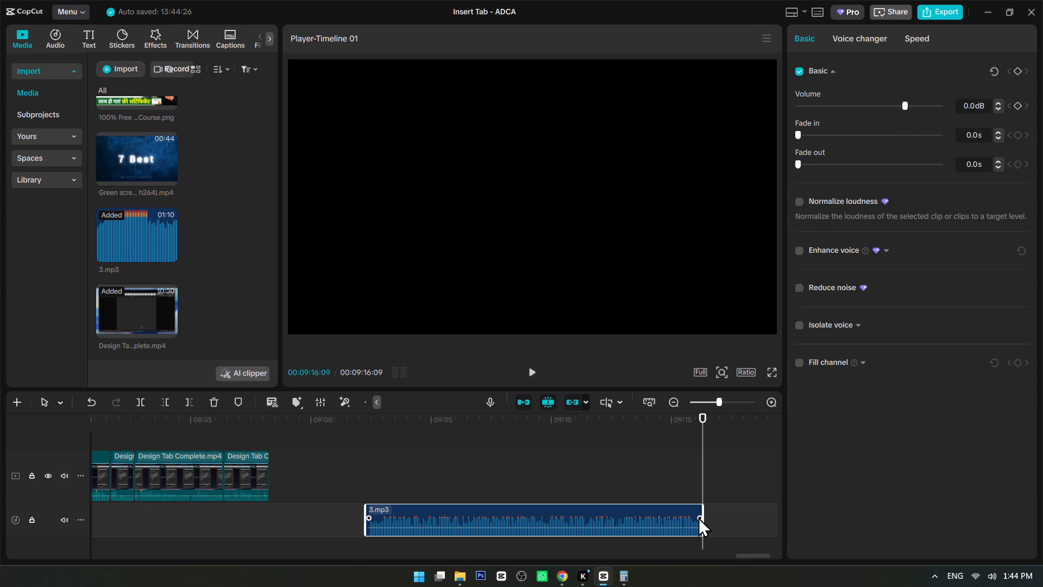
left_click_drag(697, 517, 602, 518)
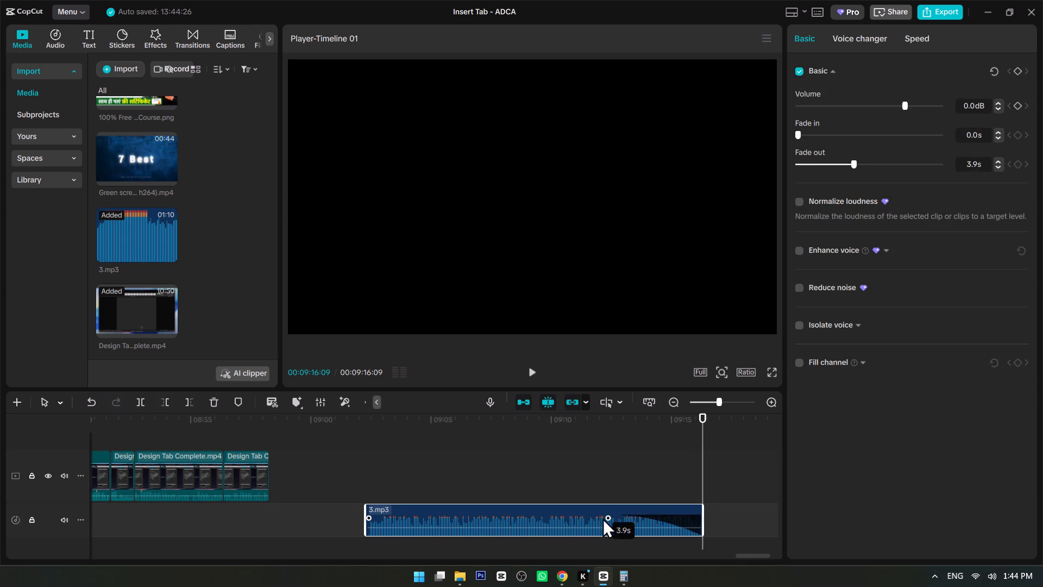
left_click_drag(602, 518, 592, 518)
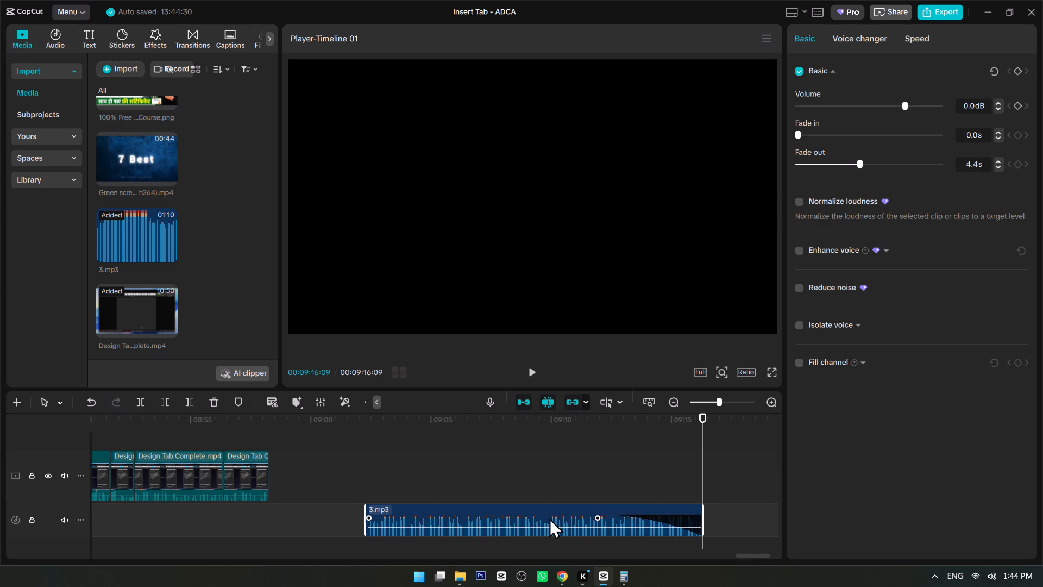
Move the 3.mp3 clip earlier so it overlaps the last video clip, starting at about 00:08:57:10.
left_click_drag(510, 517, 391, 518)
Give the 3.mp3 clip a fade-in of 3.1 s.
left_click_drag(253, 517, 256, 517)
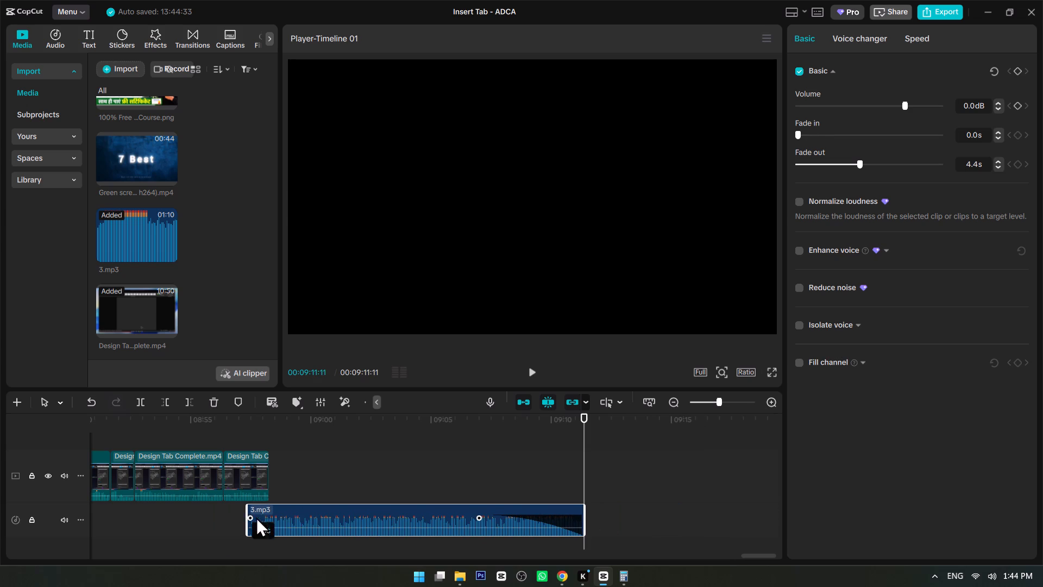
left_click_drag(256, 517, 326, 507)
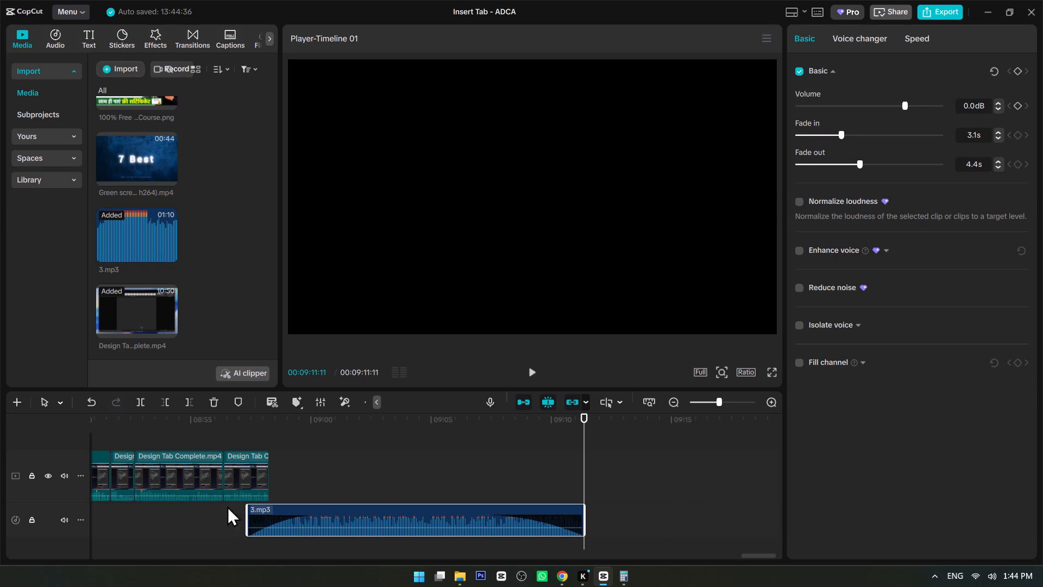
Play the music's entry over the last clip, then set the 3.mp3 fade-in to 4.9 s and fade-out to 5.8 s.
left_click(241, 429)
key("space")
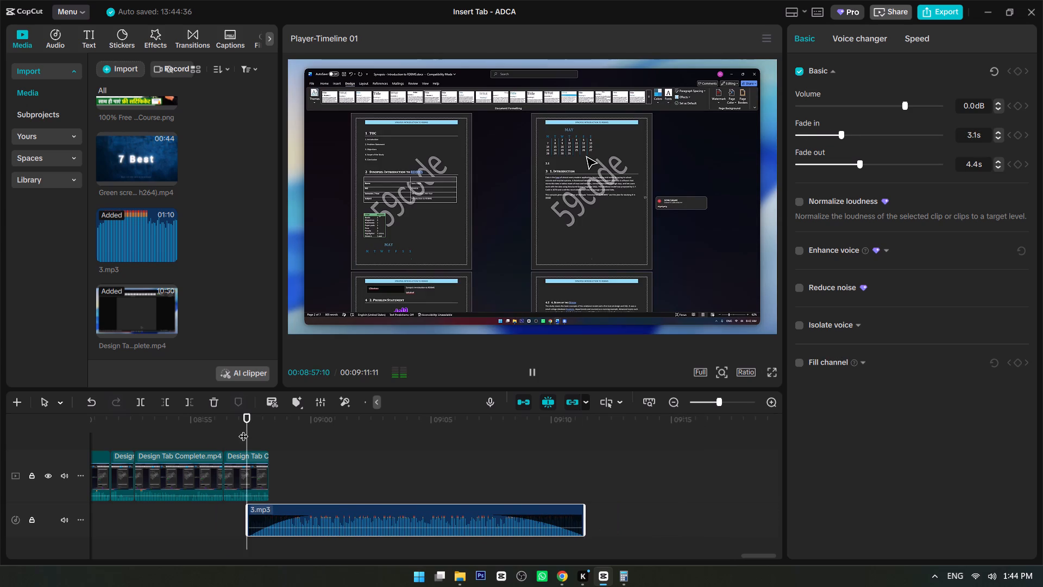
key("space")
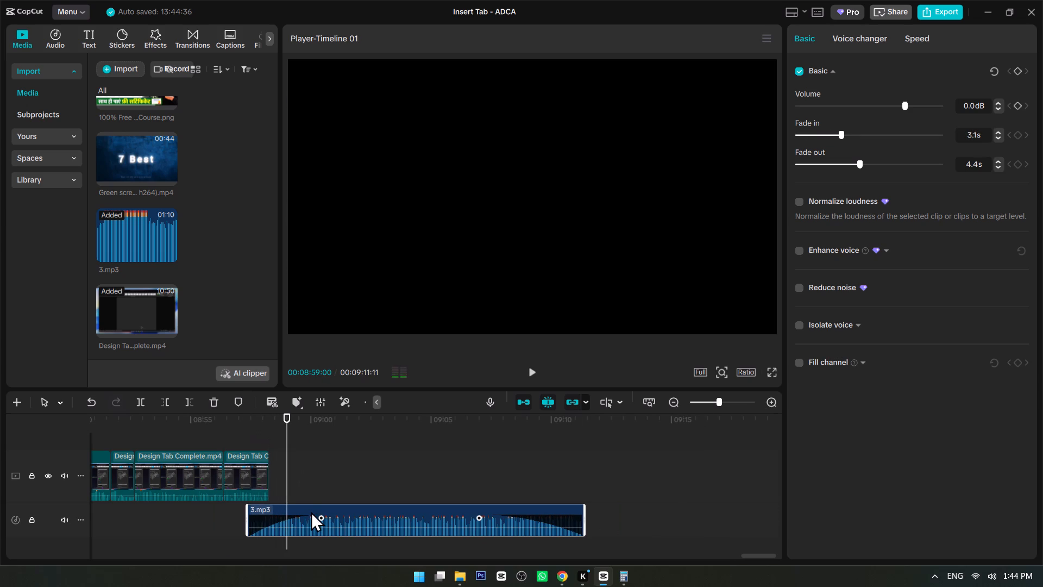
left_click(311, 511)
left_click_drag(320, 517, 365, 517)
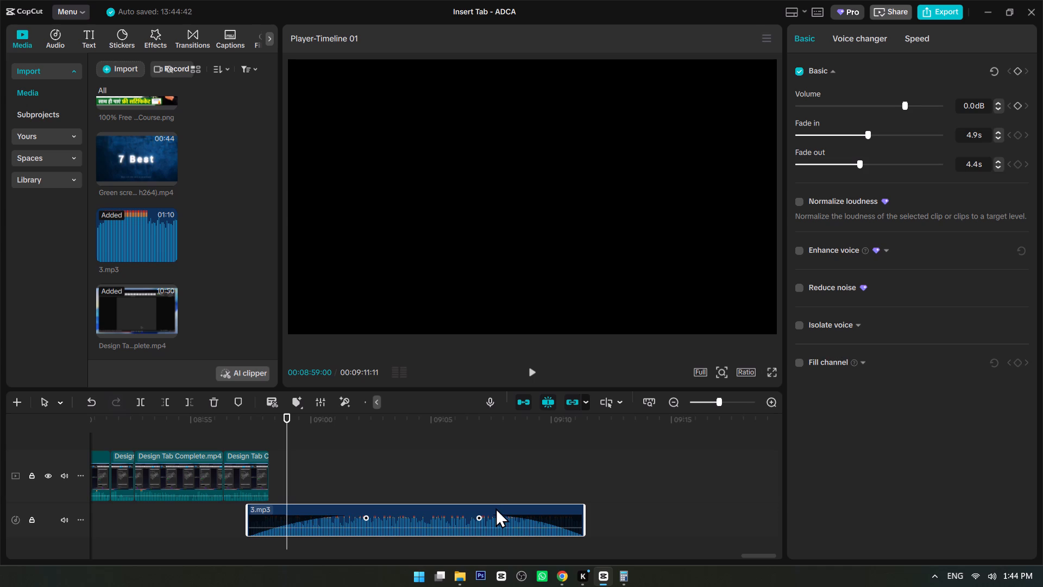
left_click(495, 508)
left_click_drag(480, 517, 444, 518)
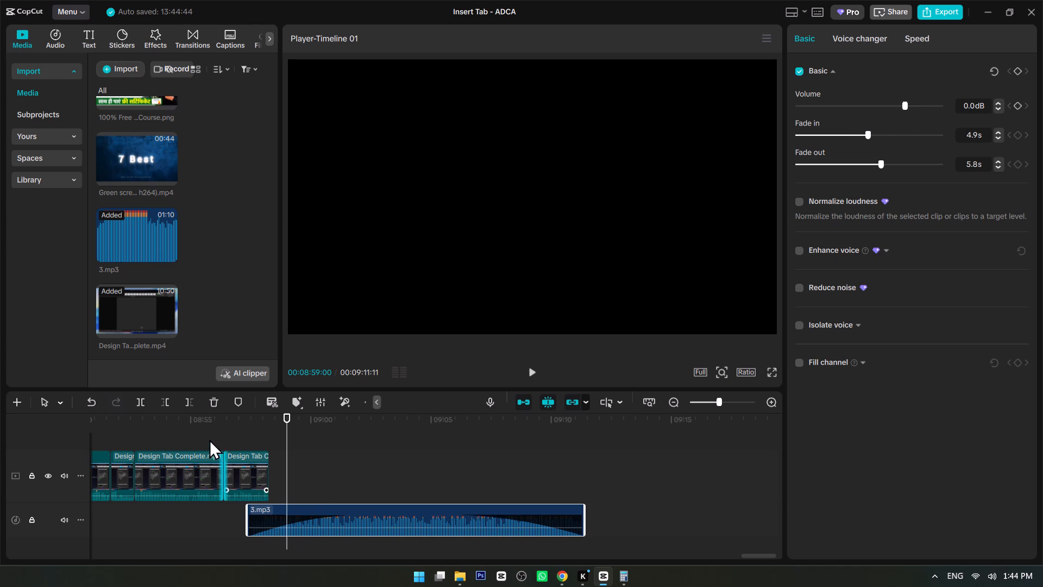
Replay the music's entry under the last video clip and set the 3.mp3 volume to -10 dB.
left_click(209, 439)
left_click(230, 435)
key("space")
scroll(256, 441, "up", 14, "ctrl")
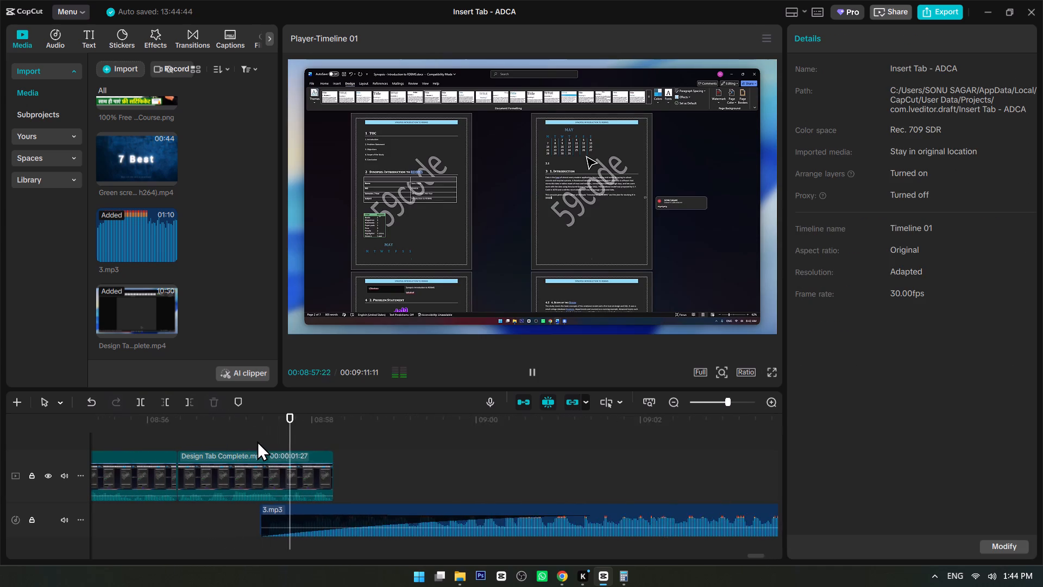
scroll(257, 441, "down", 18, "ctrl")
key("space")
left_click(473, 509)
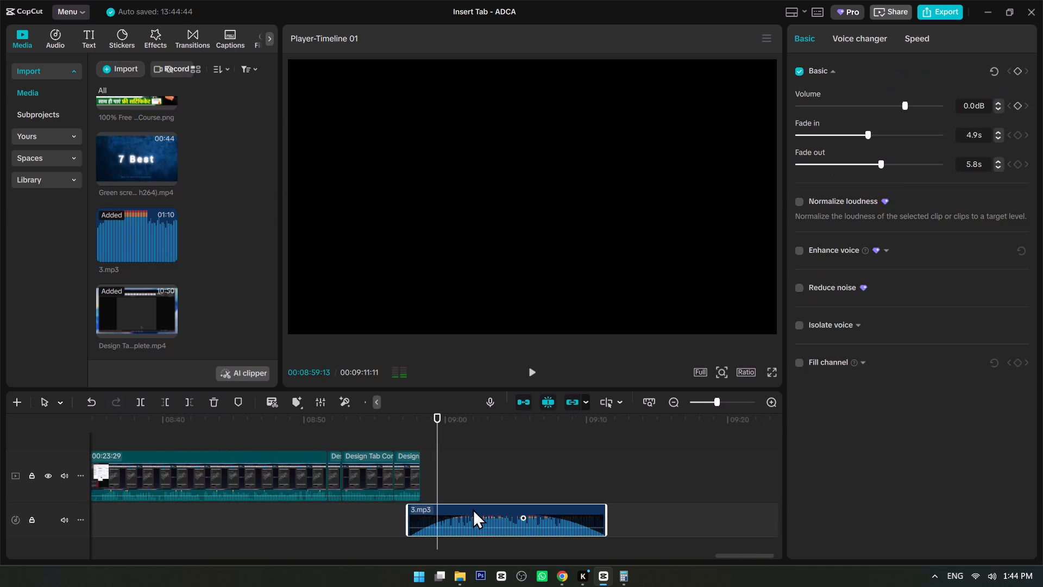
left_click_drag(975, 107, 916, 103)
key("minus")
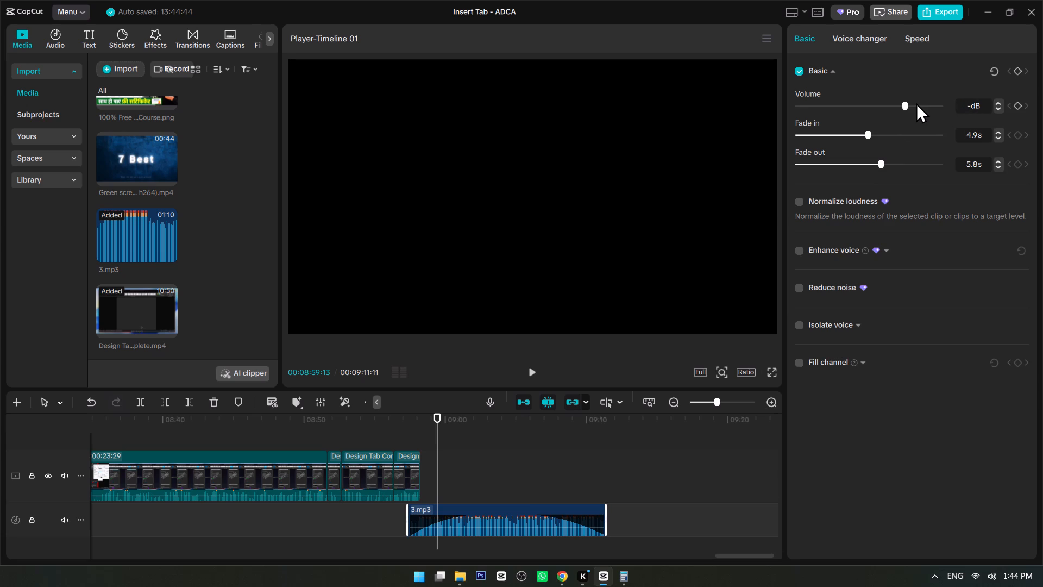
type("10")
key("Return")
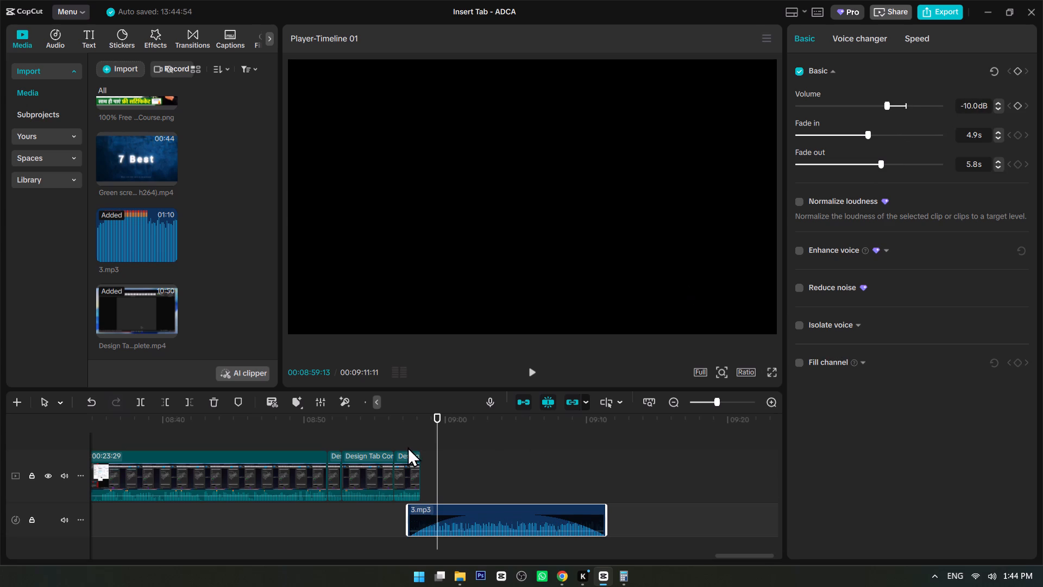
Listen to the quieter 3.mp3 from the last video clip through about 00:09:04.
double_click(401, 430)
key("space")
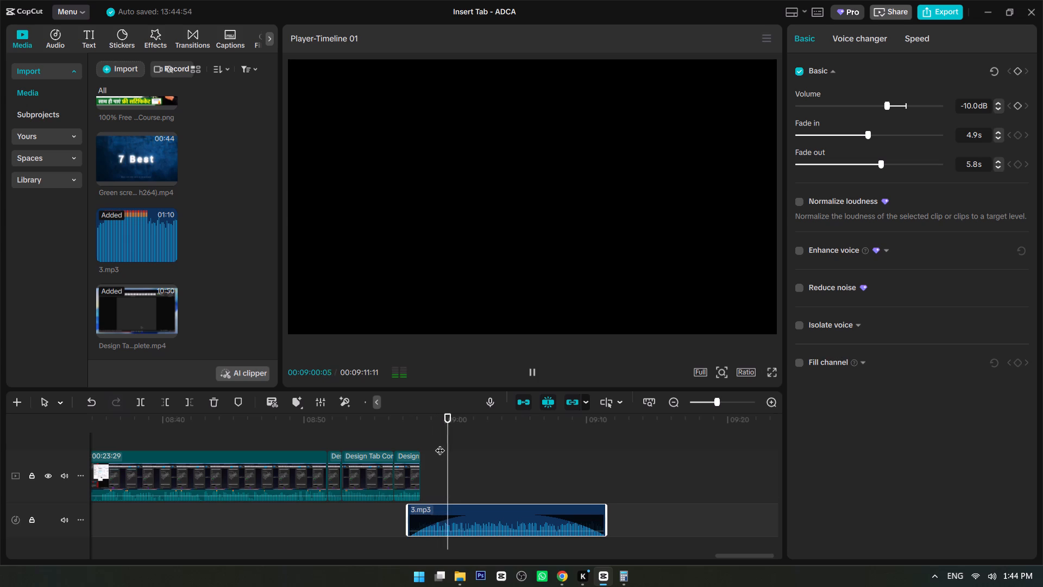
left_click(494, 515)
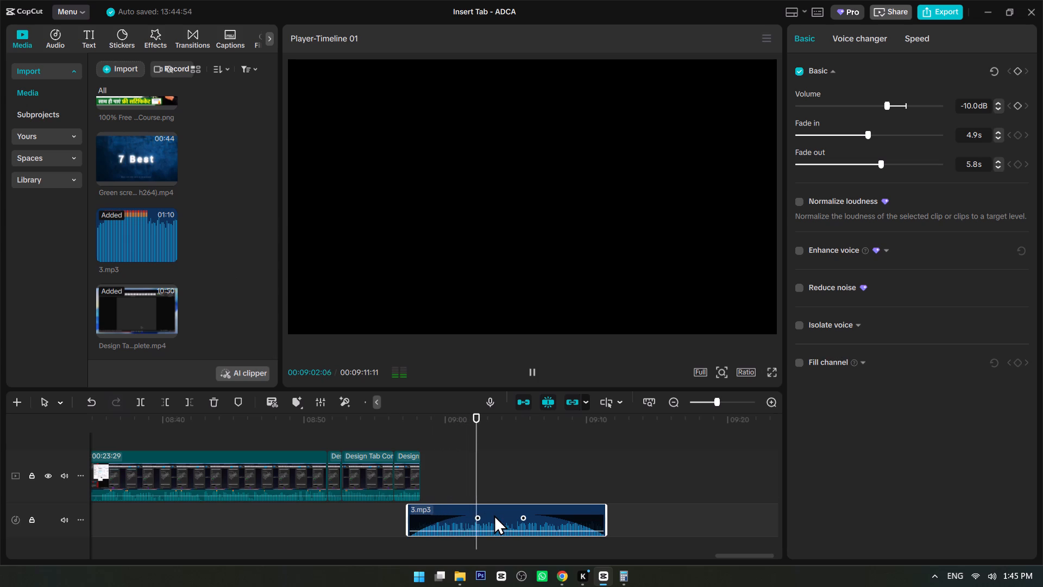
Place the 100% Free ADCA Computer Course.png image on the main track directly after the last video clip.
left_click(220, 230)
scroll(221, 230, "up", 5)
key("space")
left_click_drag(136, 131, 423, 452)
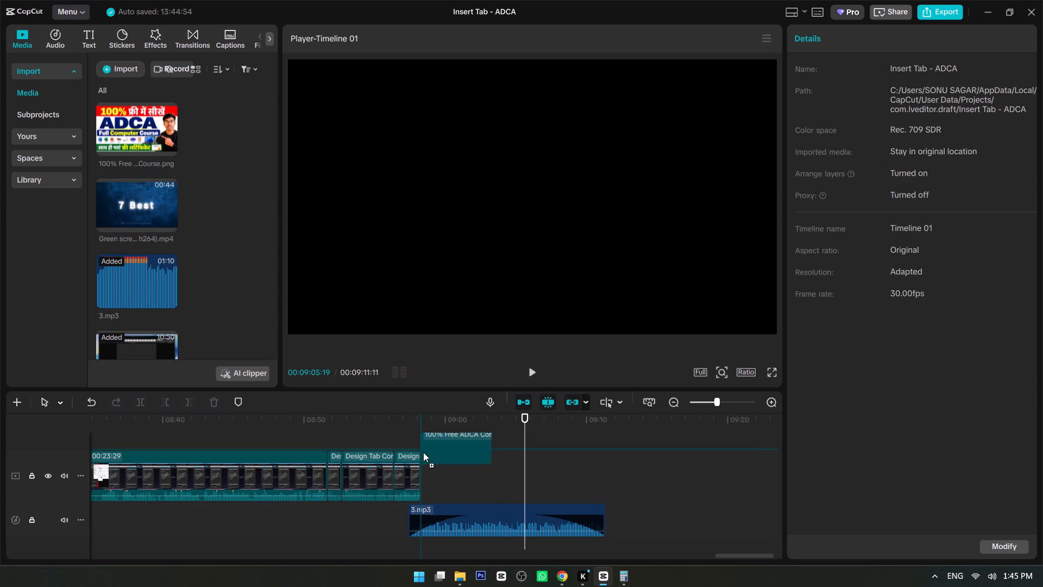
left_click_drag(423, 452, 424, 466)
Scale the ADCA course image to 76% and shift it down to Y -171, keeping it centred horizontally.
left_click(411, 430)
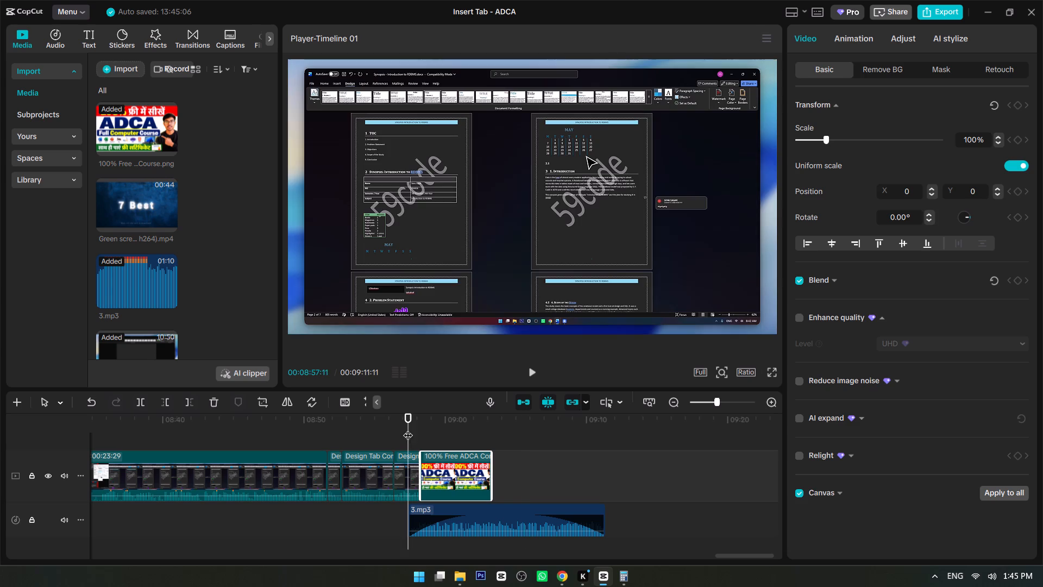
key("space")
scroll(405, 433, "up", 16, "ctrl")
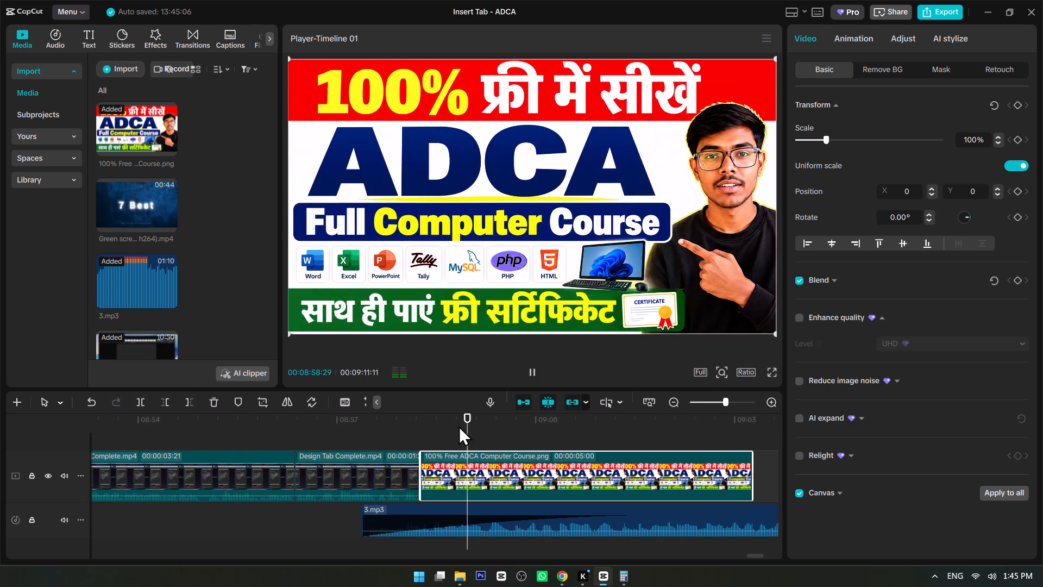
key("space")
left_click(589, 259)
left_click_drag(776, 334, 752, 328)
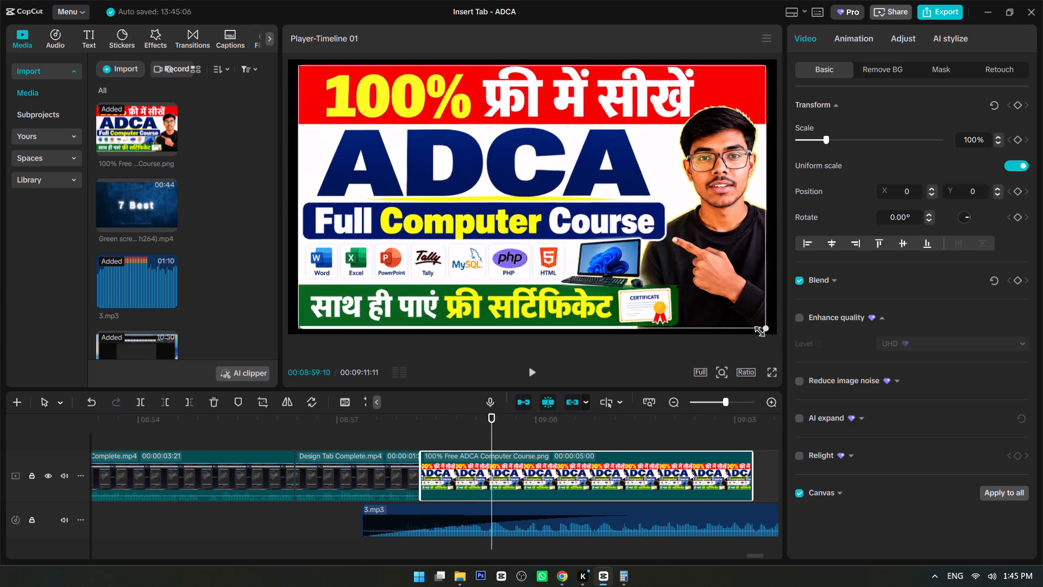
left_click_drag(752, 328, 683, 295)
left_click_drag(591, 220, 590, 234)
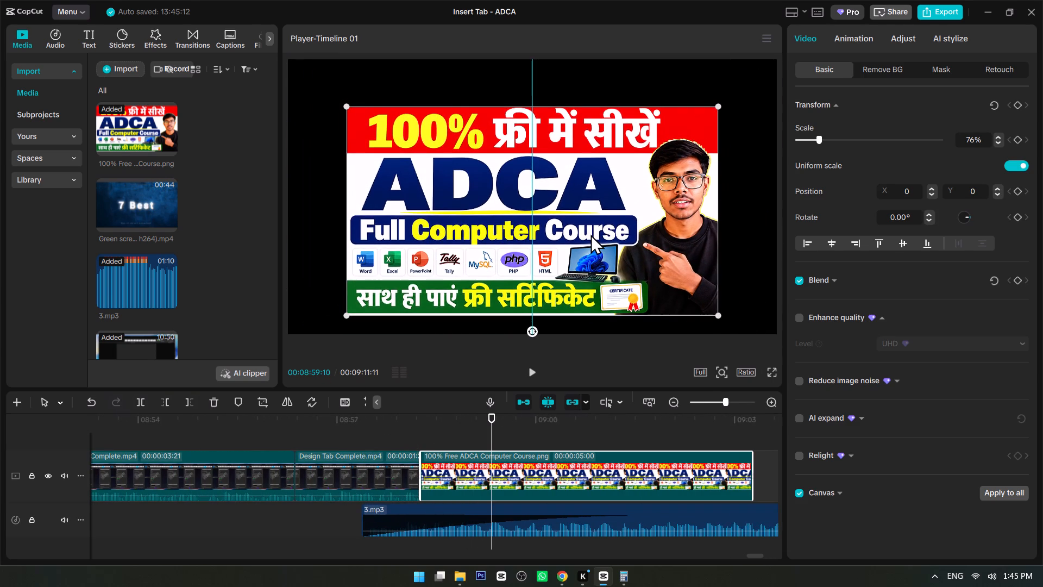
left_click_drag(590, 234, 590, 241)
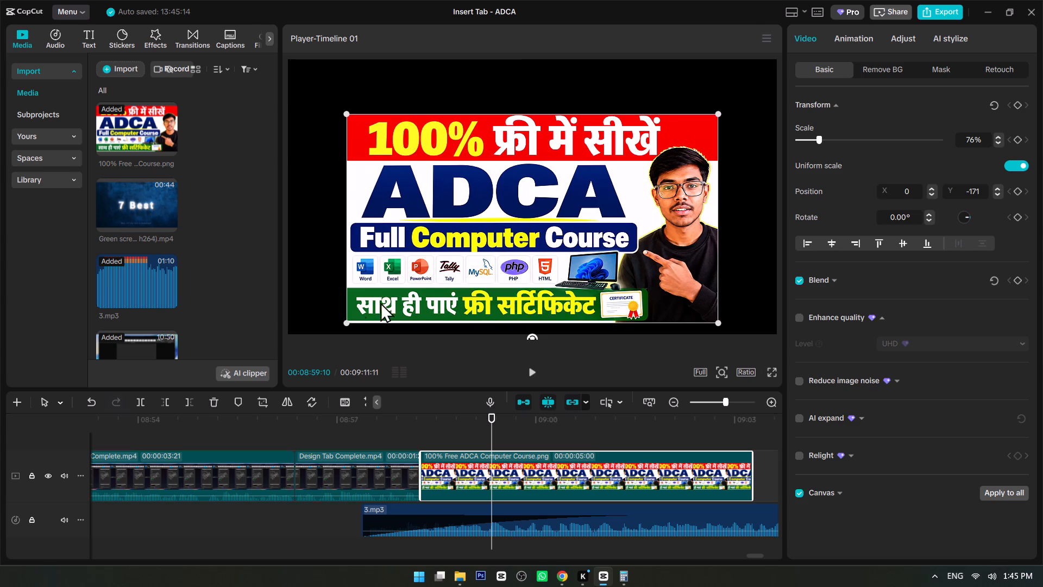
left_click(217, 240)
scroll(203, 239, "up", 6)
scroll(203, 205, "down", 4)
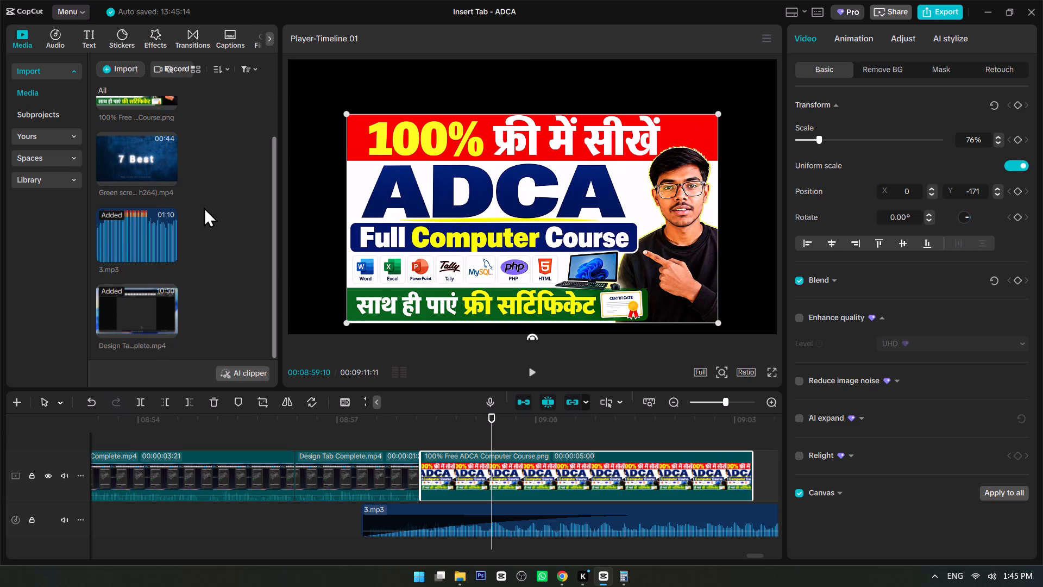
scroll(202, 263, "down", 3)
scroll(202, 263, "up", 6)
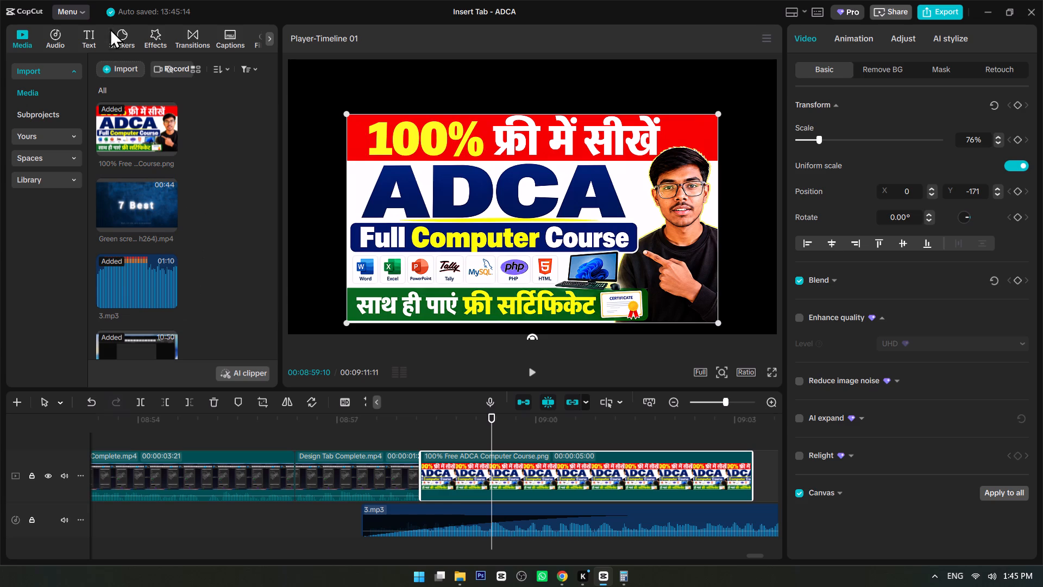
Add a default text at the start of the ADCA image clip and place it in the black area above the image.
left_click(89, 28)
left_click_drag(123, 87, 423, 440)
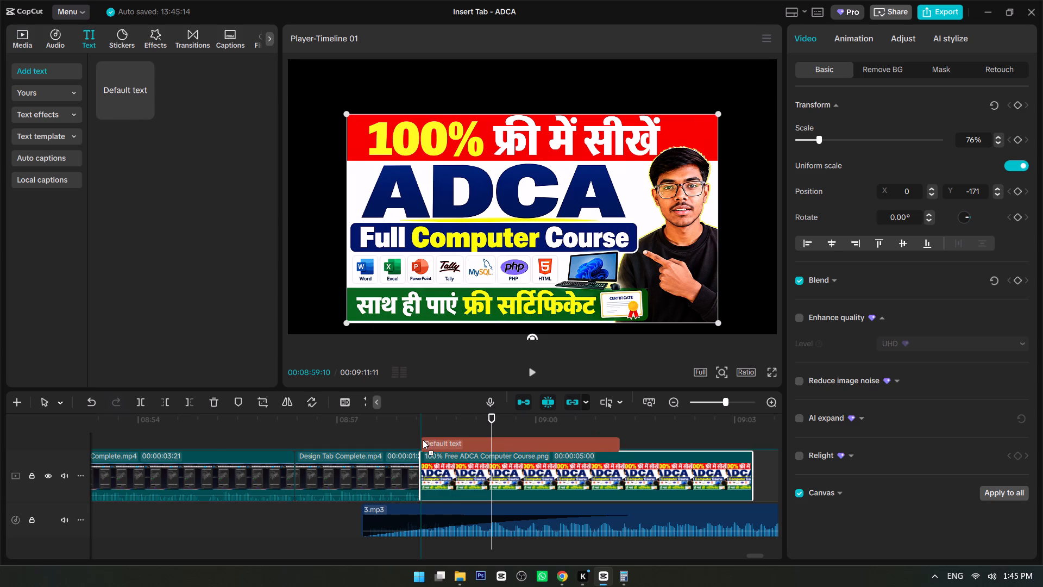
left_click_drag(423, 440, 422, 439)
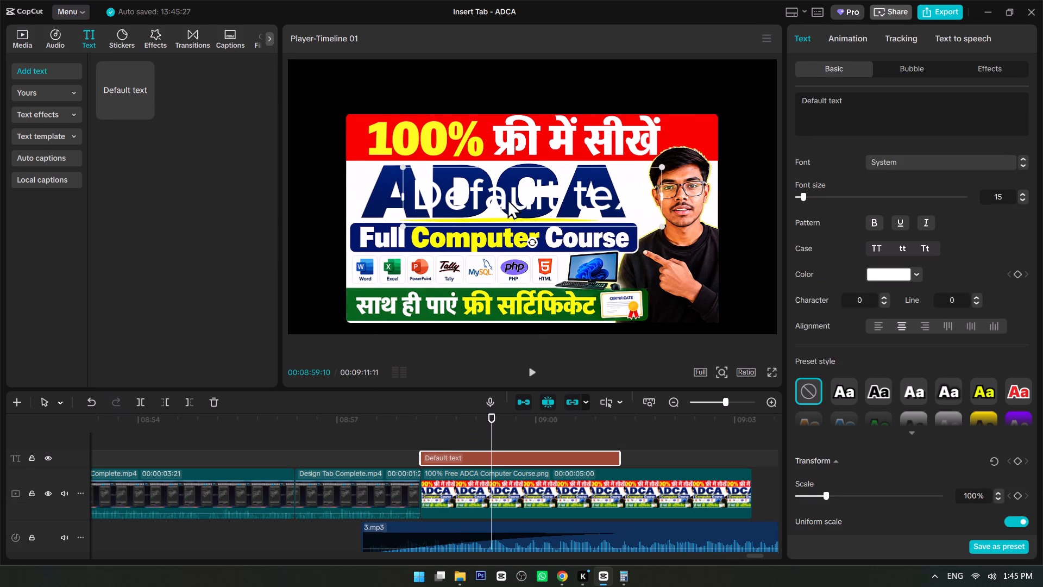
left_click_drag(508, 197, 508, 93)
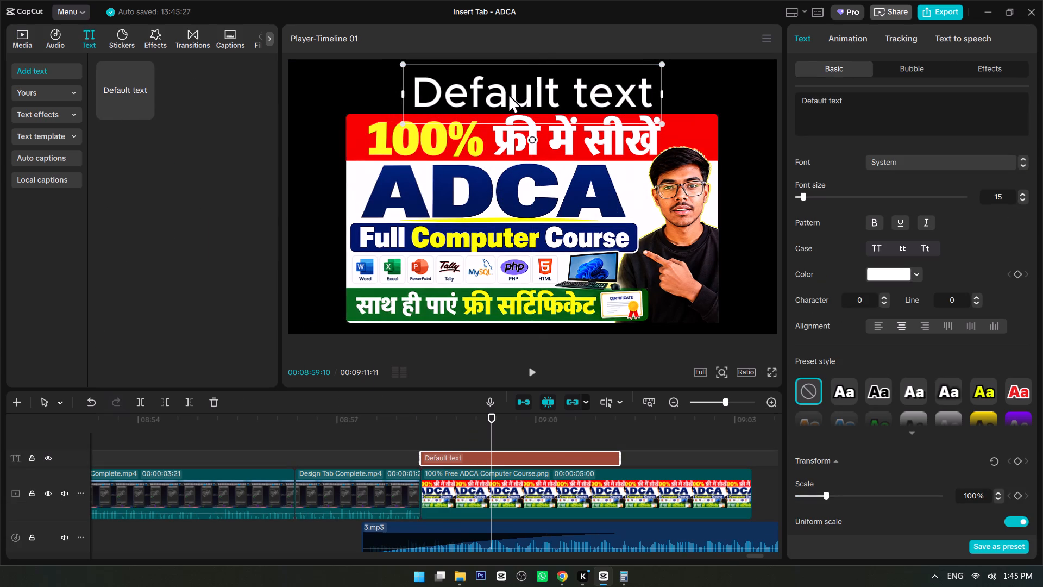
double_click(508, 93)
Switch to Chrome, review the fee invoice's entries and balance, and close the invoice page.
key("alt+Tab")
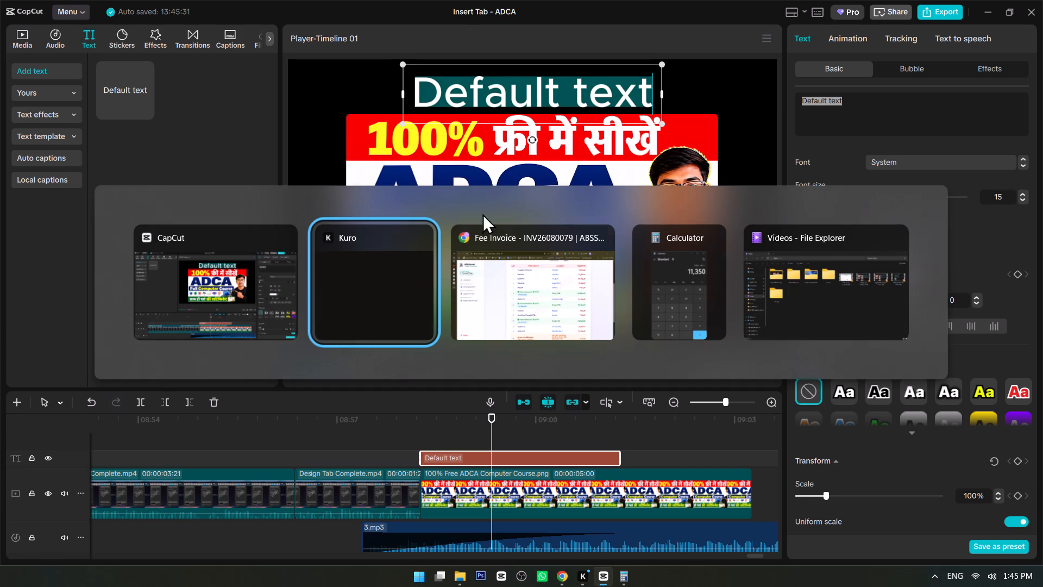
left_click(477, 304, "alt")
scroll(464, 325, "down", 12)
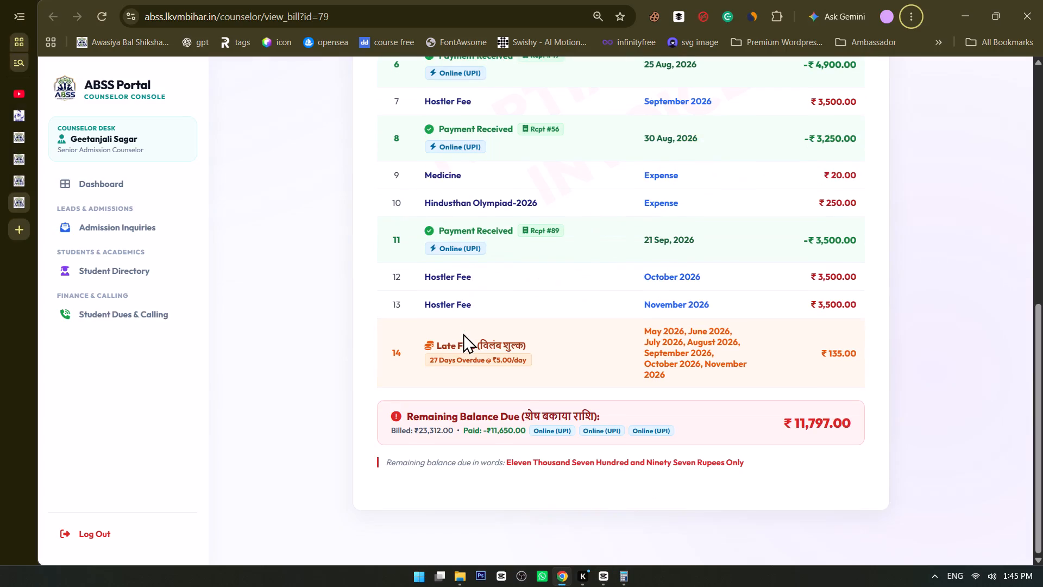
scroll(463, 333, "down", 4)
scroll(463, 333, "up", 6)
left_click(71, 185)
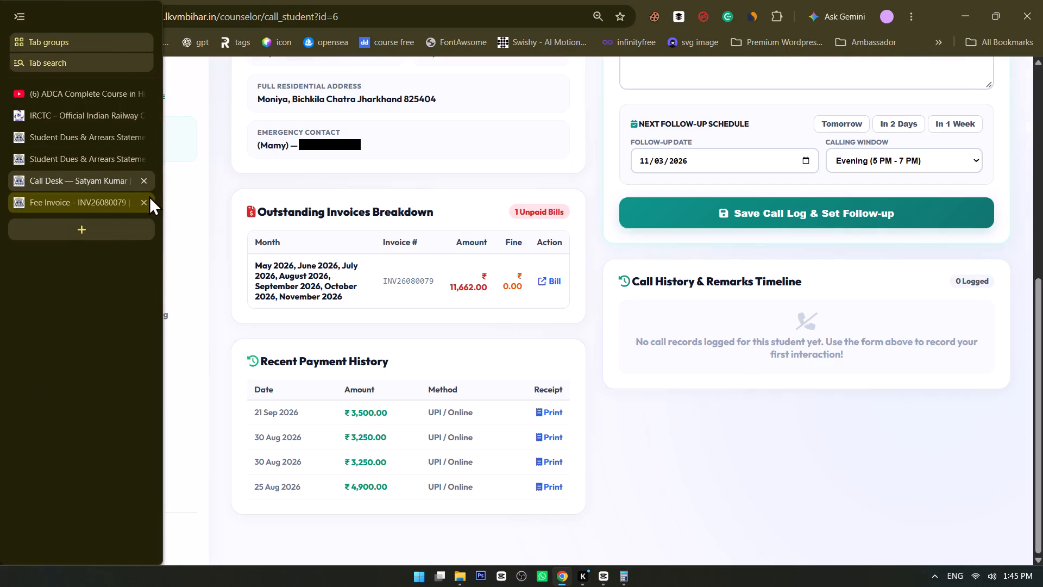
left_click(141, 204)
Examine the student's fee details, outstanding invoices and recent payment history on the Call Desk page.
scroll(299, 296, "up", 6)
scroll(299, 296, "down", 5)
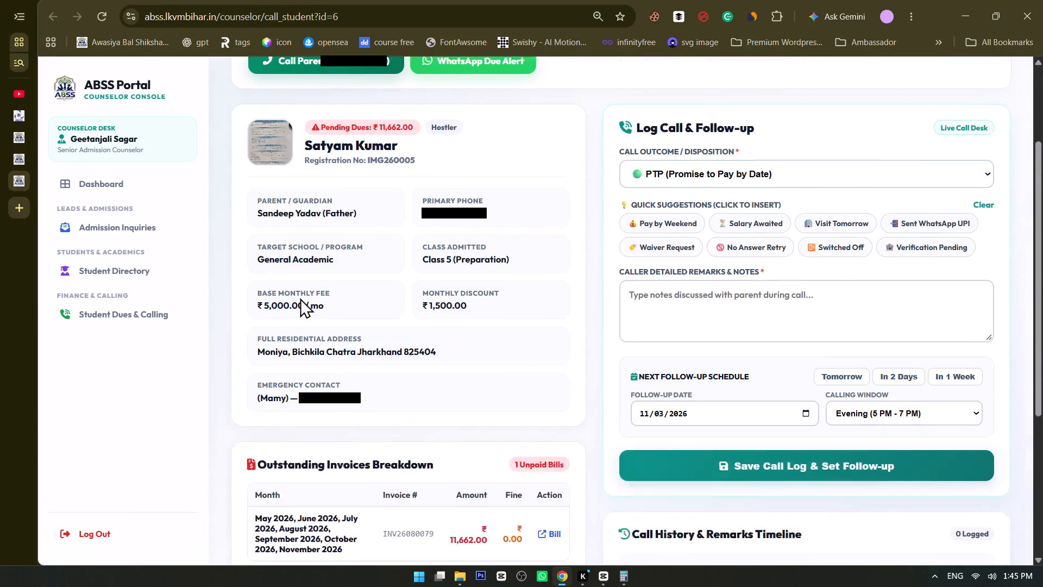
scroll(300, 298, "down", 5)
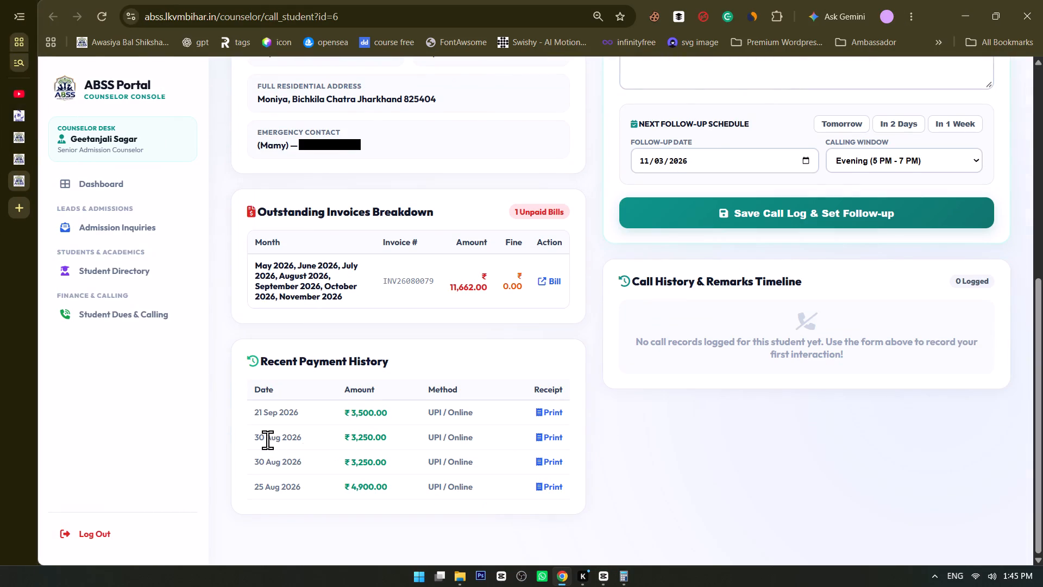
left_click_drag(265, 439, 432, 466)
left_click(411, 503)
scroll(419, 507, "up", 5)
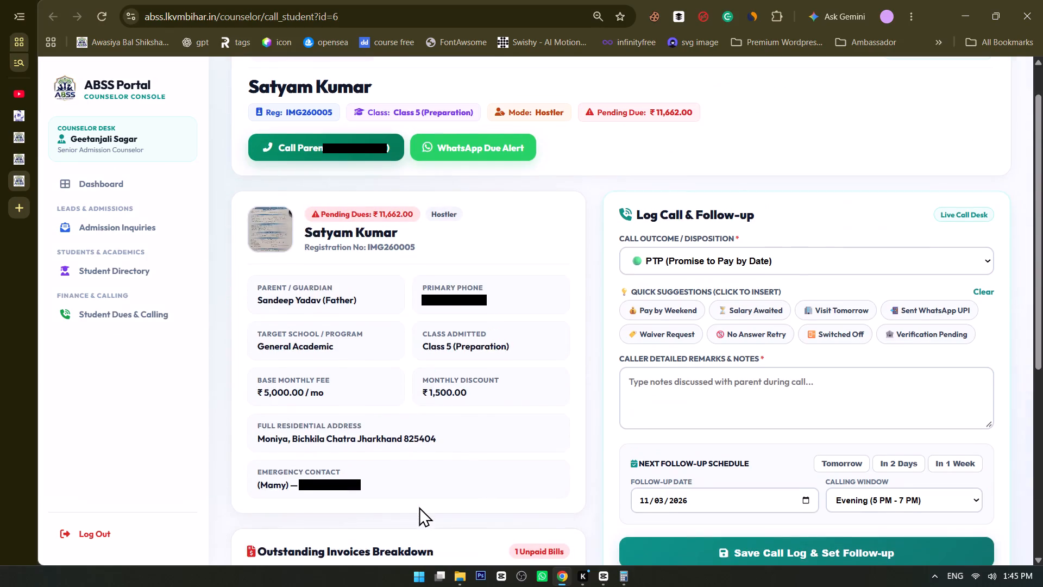
scroll(419, 507, "up", 2)
Return to CapCut and clear the wording of the default text above the image.
key("alt+Tab")
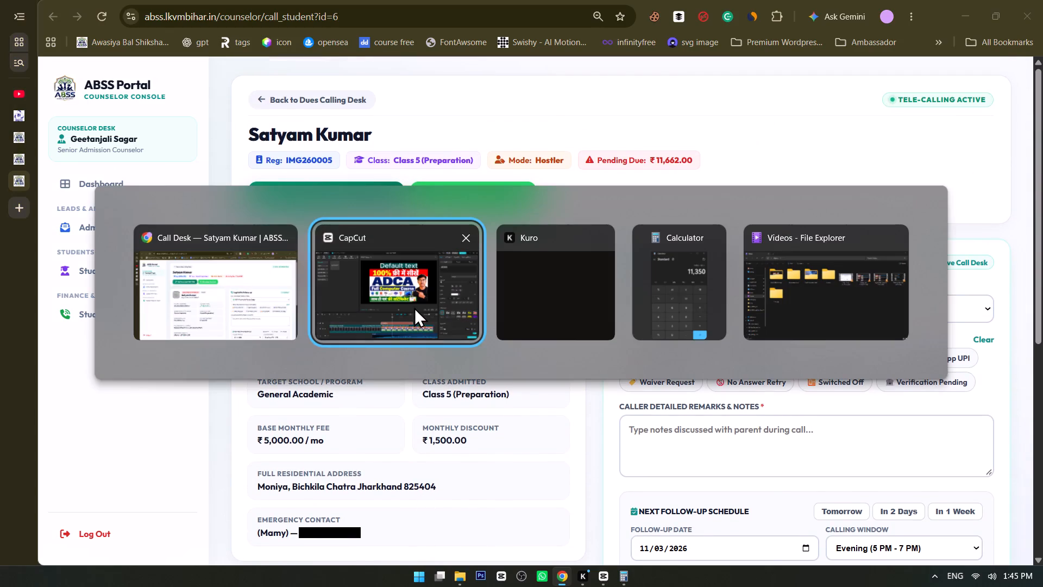
left_click(414, 306, "alt")
double_click(479, 87)
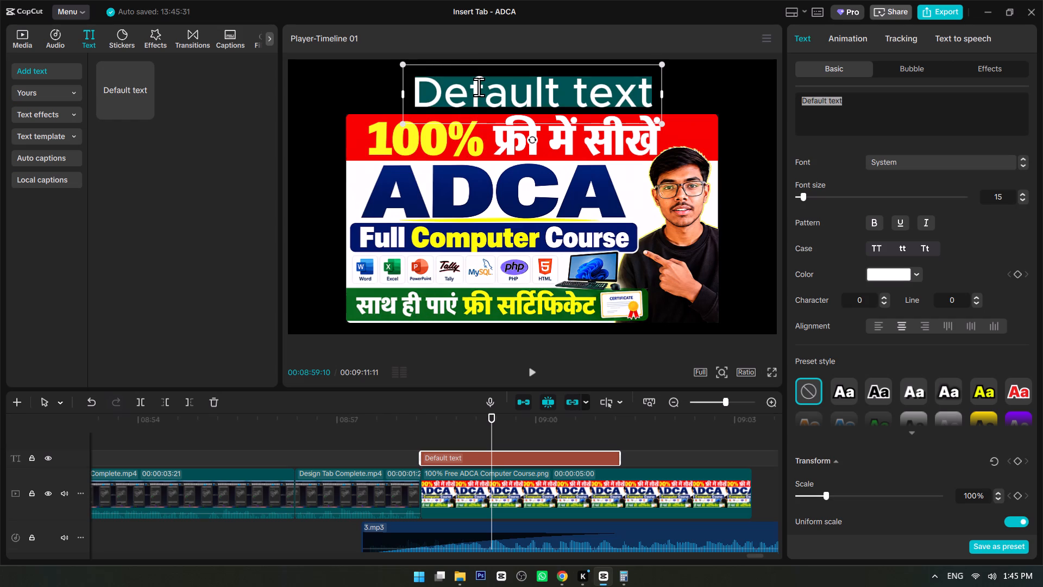
type("20")
key("BackSpace")
key("BackSpace")
key("BackSpace")
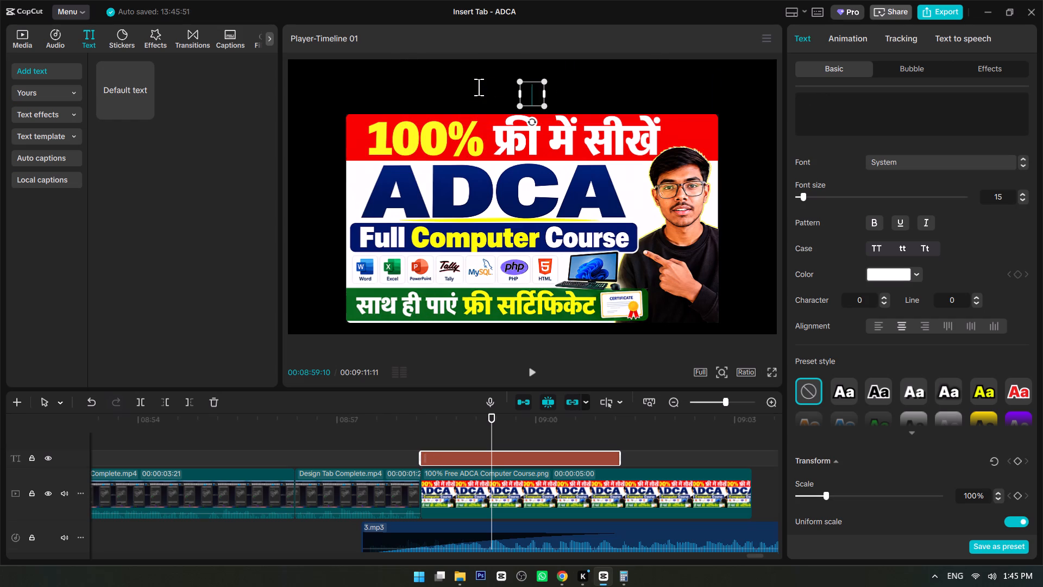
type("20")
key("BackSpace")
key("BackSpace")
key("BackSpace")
Enter "Link is in Description" as the wording of the text above the ADCA image.
type("LINK")
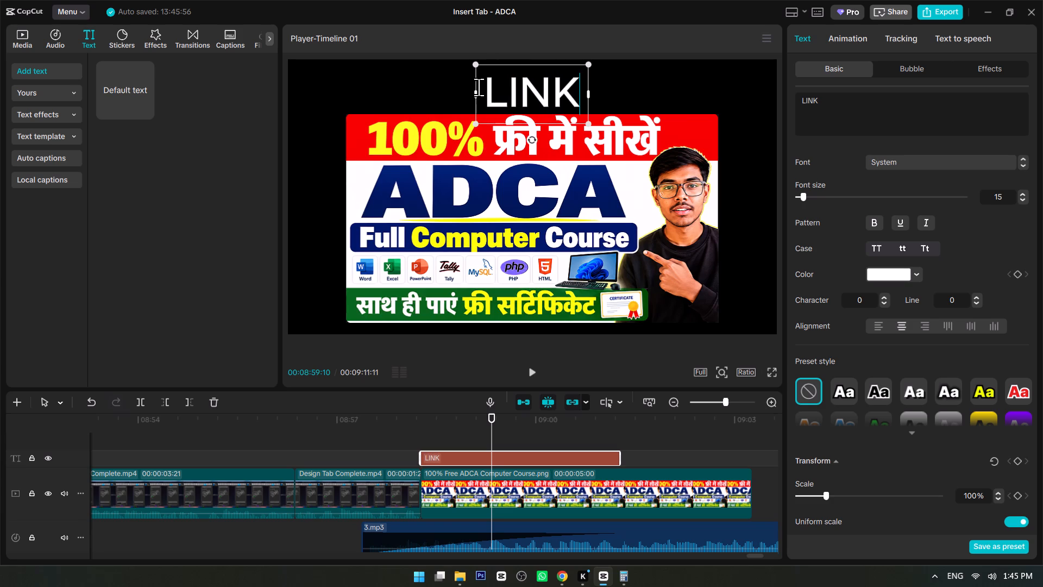
key("BackSpace")
key("BackSpace")
key("BackSpace")
type("ink is")
key("space")
type("in Description")
Colour the whole "Link is in Description" text bright green 5DFF00 and set its font to Poppins SemiBold.
key("ctrl+a")
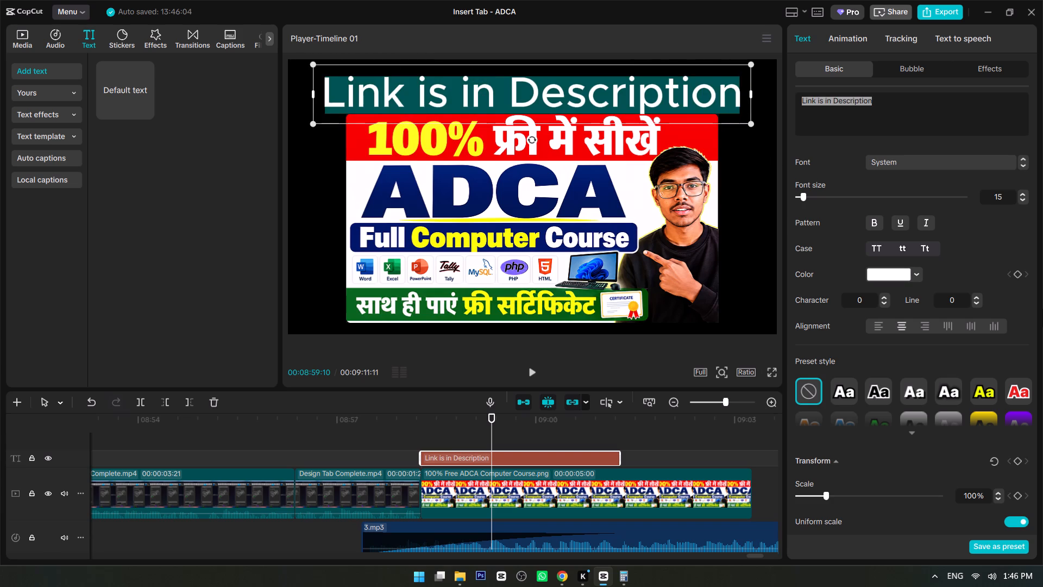
left_click(900, 273)
left_click_drag(884, 329, 1042, 249)
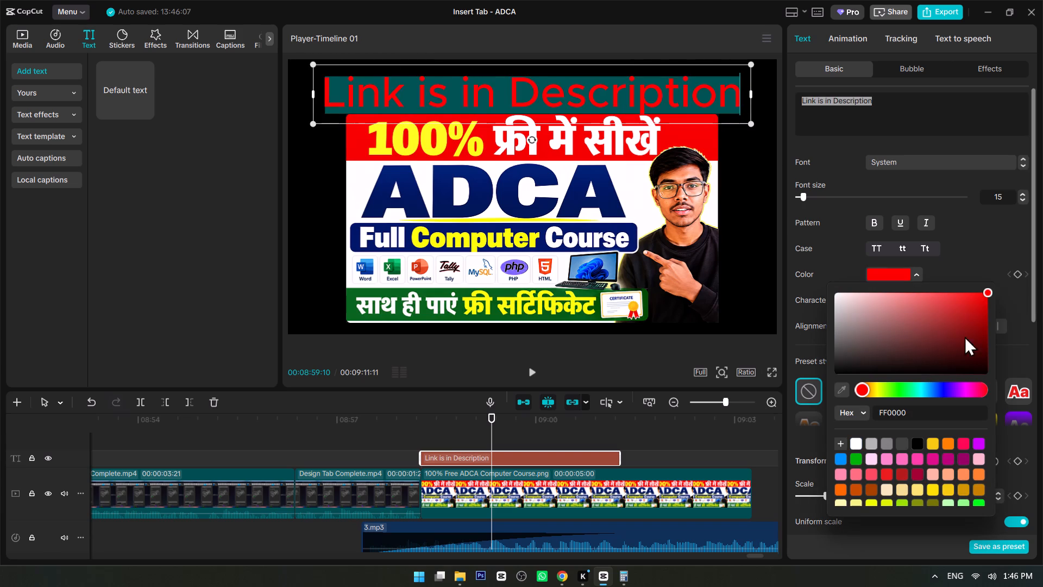
left_click_drag(869, 386, 883, 389)
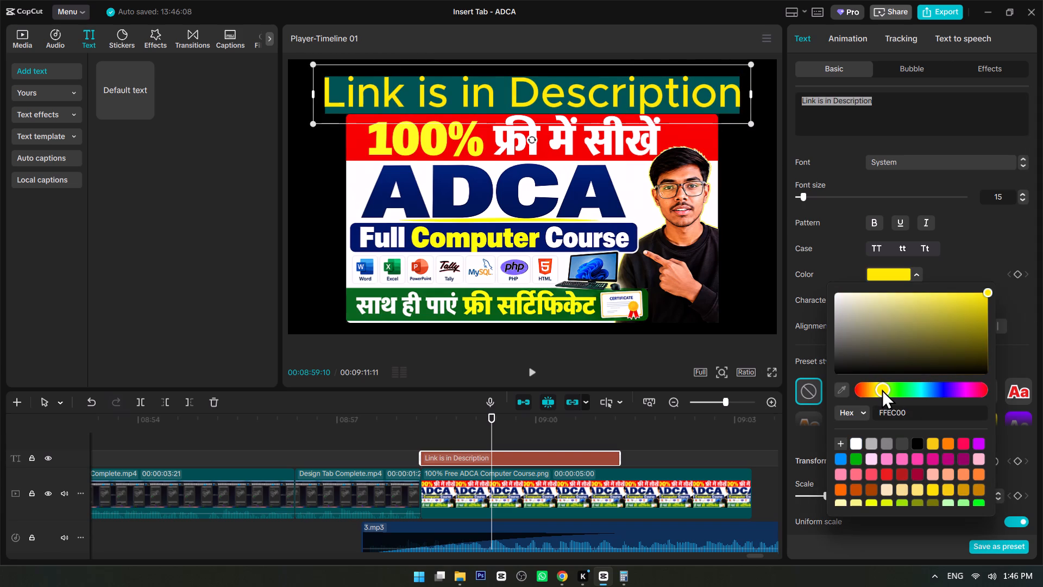
left_click_drag(882, 389, 899, 389)
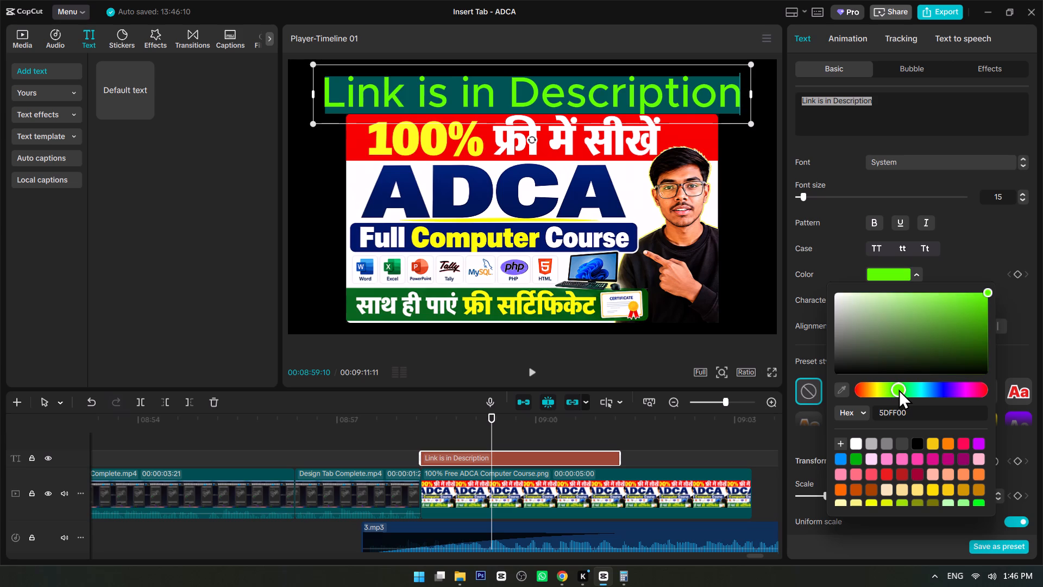
left_click(894, 159)
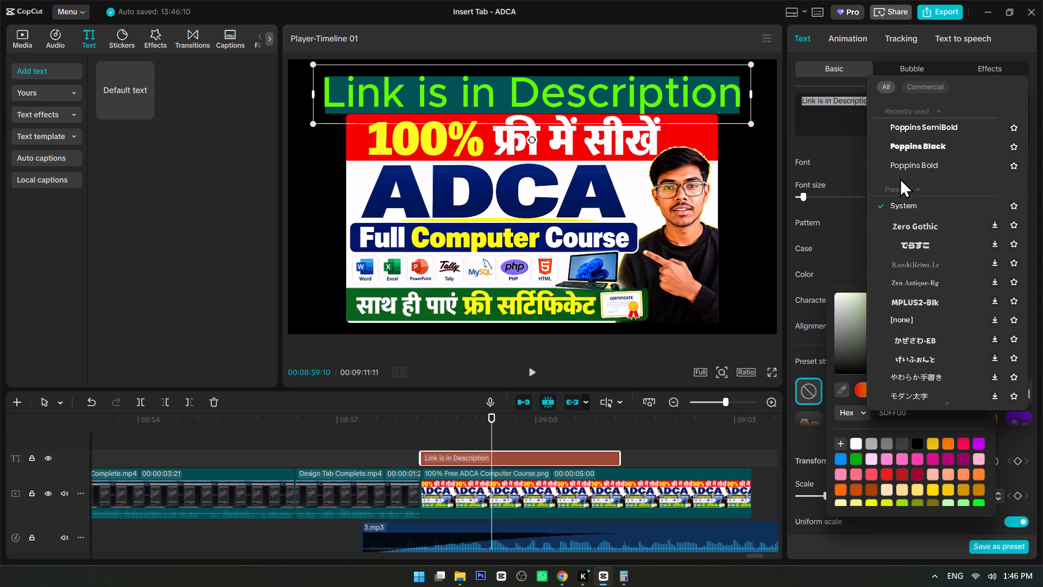
left_click(926, 135)
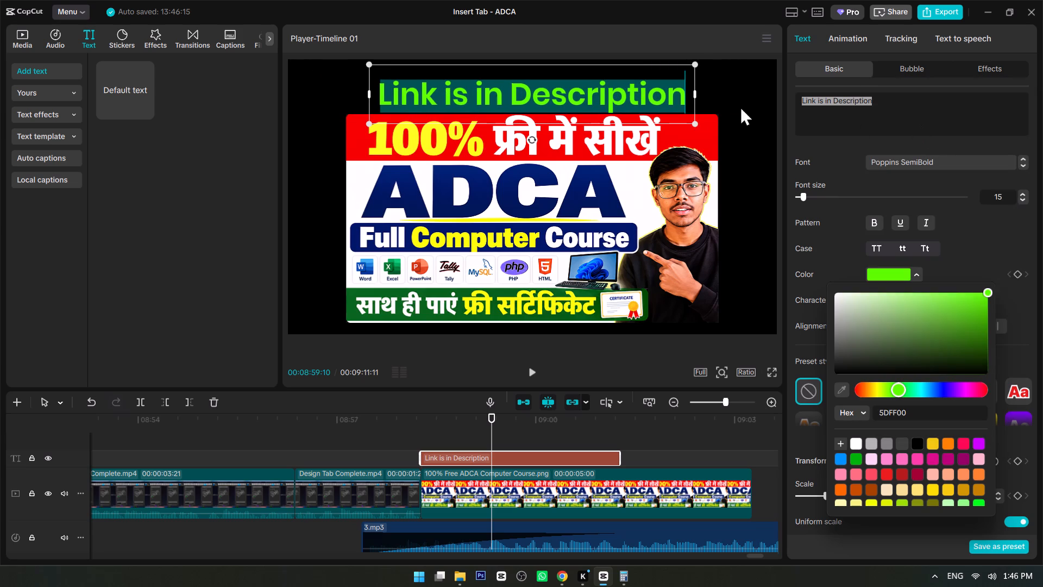
Scale the "Link is in Description" text to 74% and move it slightly higher above the image.
left_click_drag(693, 121, 632, 93)
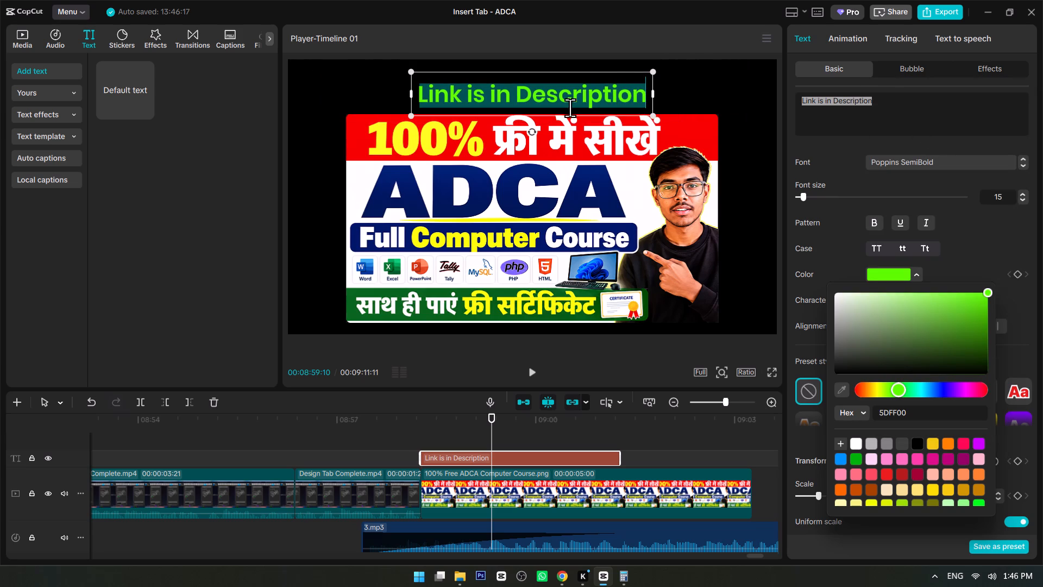
left_click(839, 226)
left_click(706, 93)
left_click(550, 91)
left_click(545, 97)
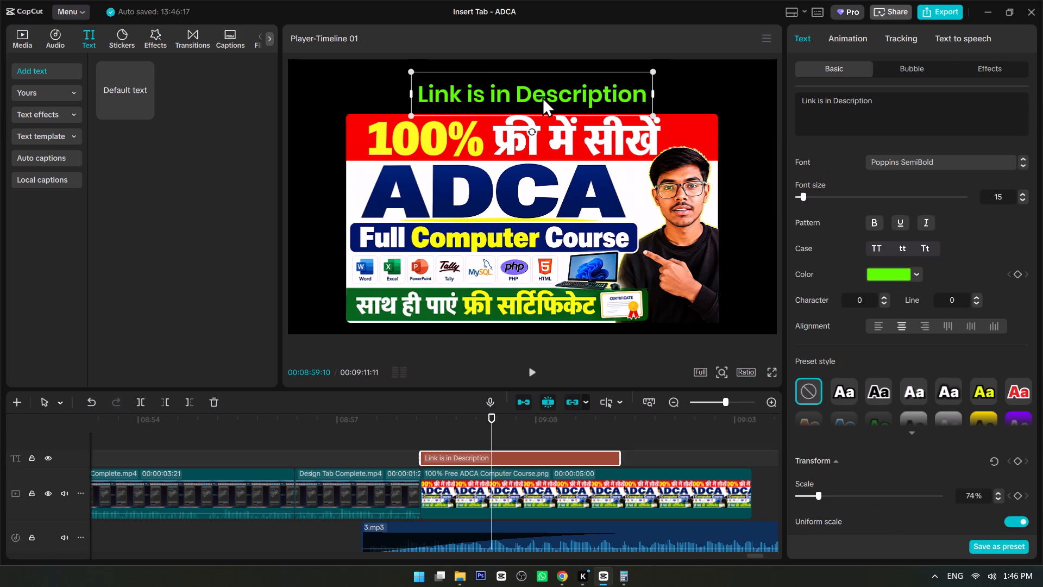
left_click_drag(540, 97, 539, 90)
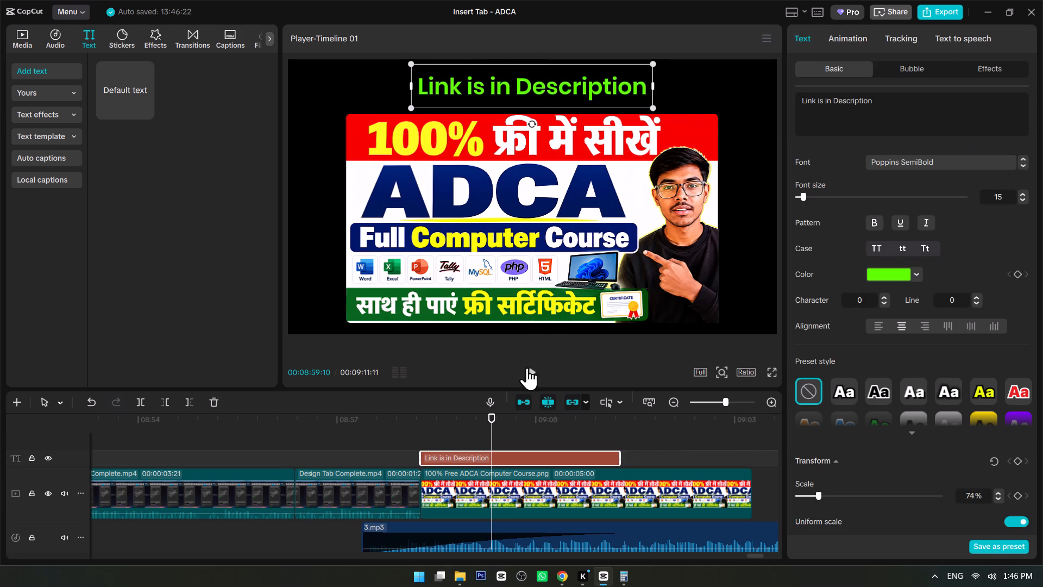
Add a 0.4 s Slight Jitter transition between Design Tab Complete.mp4 and the ADCA course image, and preview it.
left_click(416, 411)
left_click(410, 420)
key("space")
scroll(506, 452, "up", 10, "ctrl")
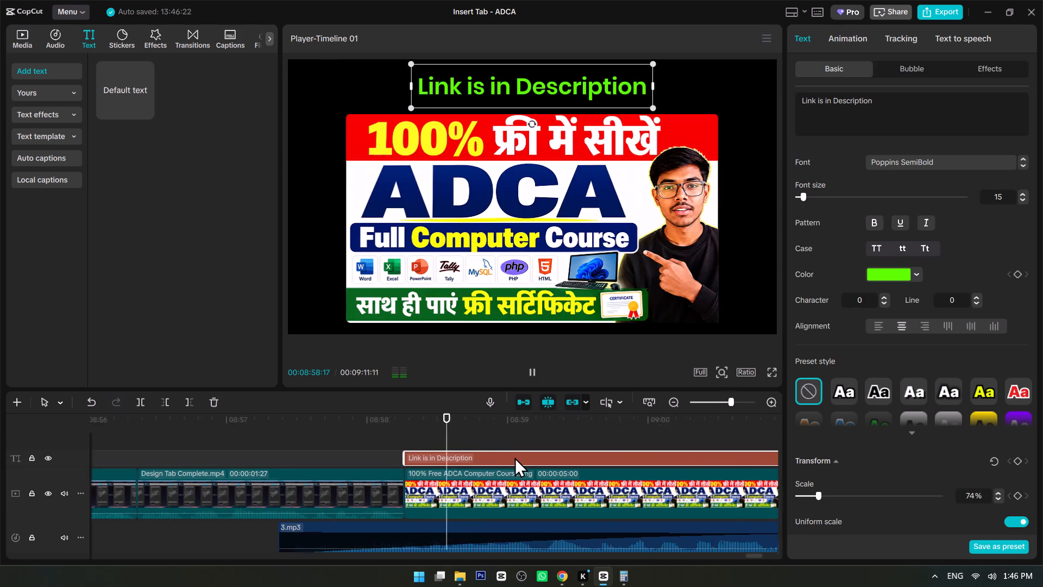
scroll(514, 457, "up", 1, "ctrl")
key("space")
left_click(193, 44)
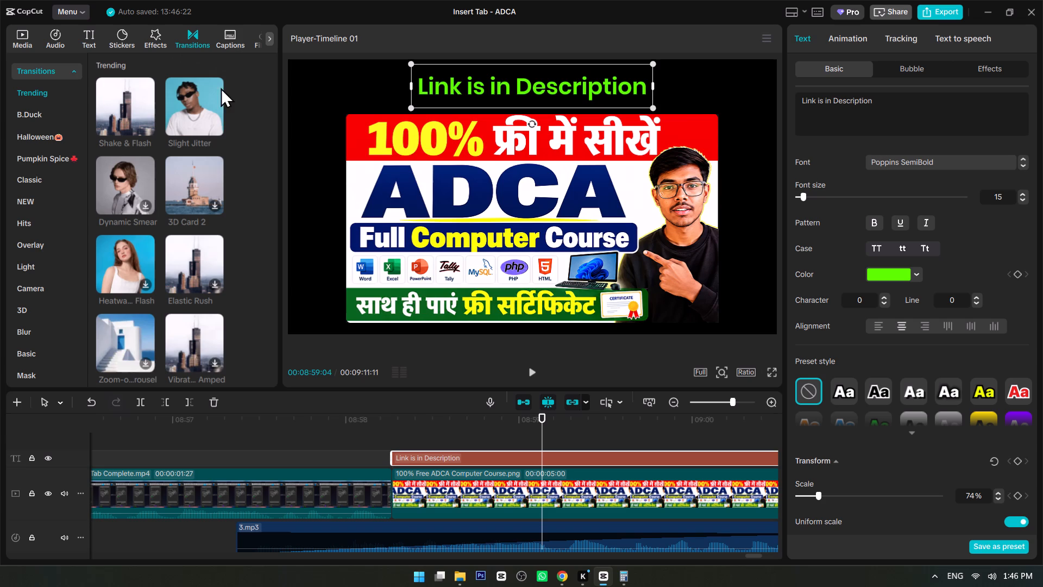
left_click_drag(194, 106, 400, 510)
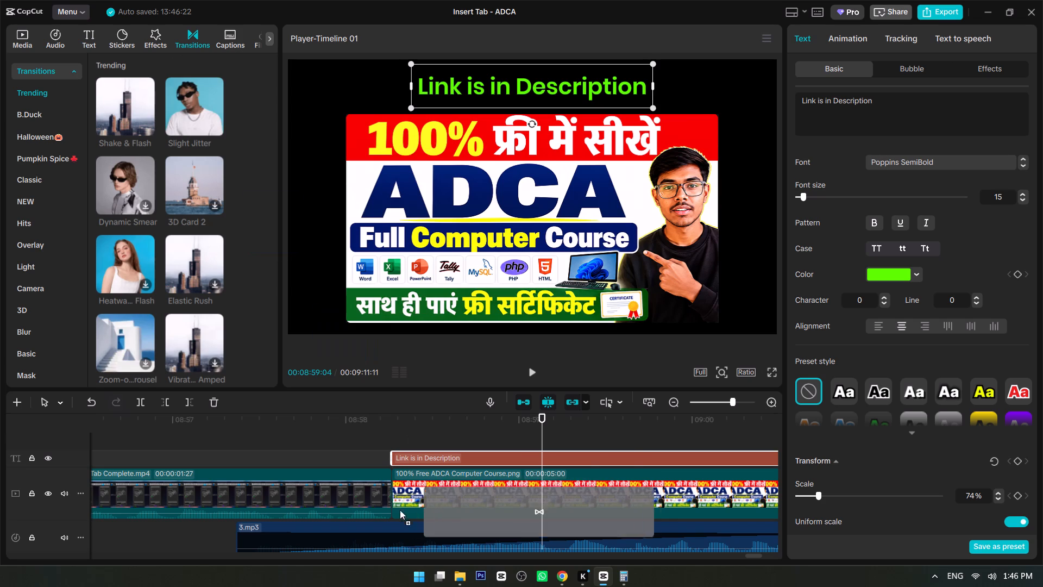
left_click_drag(400, 510, 324, 494)
left_click(593, 320)
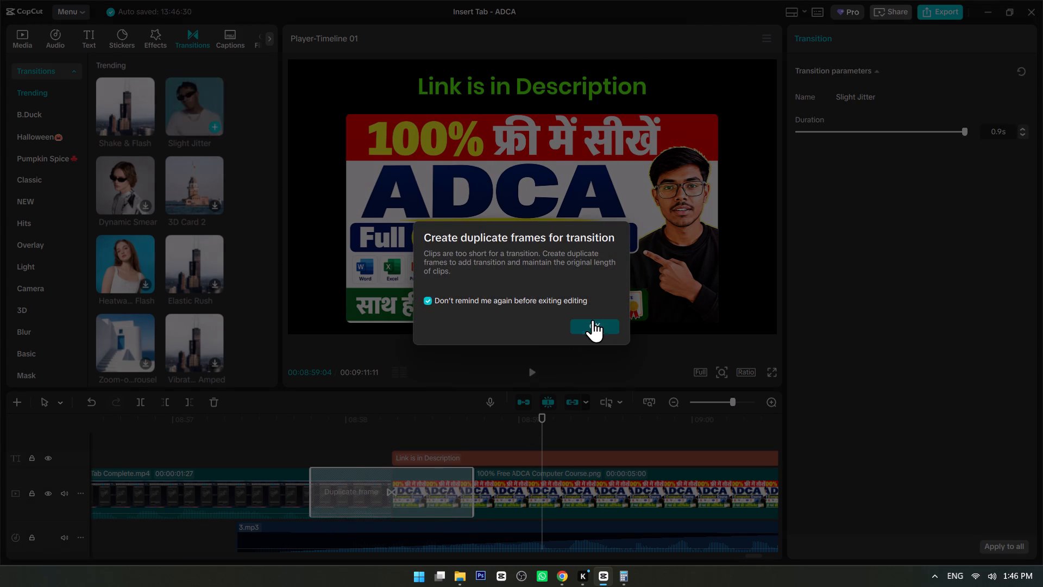
left_click_drag(472, 485, 425, 485)
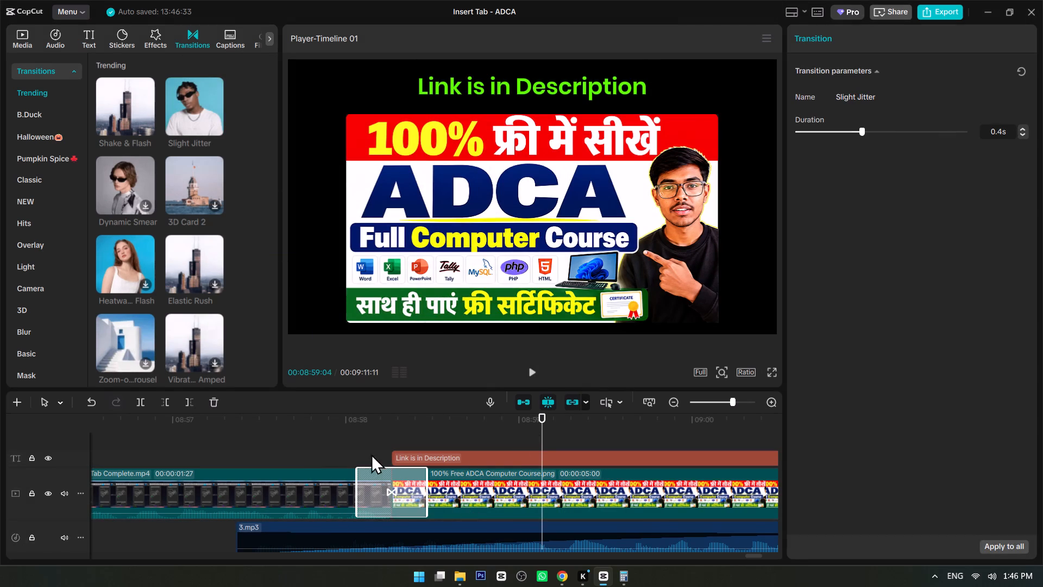
left_click(345, 426)
key("space")
key("space")
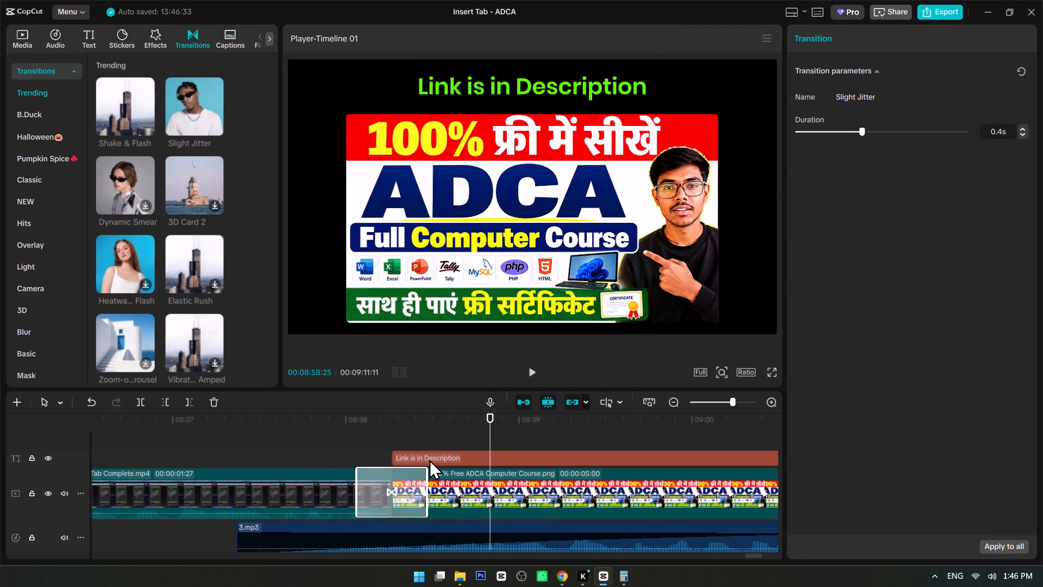
Shift the "Link is in Description" text clip so it starts slightly after the ADCA image begins.
left_click(429, 459)
left_click_drag(431, 459, 450, 459)
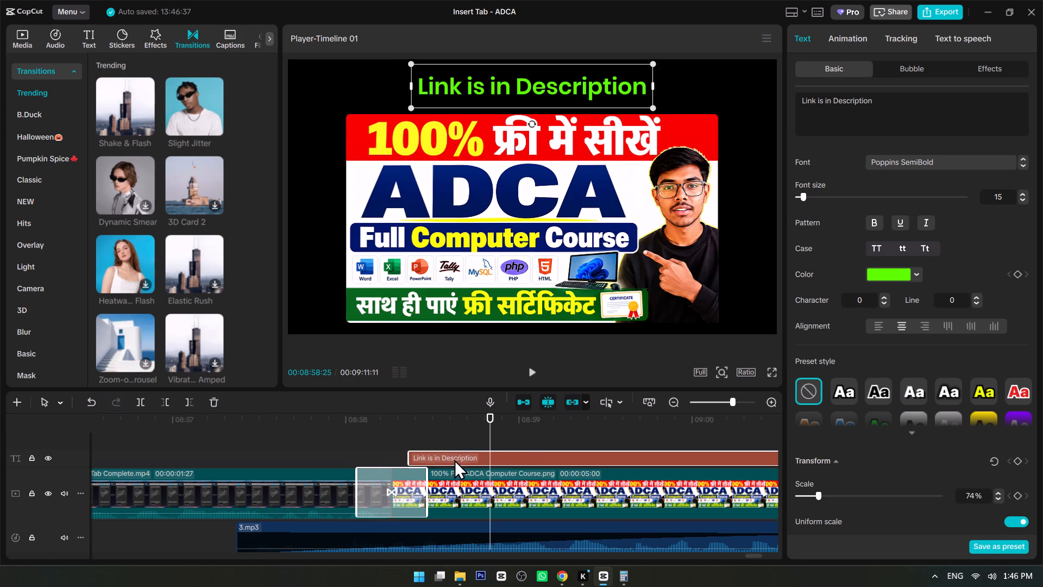
Cut the "Link is in Description" text clip at 08:58:25 and 08:59:00 and delete the short piece between.
scroll(527, 456, "down", 8, "ctrl")
scroll(527, 456, "down", 6, "alt")
scroll(323, 472, "up", 4, "alt")
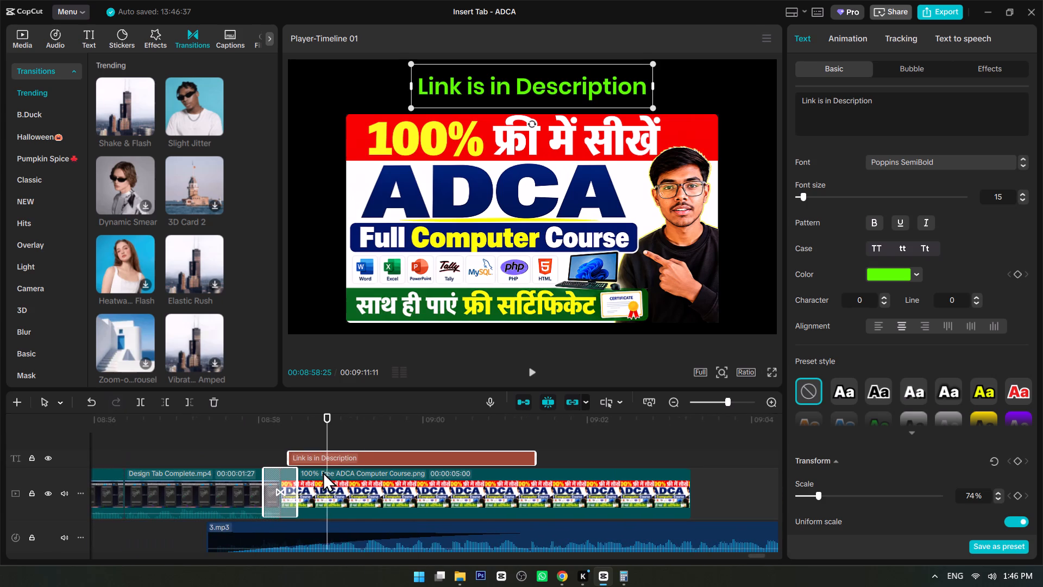
key("space")
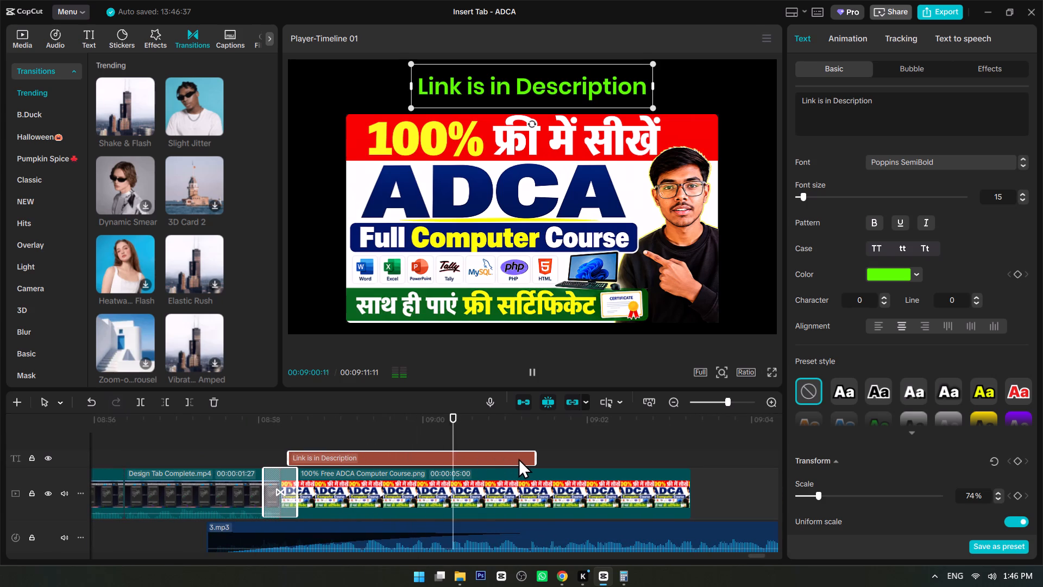
key("space")
left_click(339, 422)
left_click(327, 418)
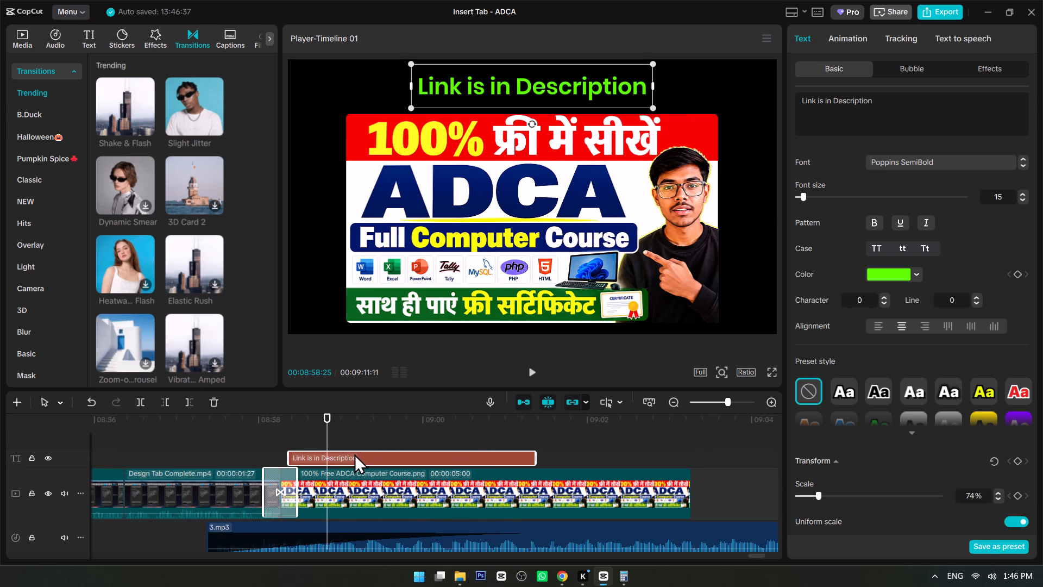
left_click(354, 454)
key("ctrl+b")
left_click(342, 421)
key("ctrl+b")
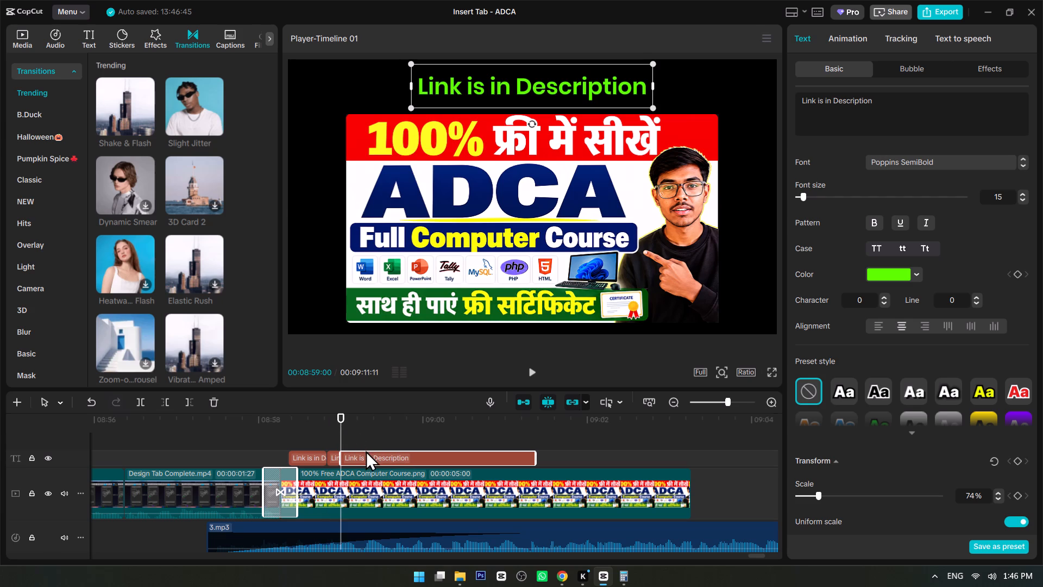
left_click(334, 457)
key("Delete")
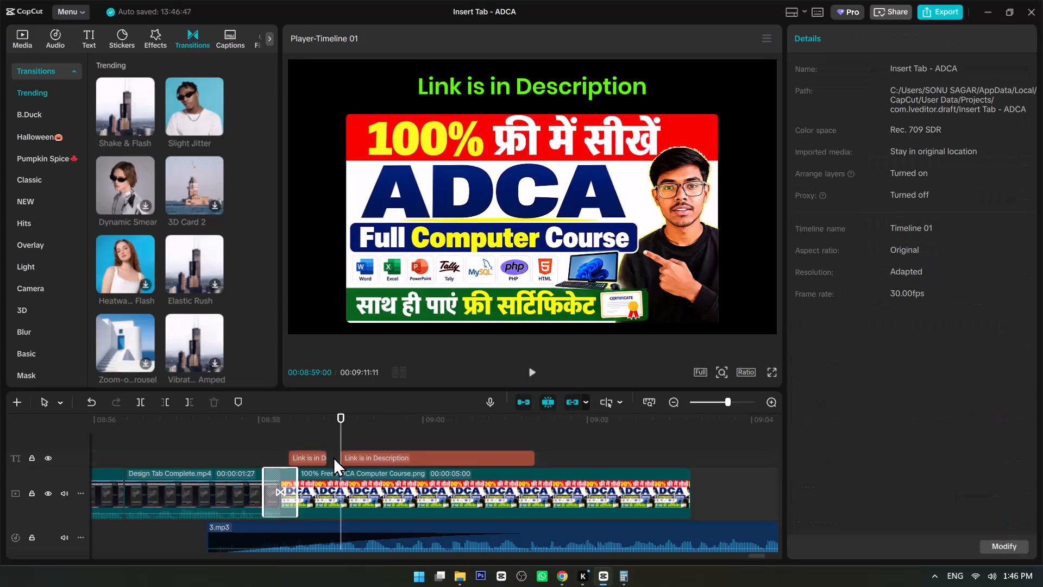
Split the remaining "Link is in Description" clip at 08:59:14, 08:59:19, 09:00:04 and 09:00:09.
left_click(379, 421)
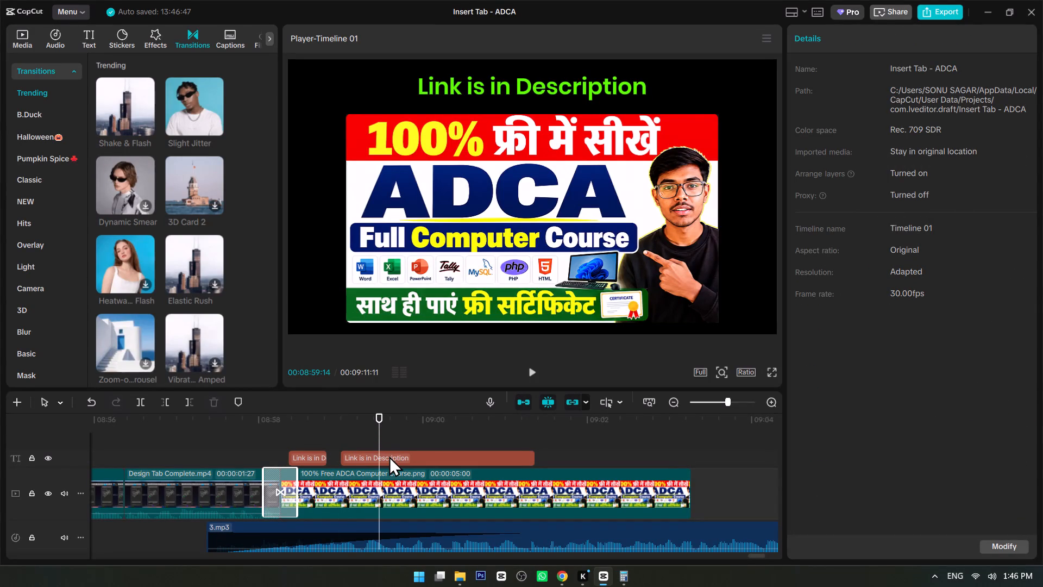
left_click(389, 456)
key("ctrl+b")
left_click(394, 417)
key("ctrl+b")
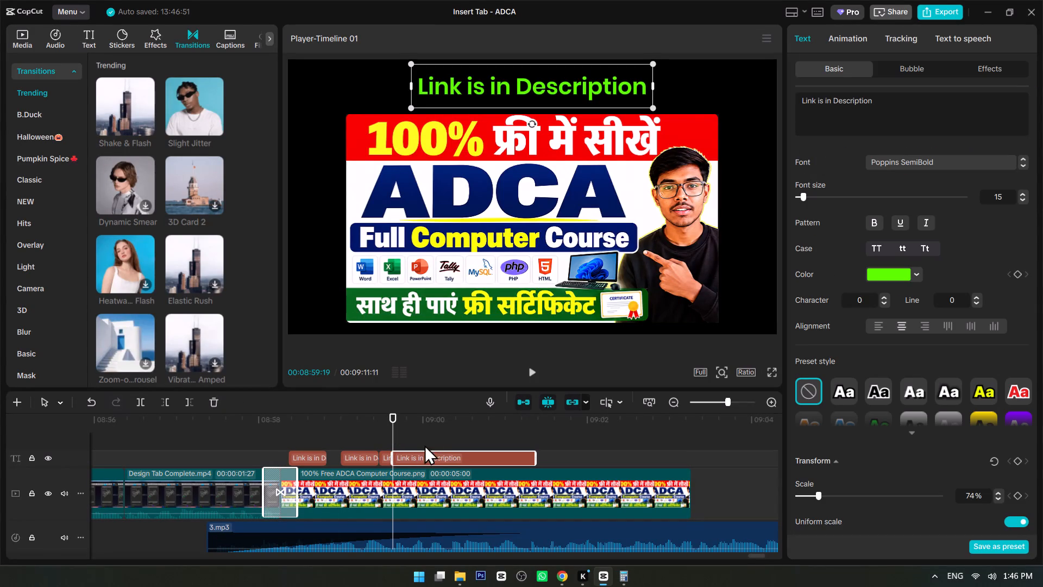
left_click(433, 417)
left_click(433, 420)
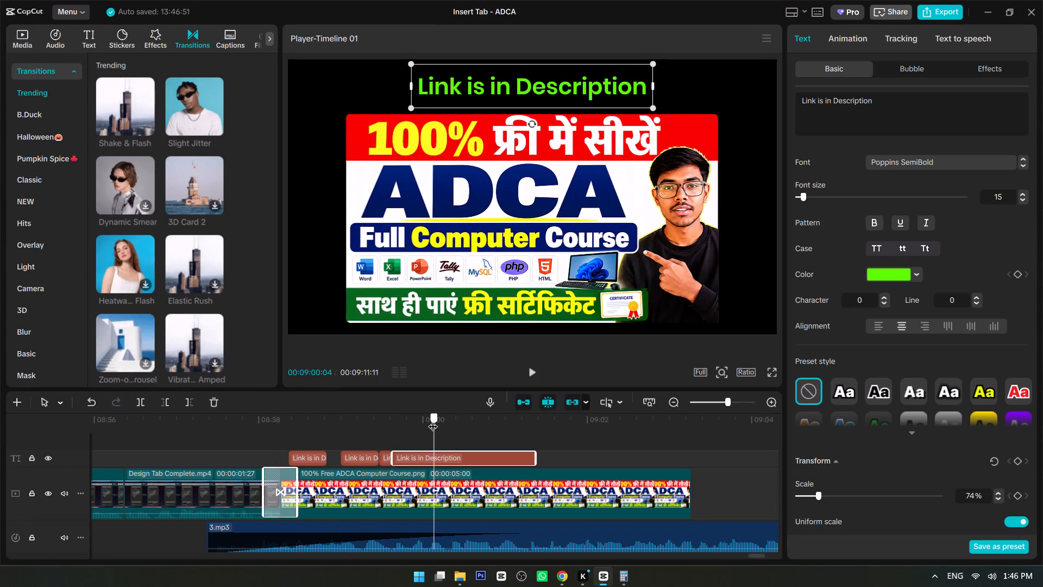
key("ctrl+b")
left_click(443, 417)
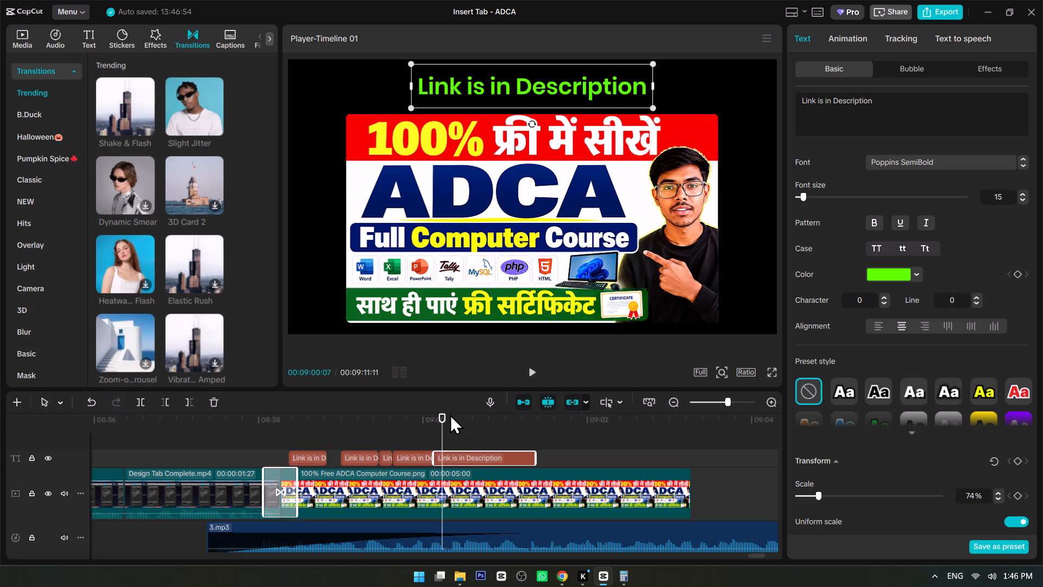
left_click(448, 414)
key("ctrl+b")
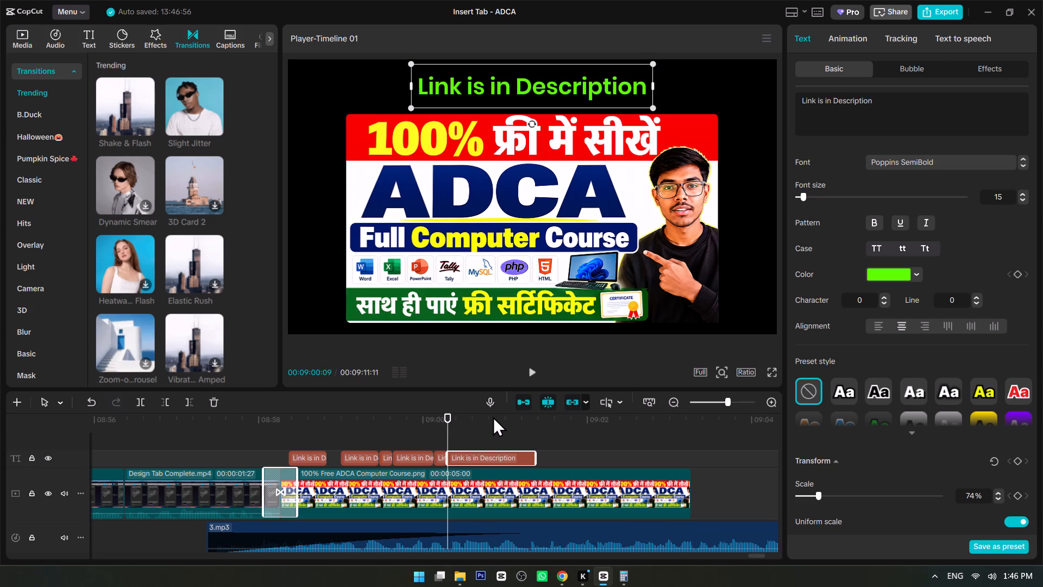
Split the last "Link is in Description" piece at 09:00:24 and 09:00:27.
left_click(493, 416)
left_click(485, 416)
left_click(488, 416)
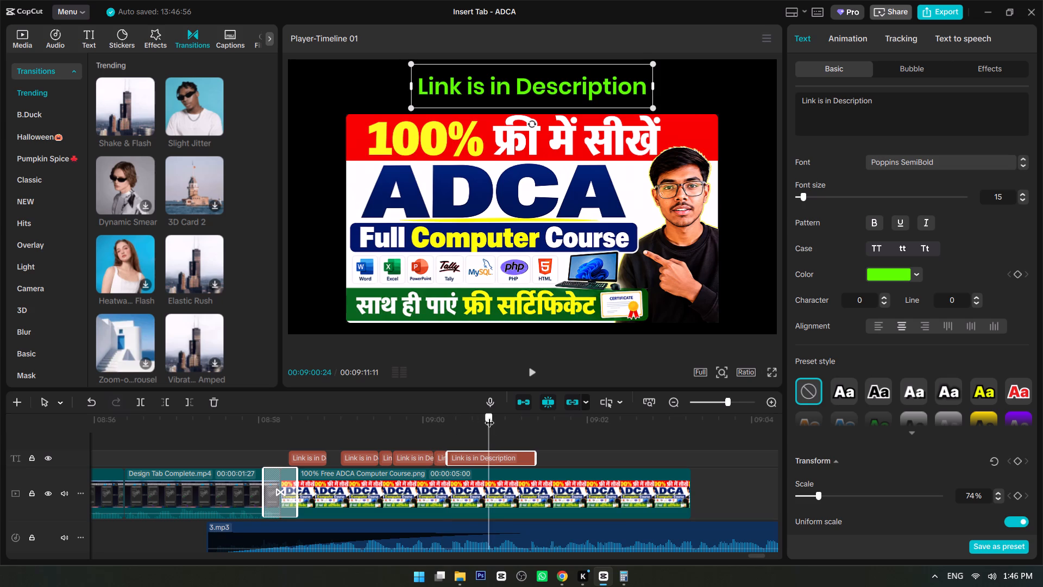
key("ctrl+b")
left_click(498, 417)
key("ctrl+b")
Delete the three short text pieces between the longer "Link is in Description" clips, leaving gaps for a blinking caption.
left_click(492, 457)
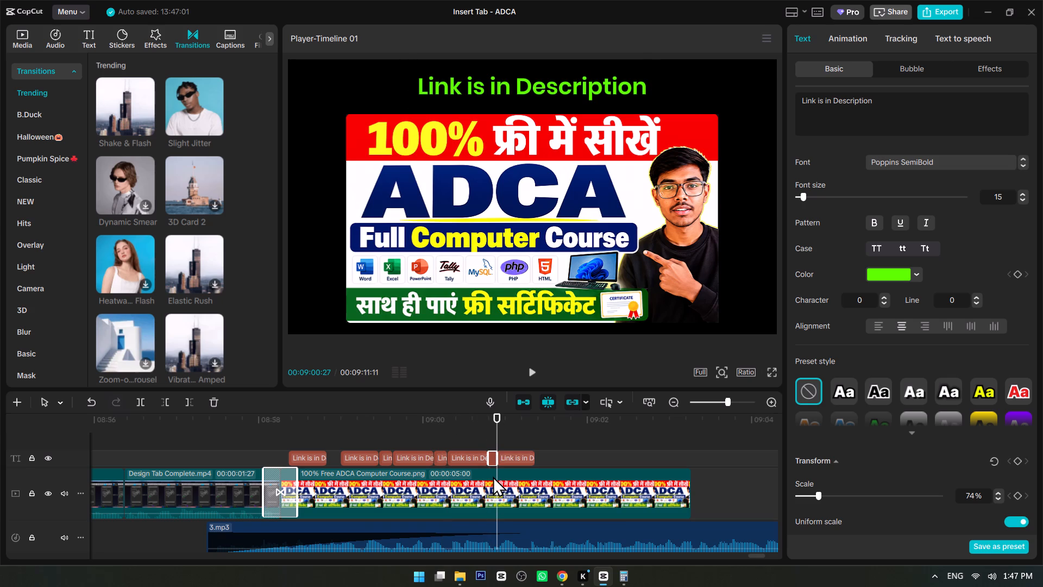
key("Delete")
left_click(438, 460)
key("Delete")
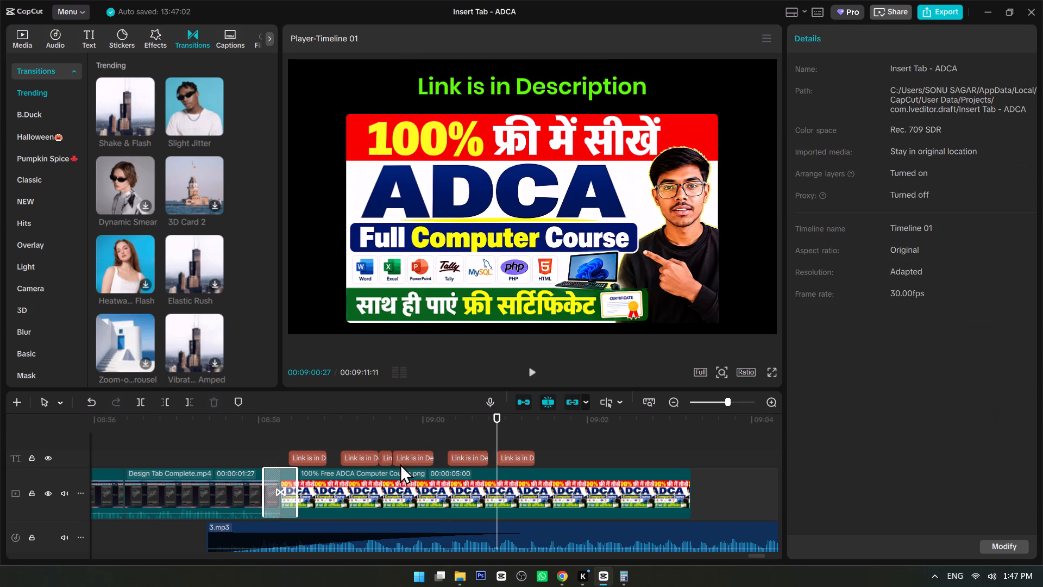
left_click(382, 457)
key("Delete")
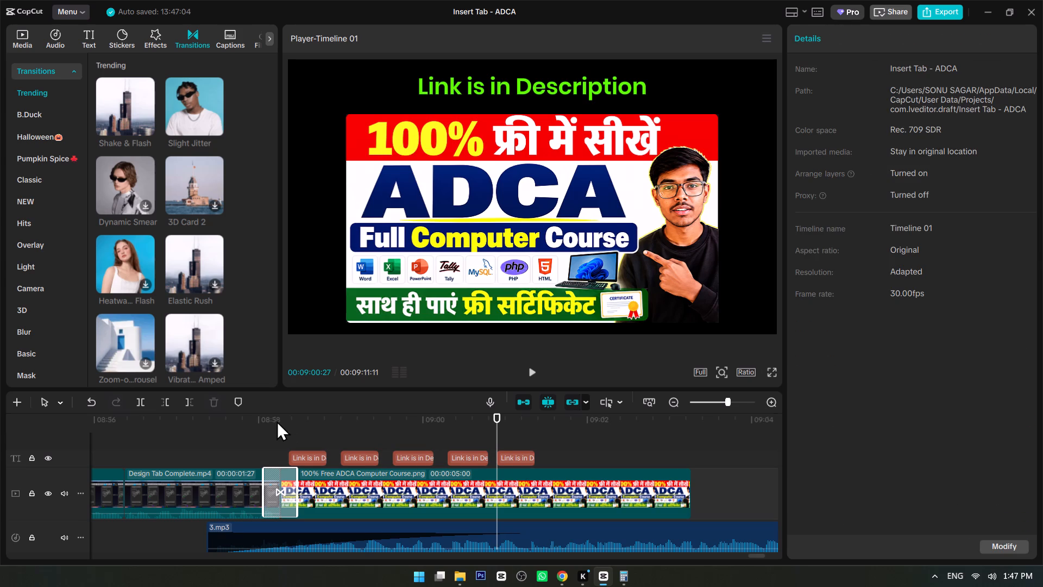
Preview the blinking caption, copy the last three "Link is in Description" clips, and paste them at 09:01:16.
left_click(277, 421)
key("space")
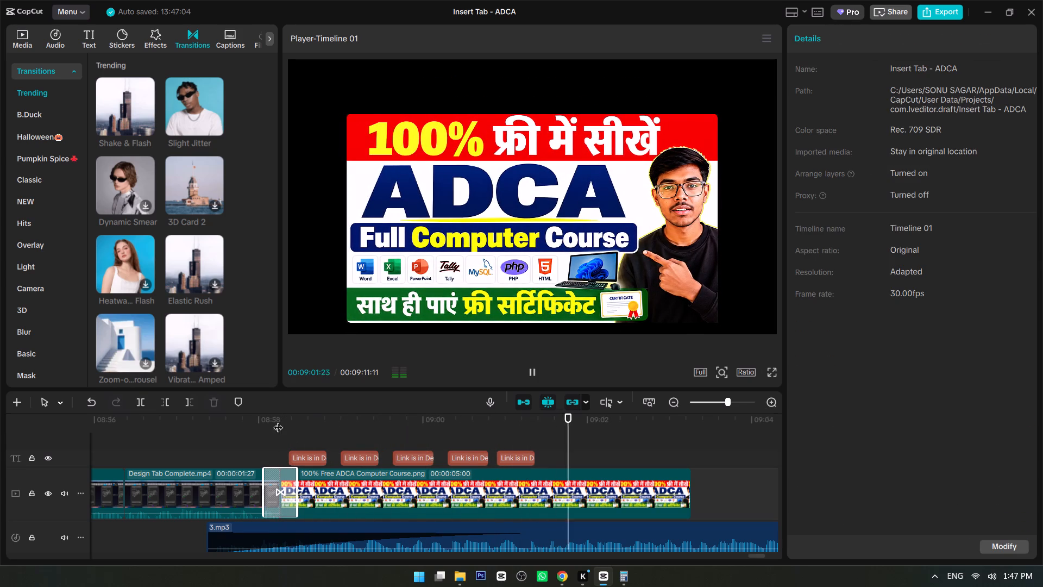
key("space")
left_click_drag(558, 457, 411, 434)
key("ctrl+c")
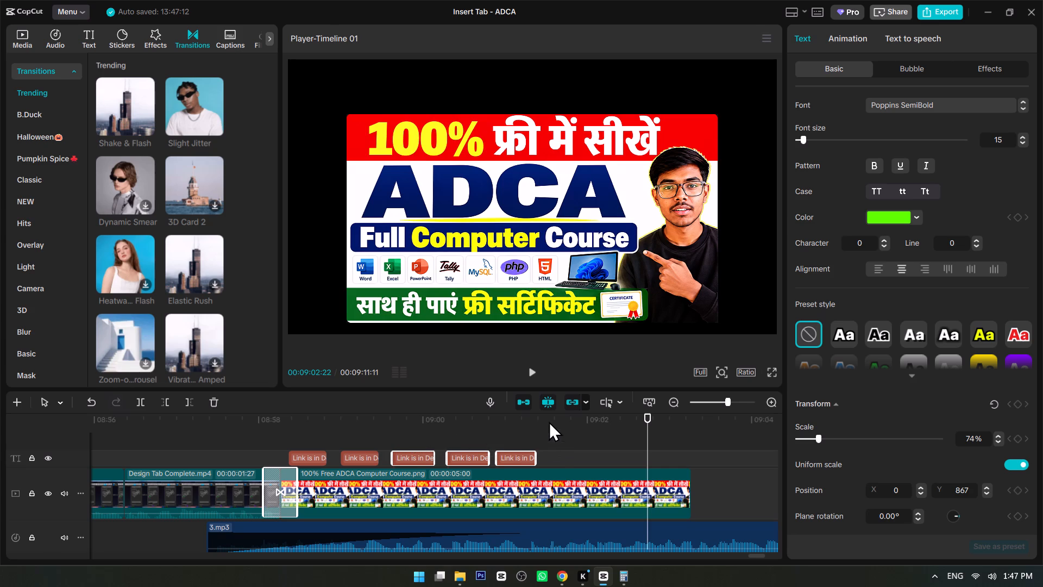
left_click(549, 419)
left_click(519, 454)
left_click(512, 457)
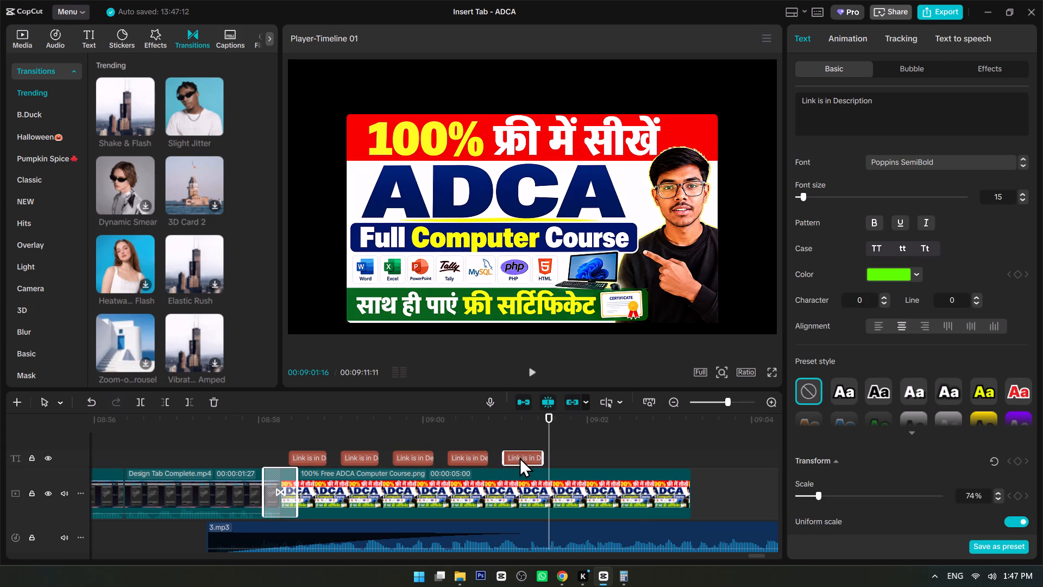
left_click(549, 416)
key("ctrl+b")
key("ctrl+z")
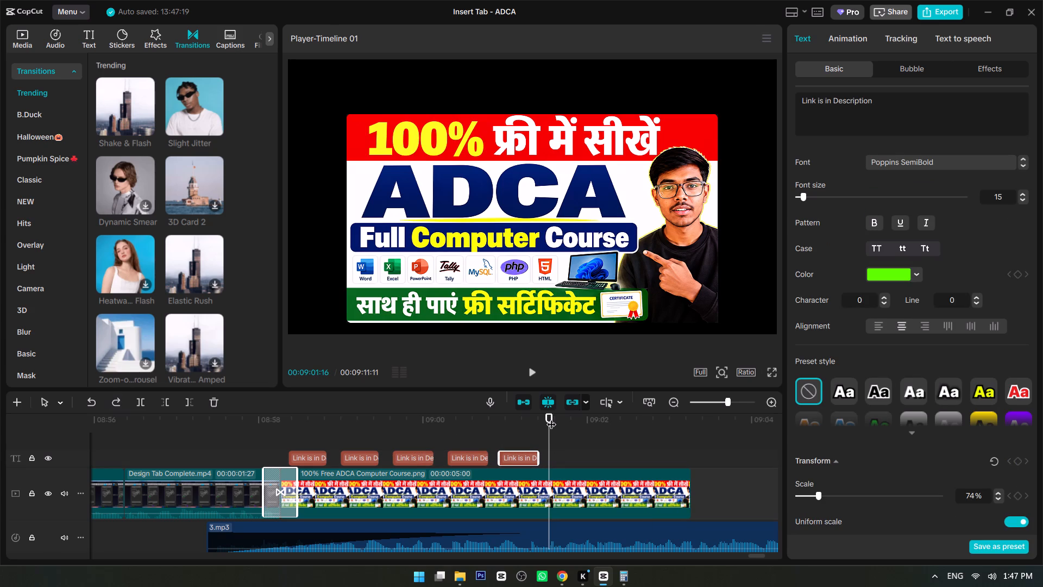
key("ctrl+v")
Play through the ending, cut the 3.mp3 music where the ADCA image ends at 09:03:08, and delete the excess audio.
left_click(639, 432)
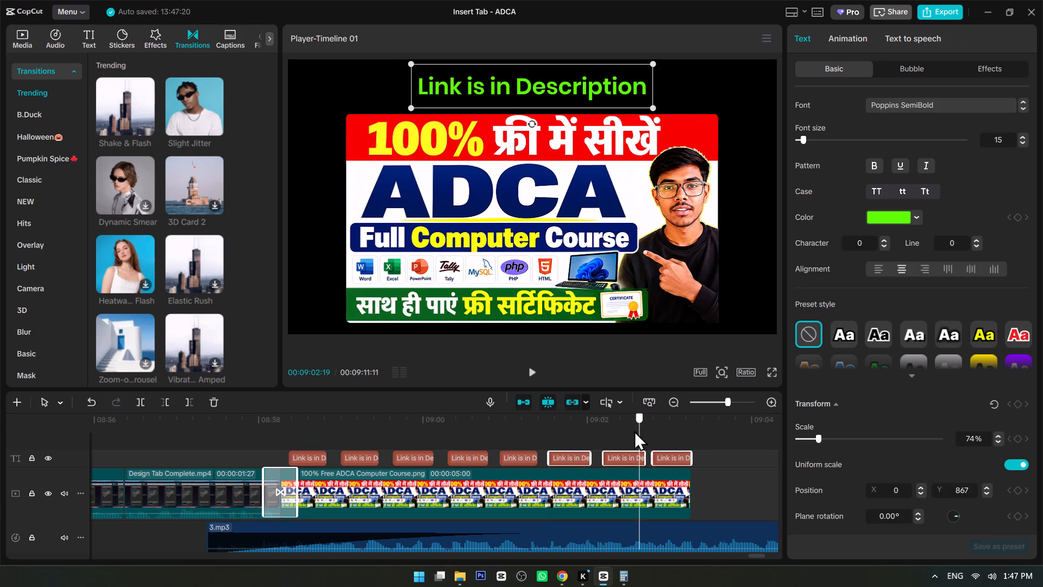
key("space")
key("space")
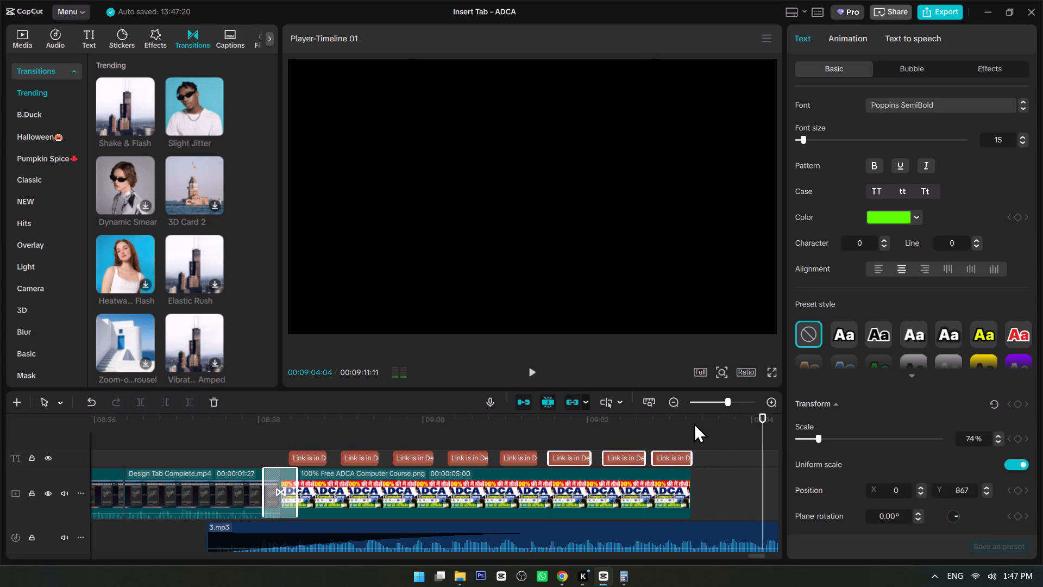
left_click(693, 417)
left_click(717, 529)
key("ctrl+b")
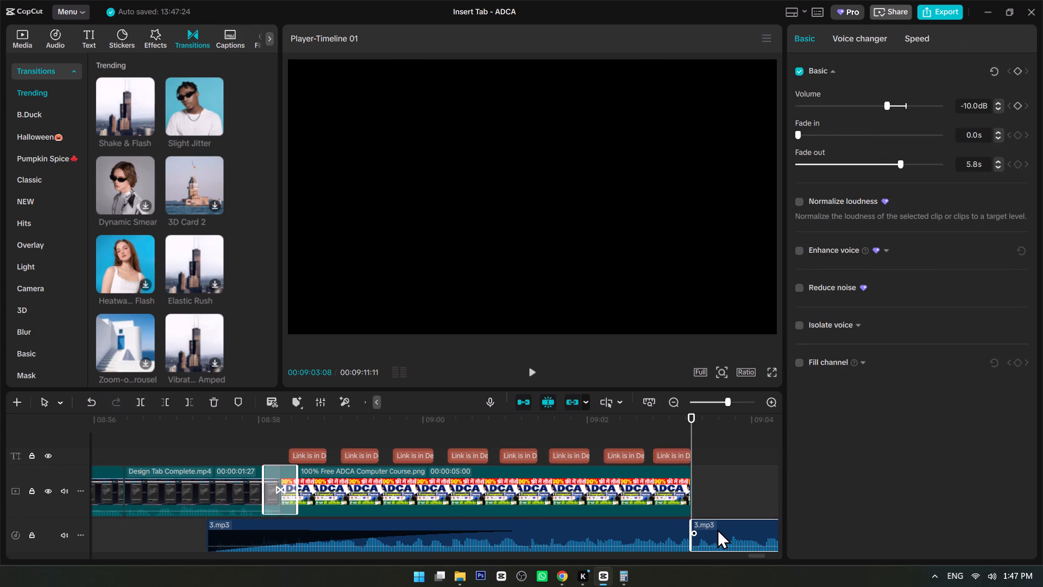
key("Delete")
Add a gradual fade-out to the end of the trimmed 3.mp3 music clip.
left_click(654, 521)
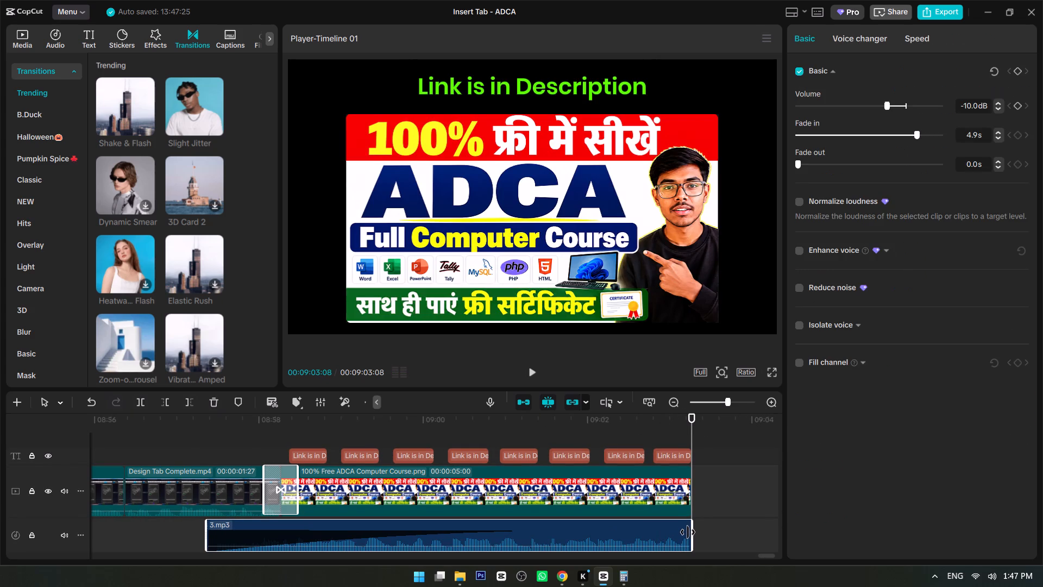
left_click_drag(687, 533, 642, 531)
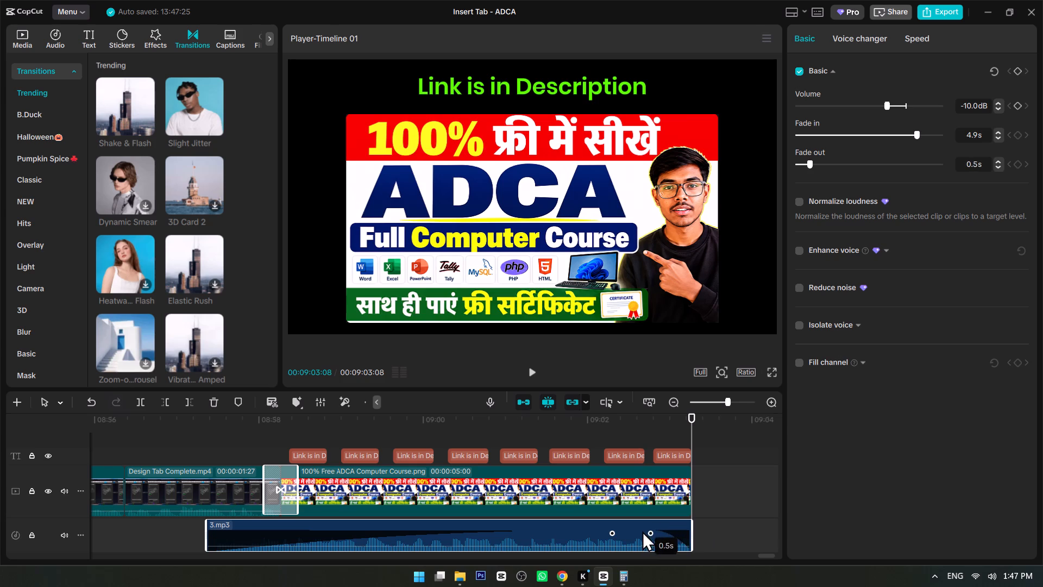
left_click_drag(642, 531, 503, 528)
Apply the Fade Out exit animation to the ADCA course image.
left_click(651, 480)
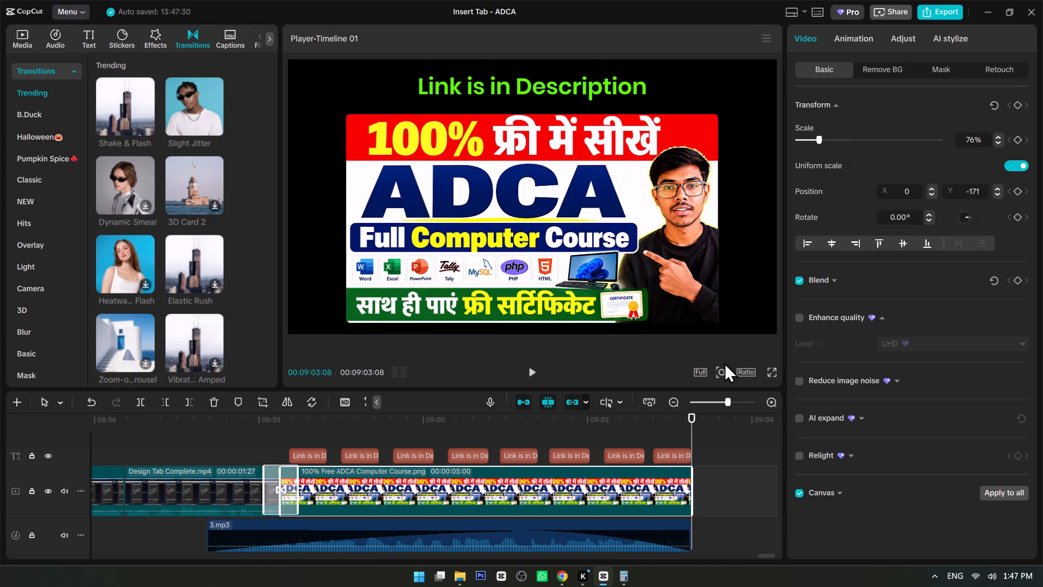
left_click(854, 37)
left_click(889, 73)
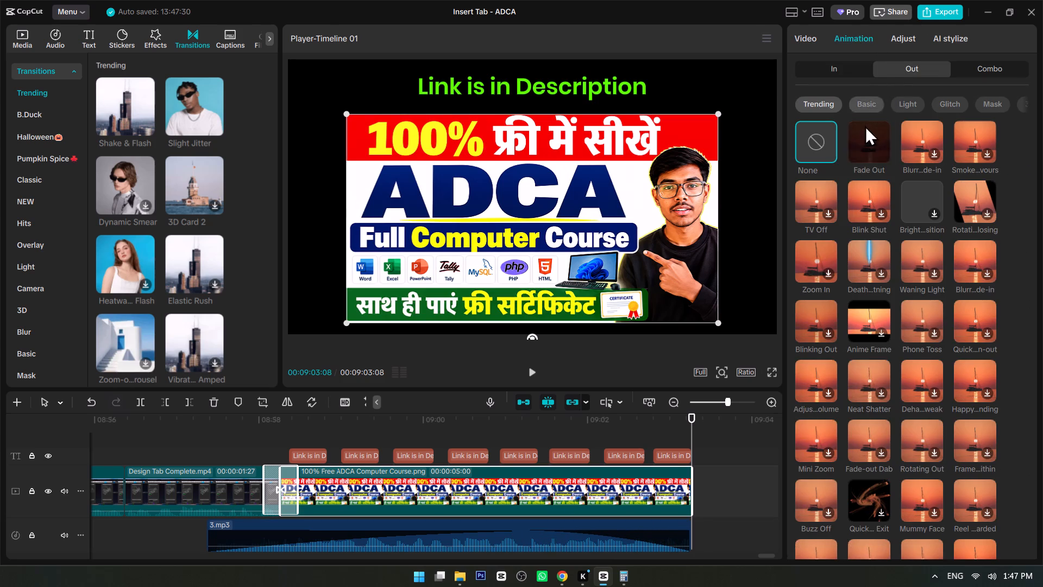
left_click(863, 133)
Shorten the last "Link is in Description" clip so it ends slightly before the ADCA image does.
left_click(674, 451)
left_click_drag(692, 452, 688, 452)
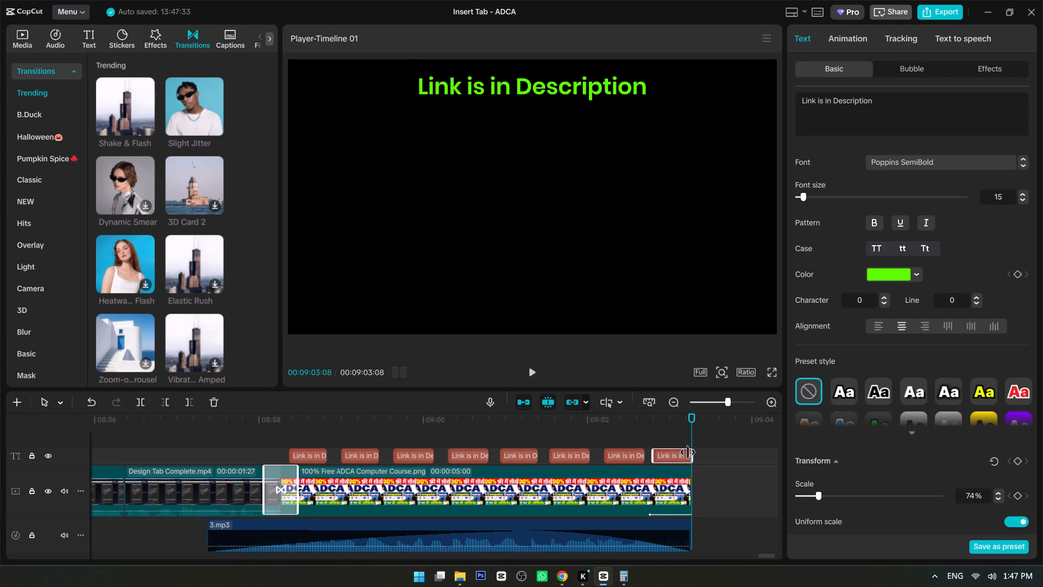
left_click_drag(688, 452, 673, 452)
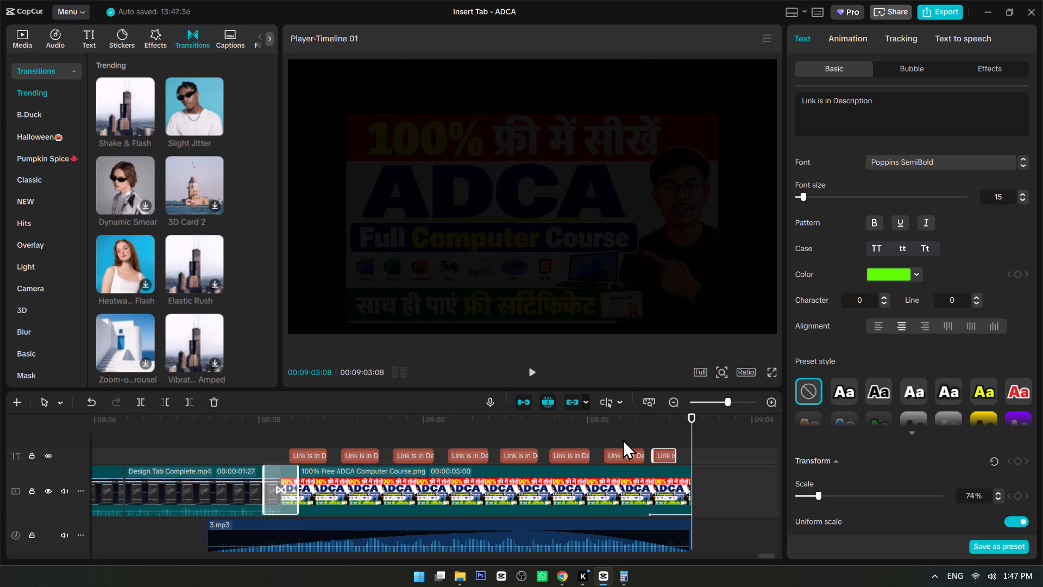
Play back the end of the video to check the ADCA end screen with its captions and music fade.
left_click(587, 422)
key("space")
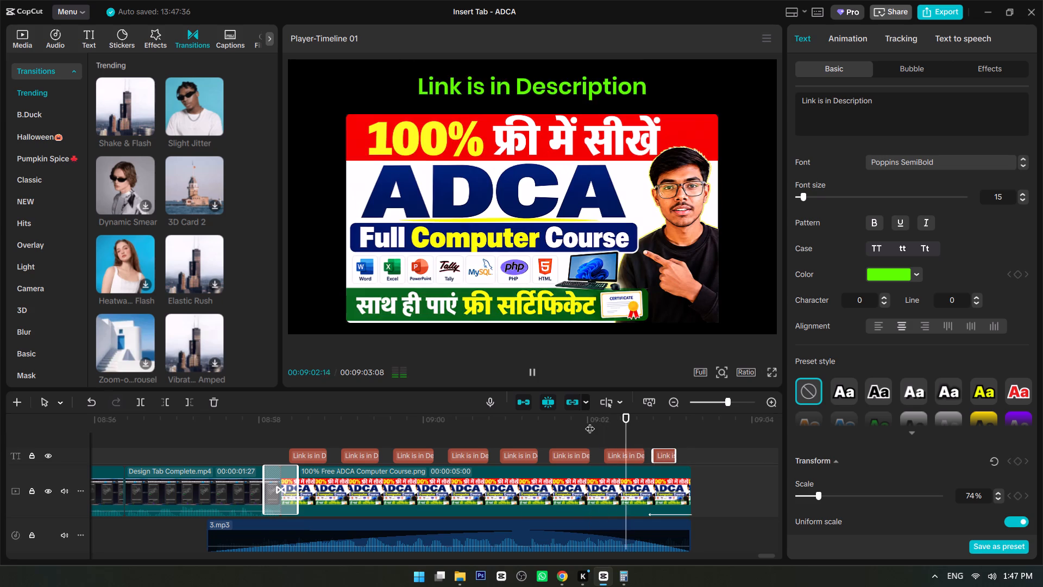
scroll(672, 483, "down", 7, "ctrl")
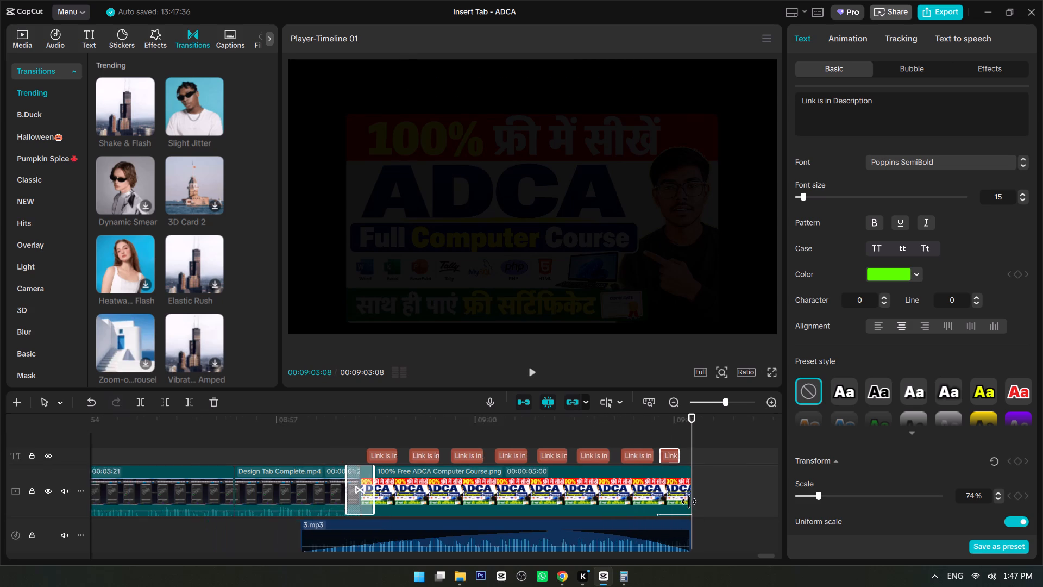
scroll(689, 502, "down", 19, "ctrl")
scroll(684, 492, "down", 12, "ctrl")
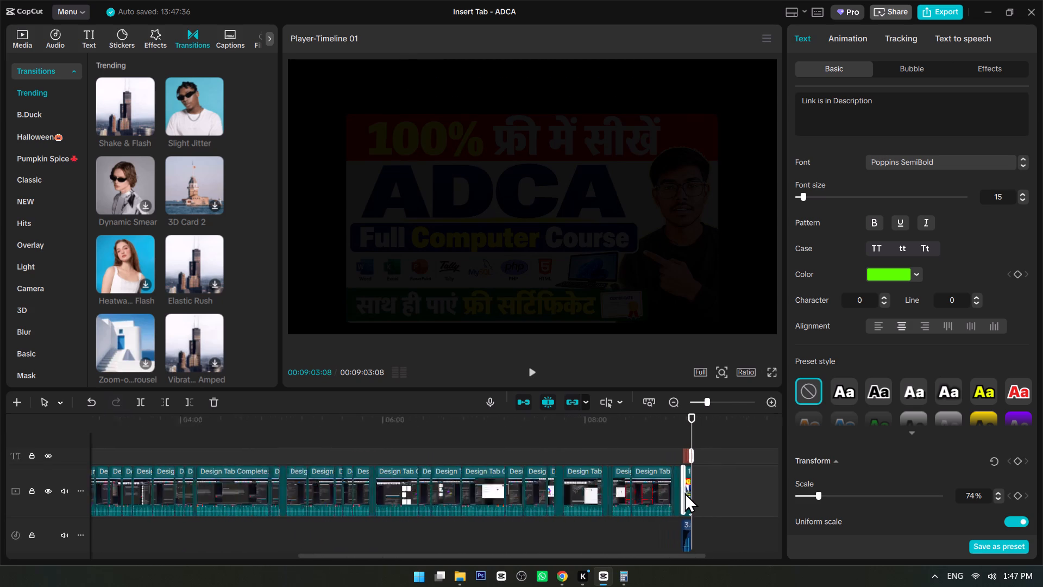
scroll(684, 492, "down", 4, "ctrl")
left_click(702, 487)
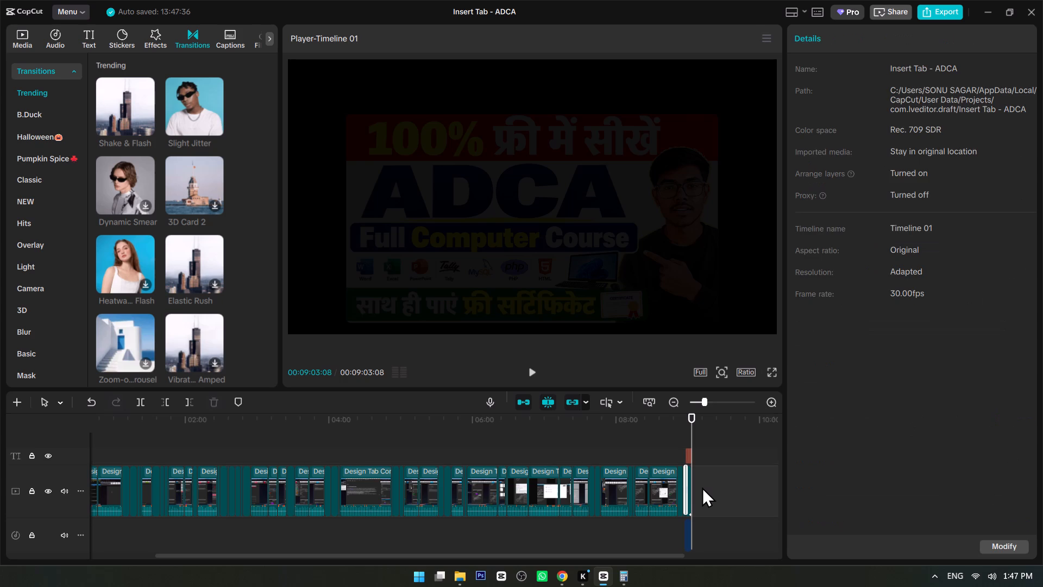
left_click(702, 487)
left_click(669, 449)
left_click(723, 477)
Play the opening seconds of the tutorial from the start to review the narration in the first clip.
key("space")
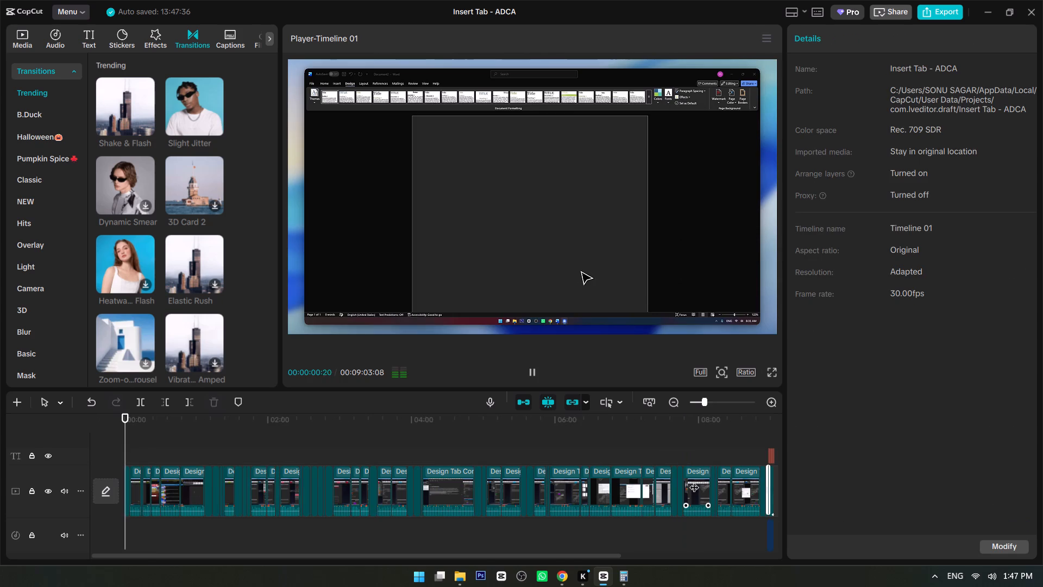
scroll(110, 471, "up", 8, "ctrl")
scroll(136, 471, "up", 14, "ctrl")
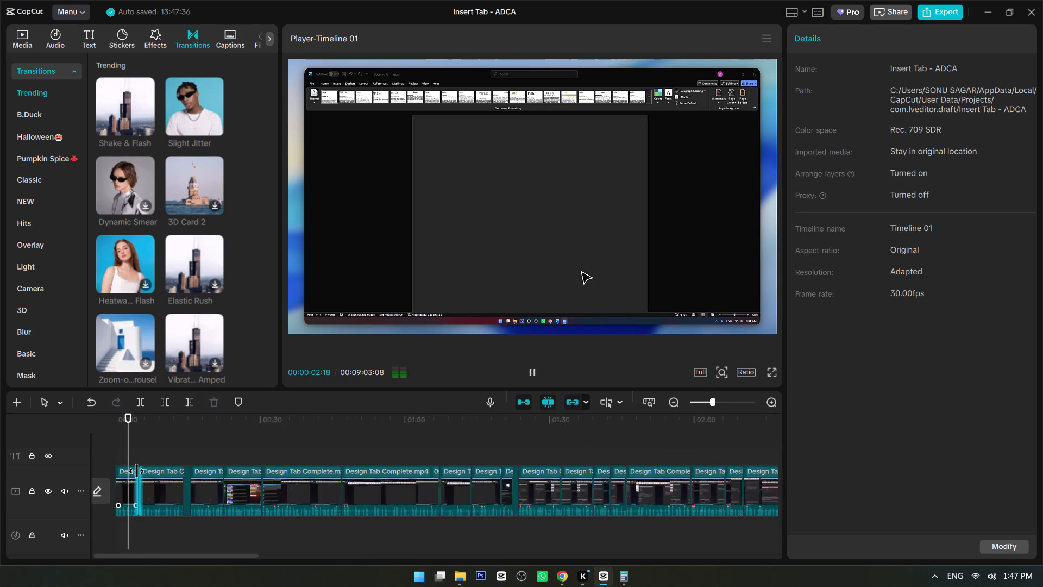
scroll(136, 471, "up", 11, "ctrl")
key("space")
scroll(184, 441, "up", 9)
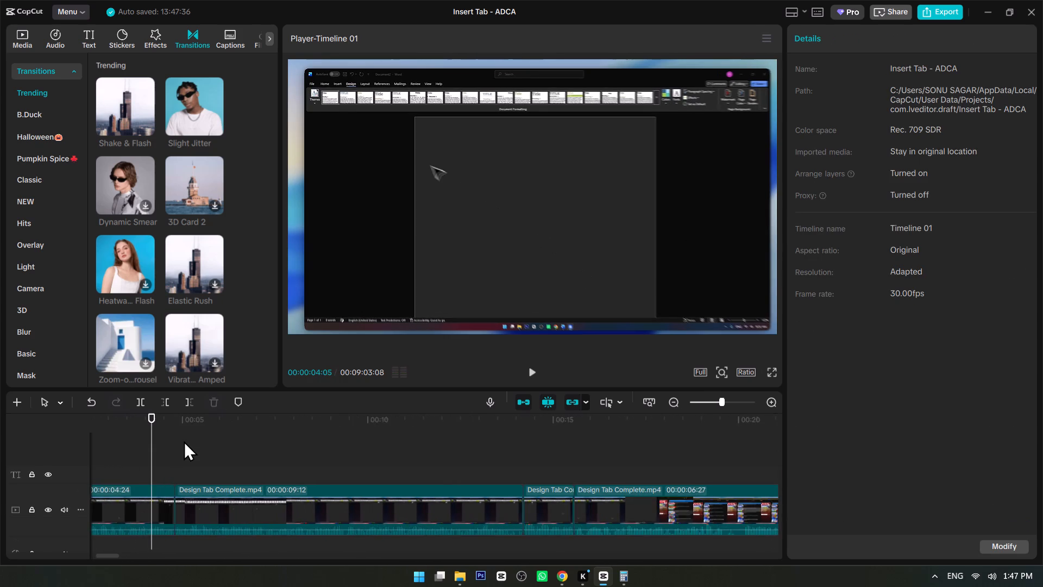
scroll(184, 441, "up", 8)
scroll(206, 439, "down", 2)
key("space")
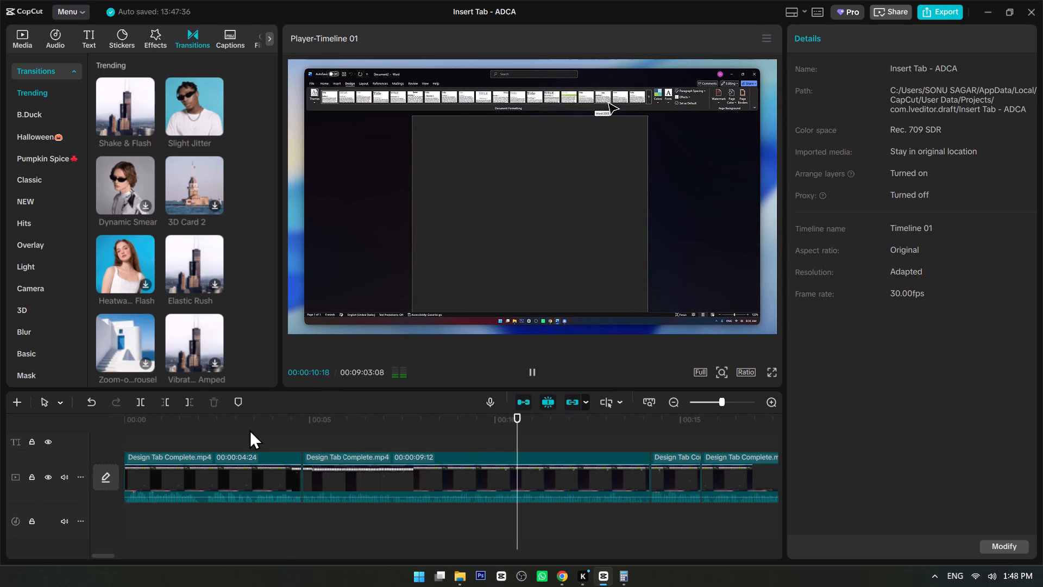
left_click_drag(137, 416, 103, 416)
key("space")
key("space")
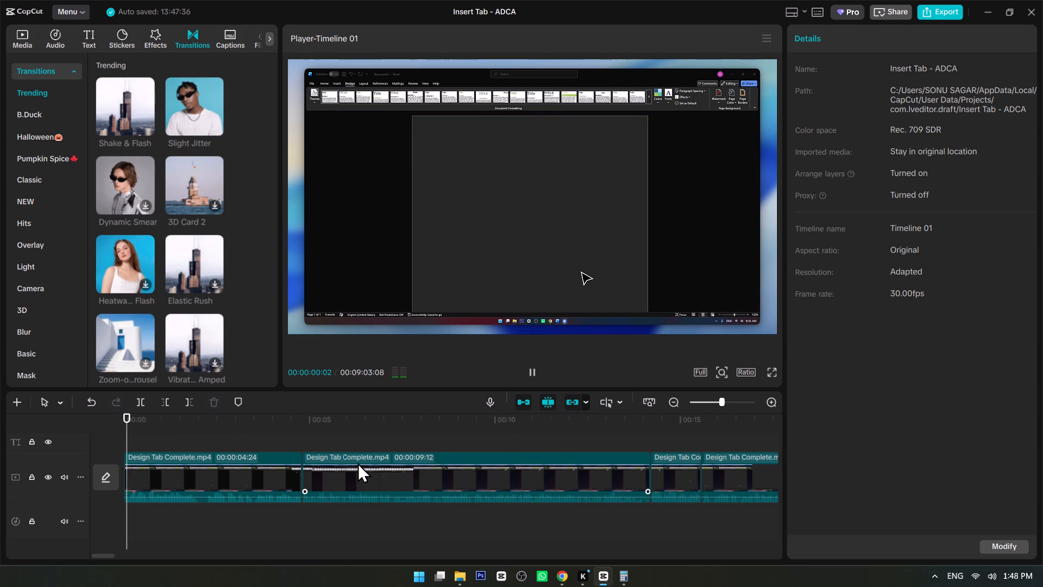
scroll(274, 456, "up", 9, "ctrl")
scroll(274, 460, "up", 6, "alt")
scroll(274, 460, "up", 11, "ctrl")
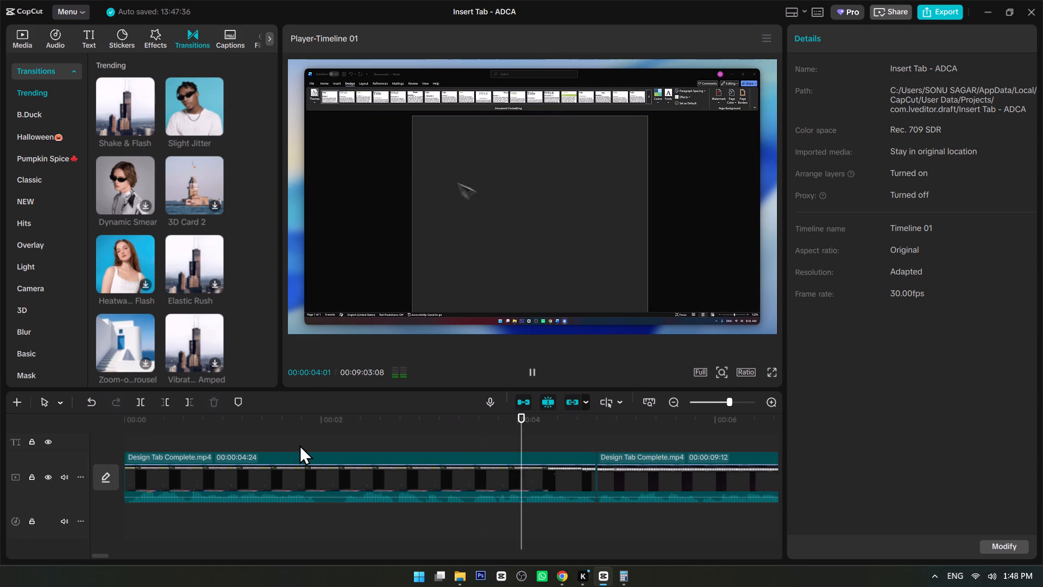
key("space")
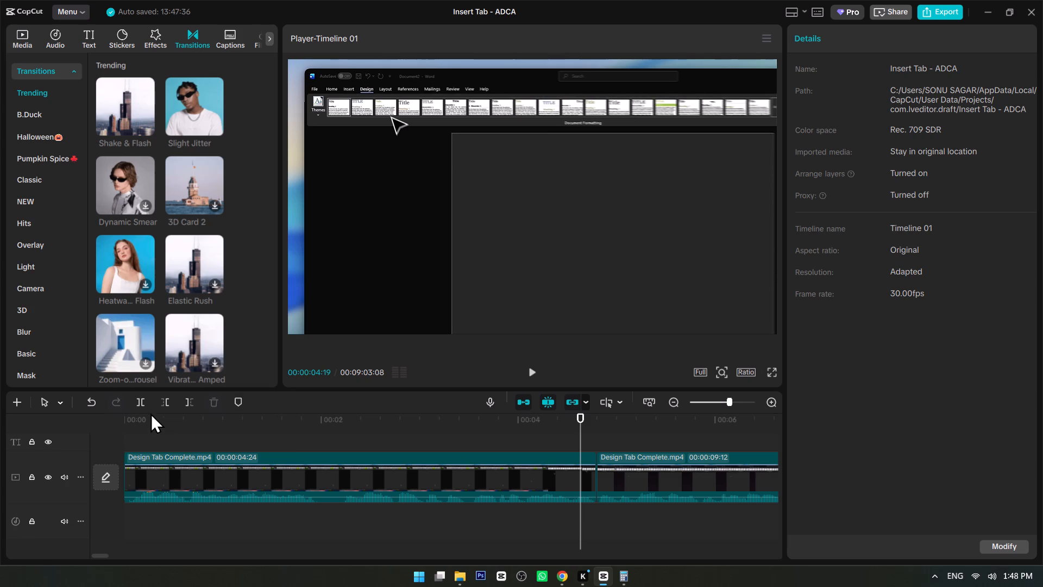
Add a default text clip above the video at the very start of the timeline, reading "Aaj Ke Is".
left_click_drag(150, 413, 80, 404)
left_click(92, 42)
left_click_drag(114, 85, 218, 531)
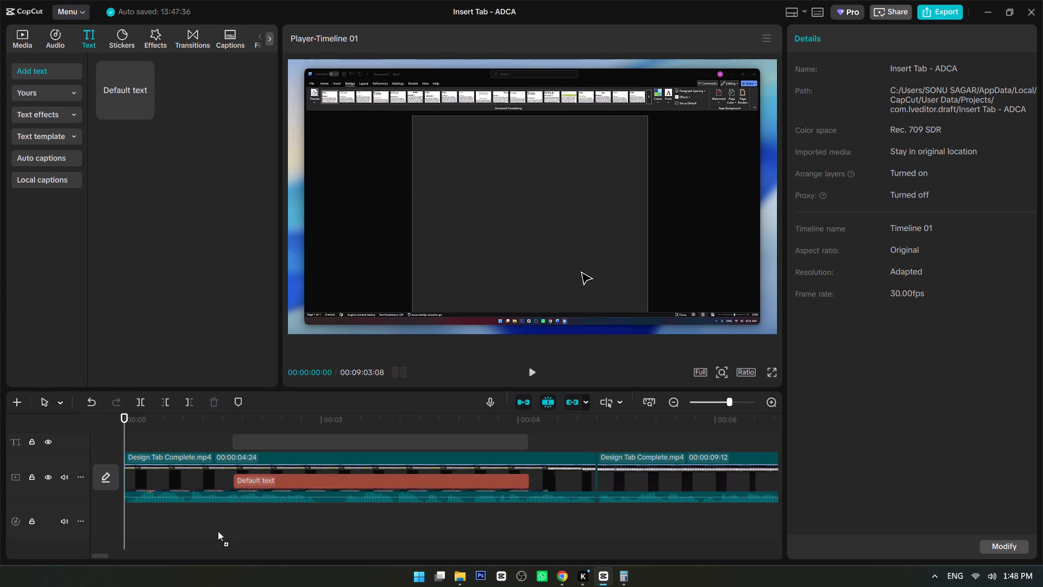
left_click_drag(218, 531, 115, 444)
key("space")
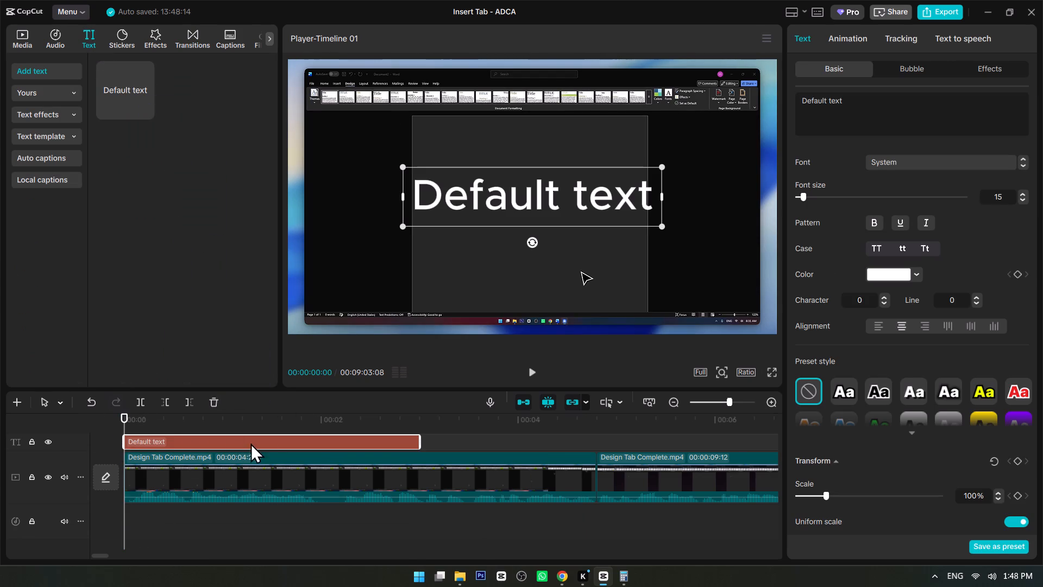
key("space")
double_click(555, 185)
type("Aaj")
key("space")
type("Ke")
key("space")
type("Is")
key("space")
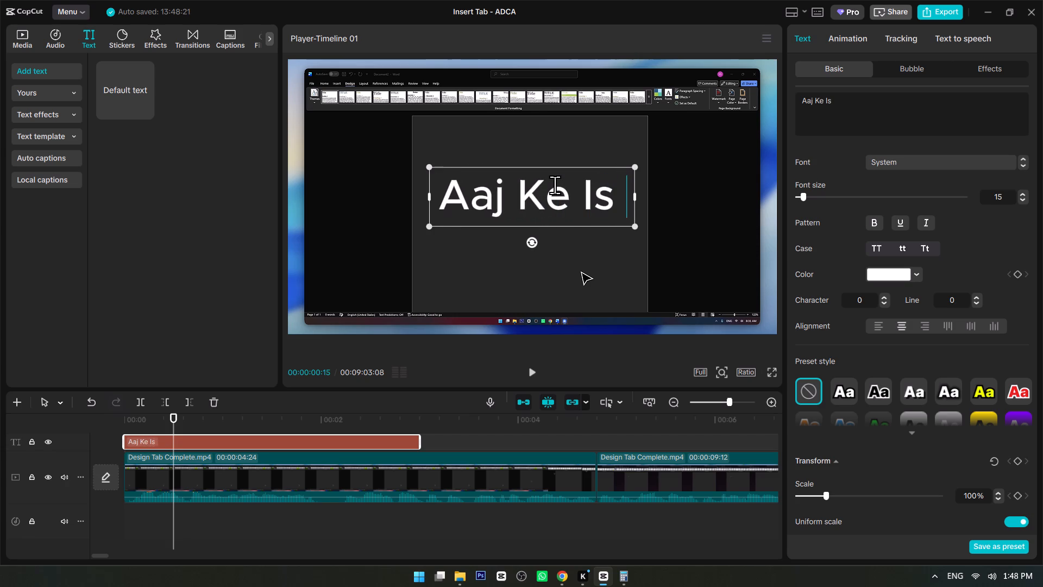
key("BackSpace")
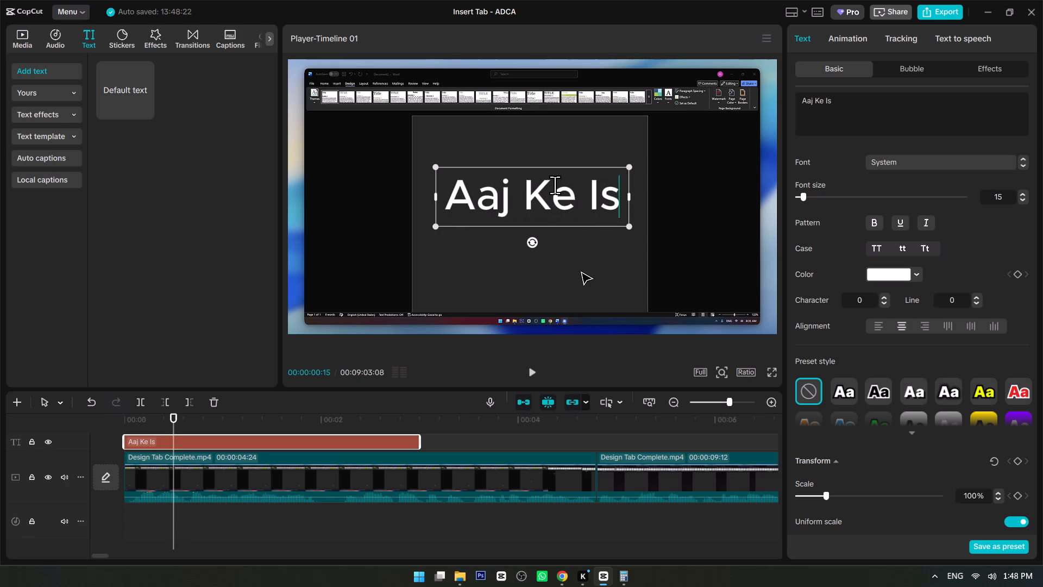
Set the font of the "Aaj Ke Is" text to Poppins SemiBold.
left_click(558, 201)
key("ctrl+a")
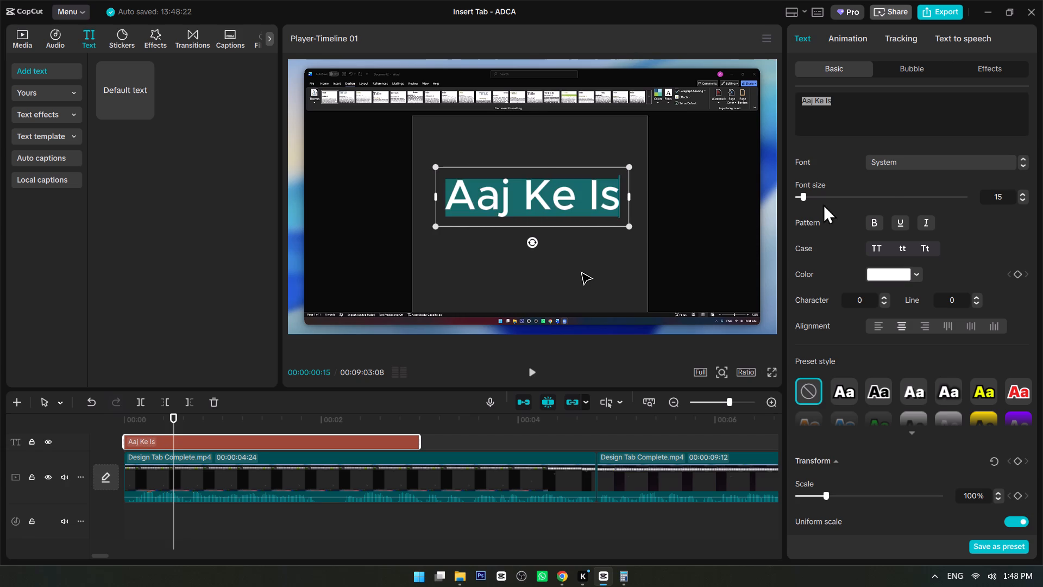
left_click(916, 163)
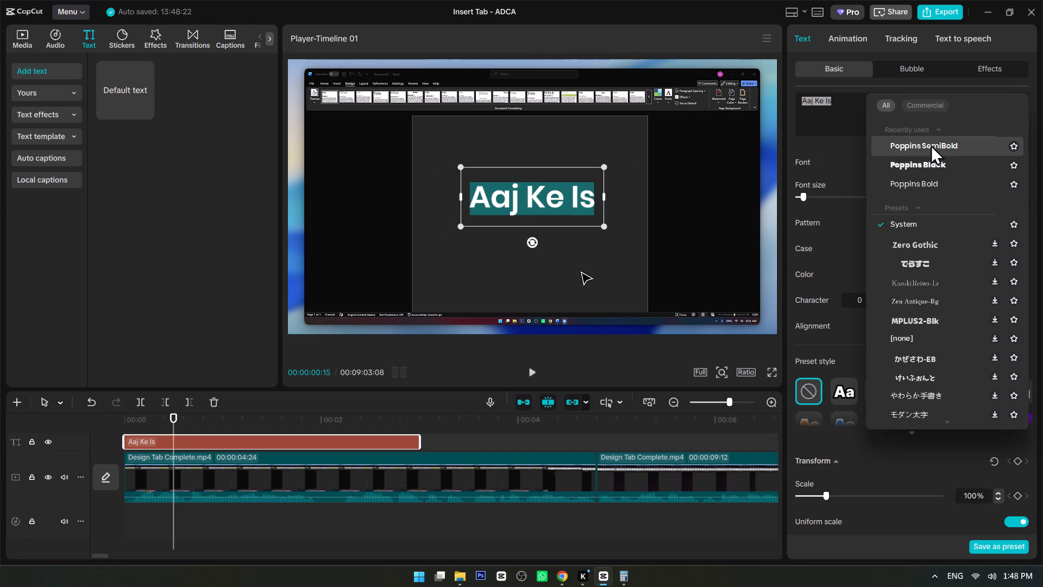
left_click(931, 147)
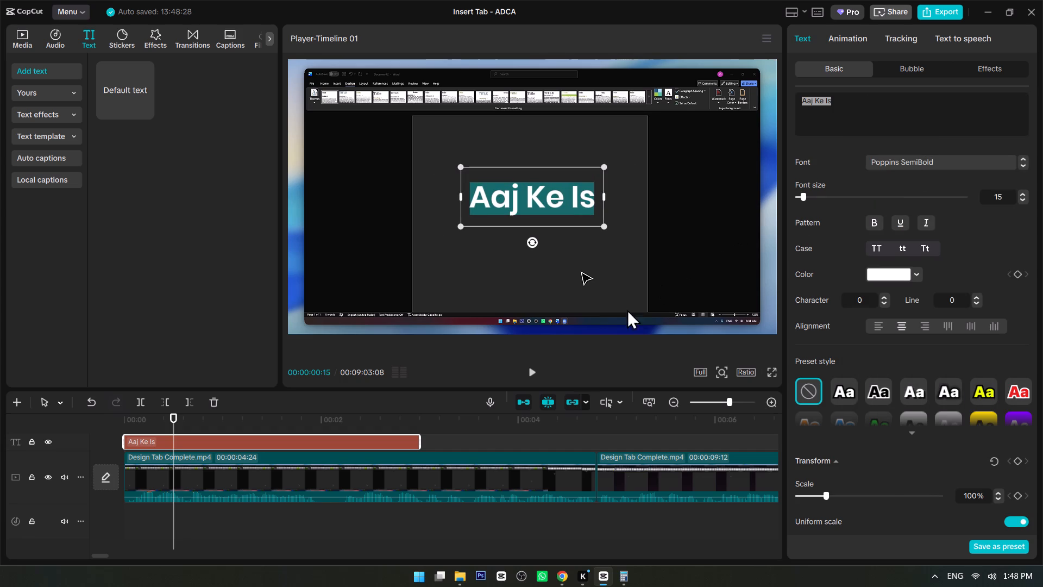
Replay the first second of the video to check the "Aaj Ke Is" text against the narration.
left_click_drag(133, 419, 90, 412)
left_click(127, 424)
left_click(132, 421)
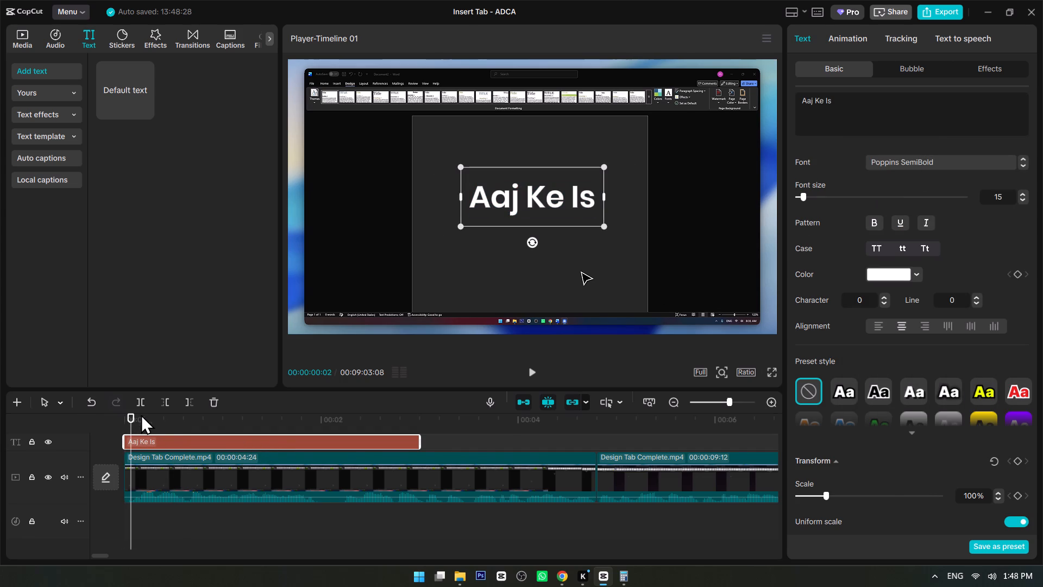
left_click(455, 436)
left_click_drag(154, 416, 66, 413)
key("space")
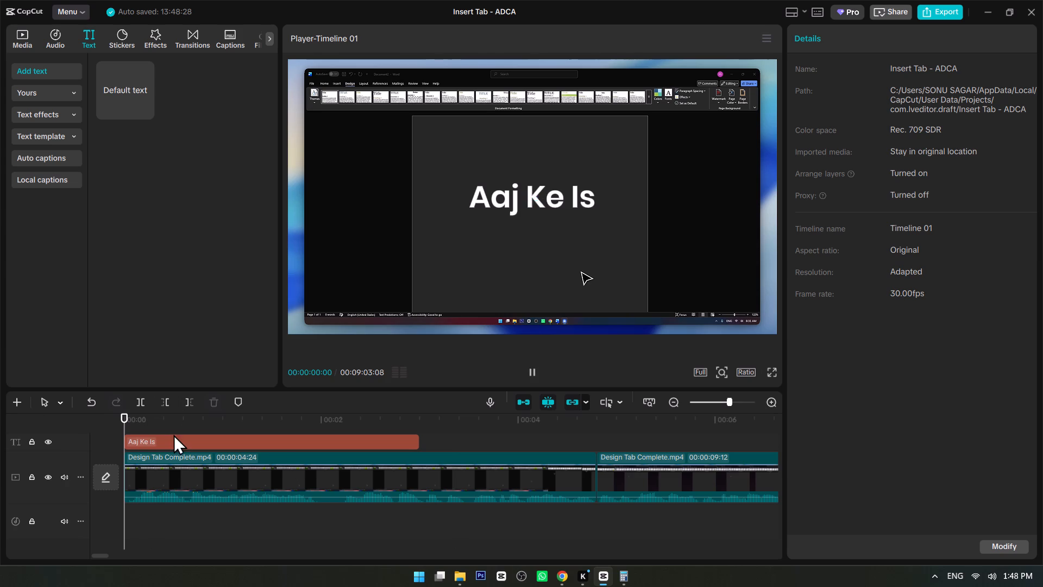
key("space")
left_click_drag(144, 417, 89, 410)
key("space")
key("space")
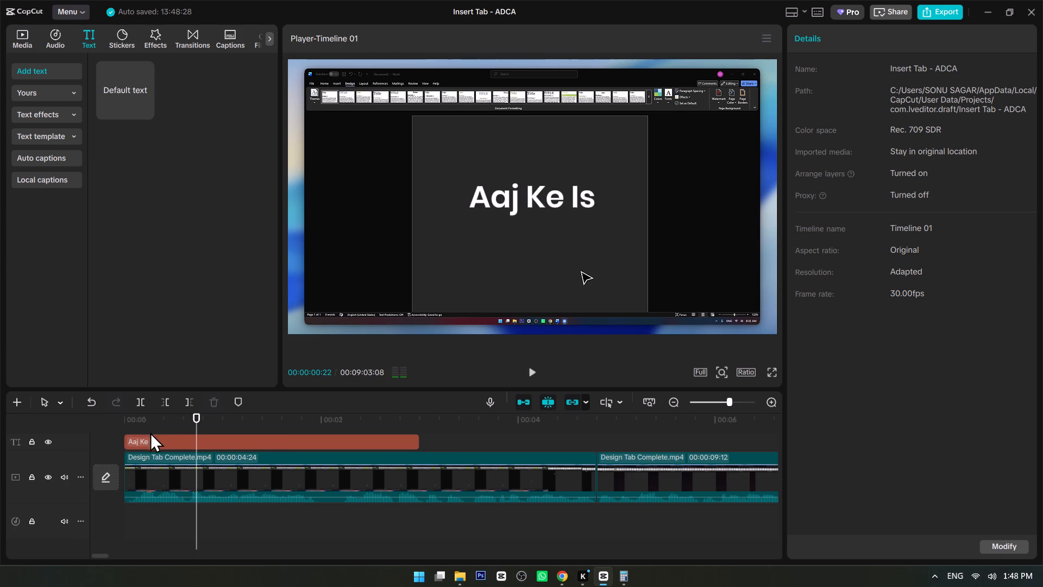
Duplicate the "Aaj Ke Is" text clip onto a new track directly above it, with the same start time.
left_click(146, 441)
double_click(473, 205)
left_click(473, 204)
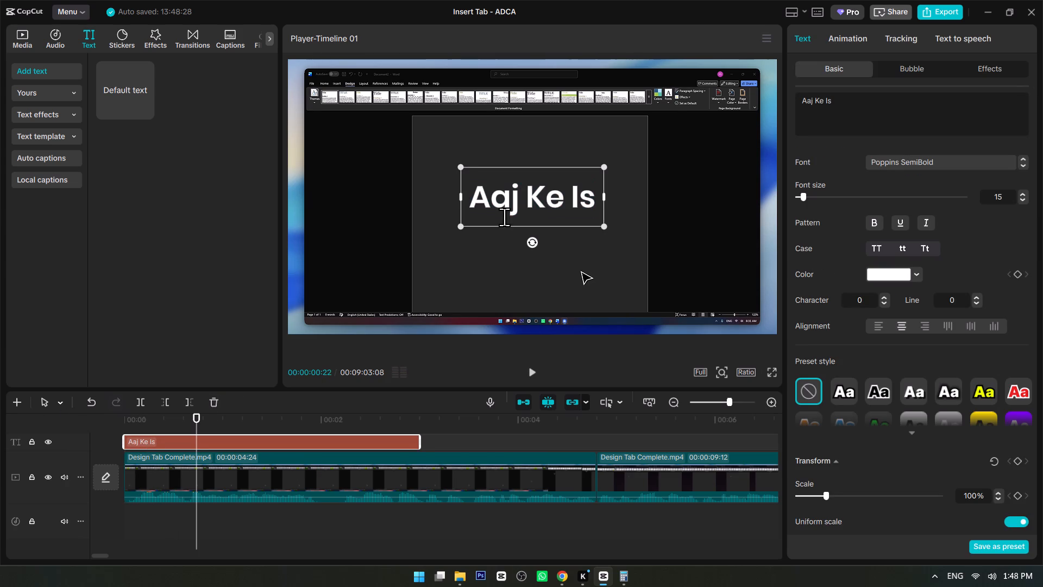
left_click(460, 438)
left_click(360, 431)
left_click(338, 438)
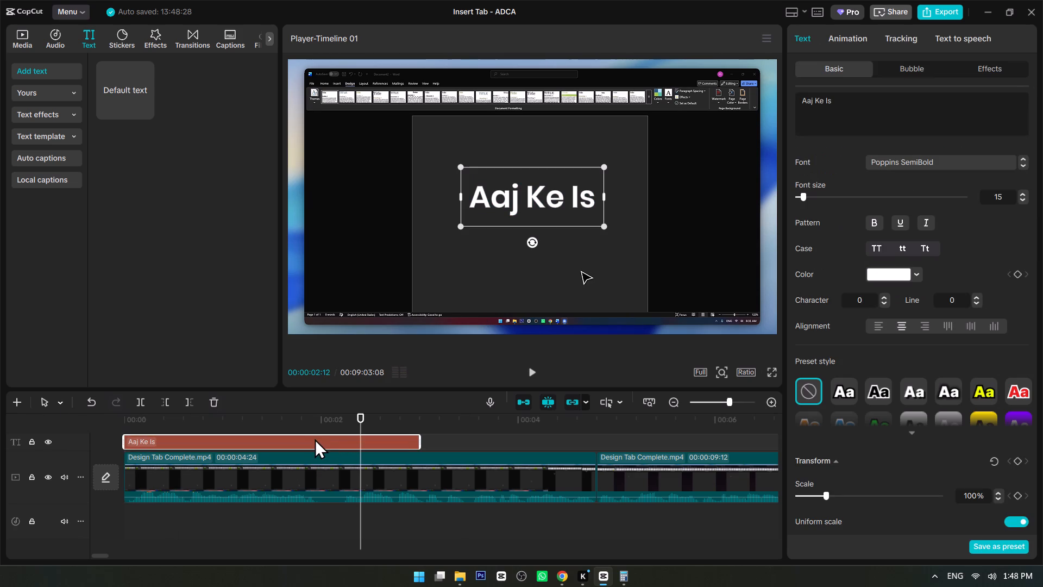
left_click_drag(315, 439, 307, 426, "alt")
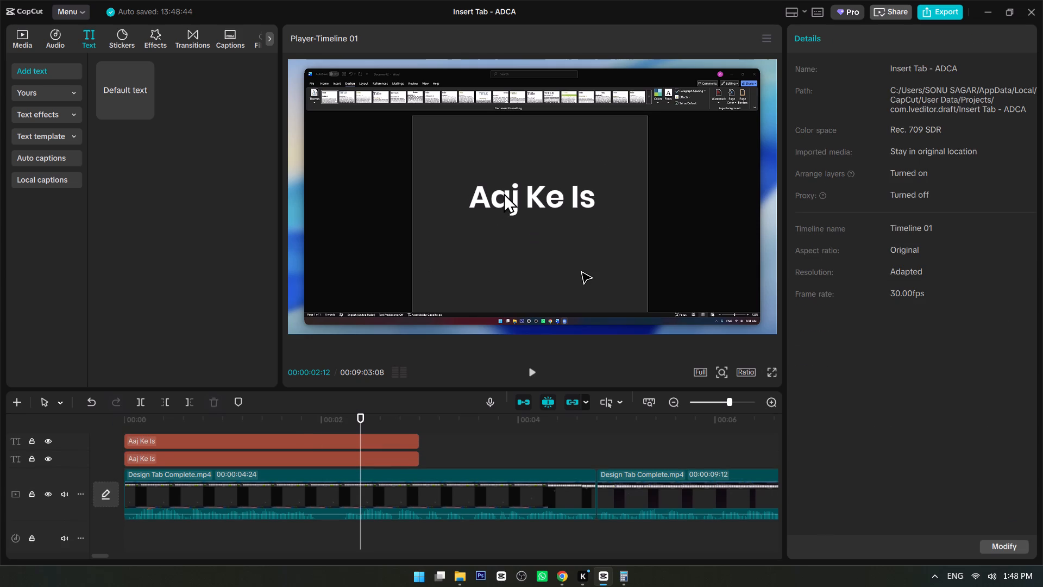
Replace the wording of the duplicated text clip on the upper track with "So".
left_click(404, 442)
double_click(511, 202)
key("ctrl+a")
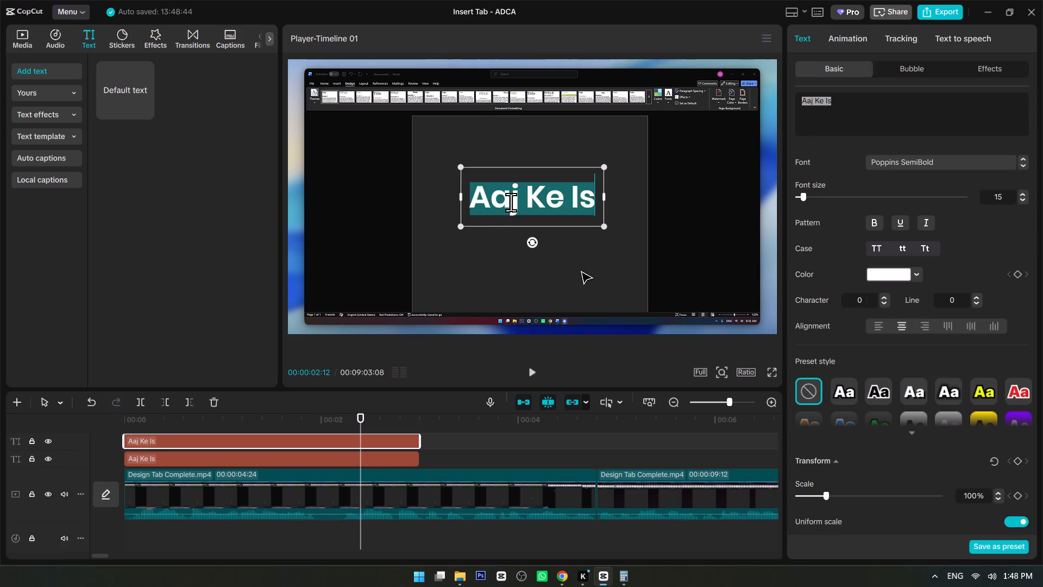
type("So")
left_click(589, 243)
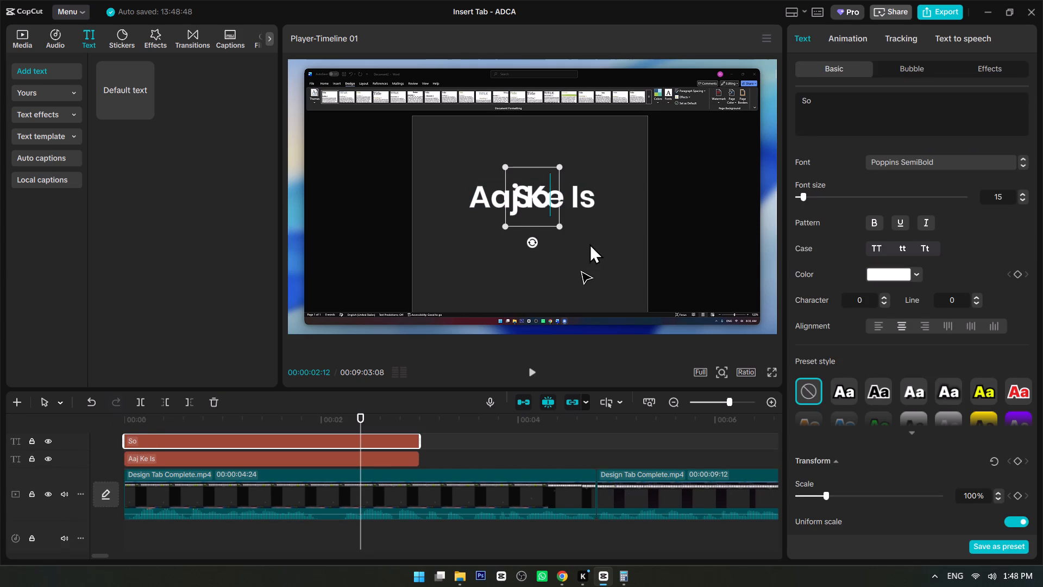
Move the "So" text in the preview up and to the left, just above the start of "Aaj Ke Is".
left_click(531, 210)
left_click_drag(538, 170, 476, 145)
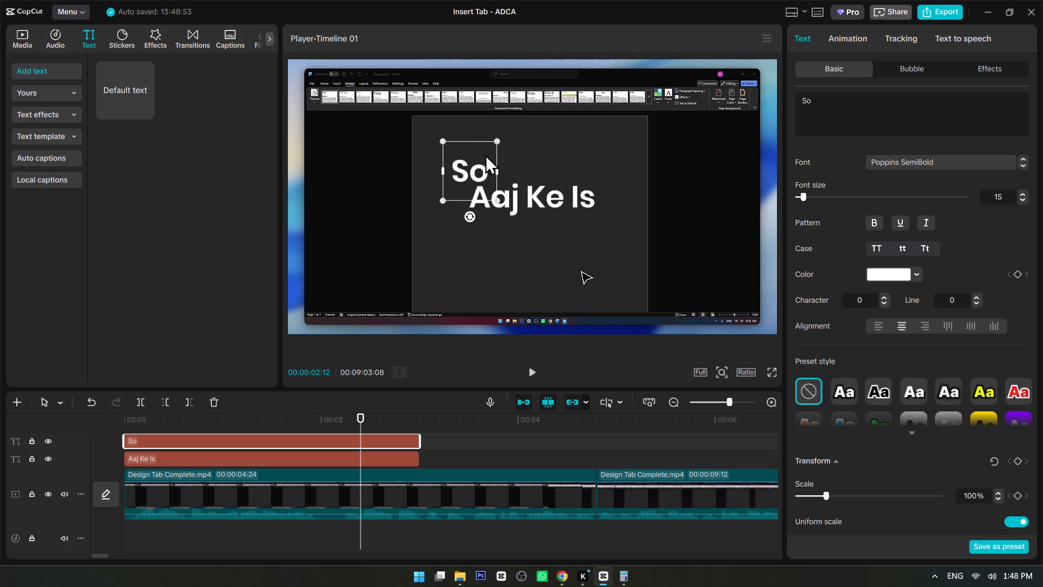
Style the "So" text in the Poppins Black Italic font with the bright green colour 61FF00.
left_click(948, 163)
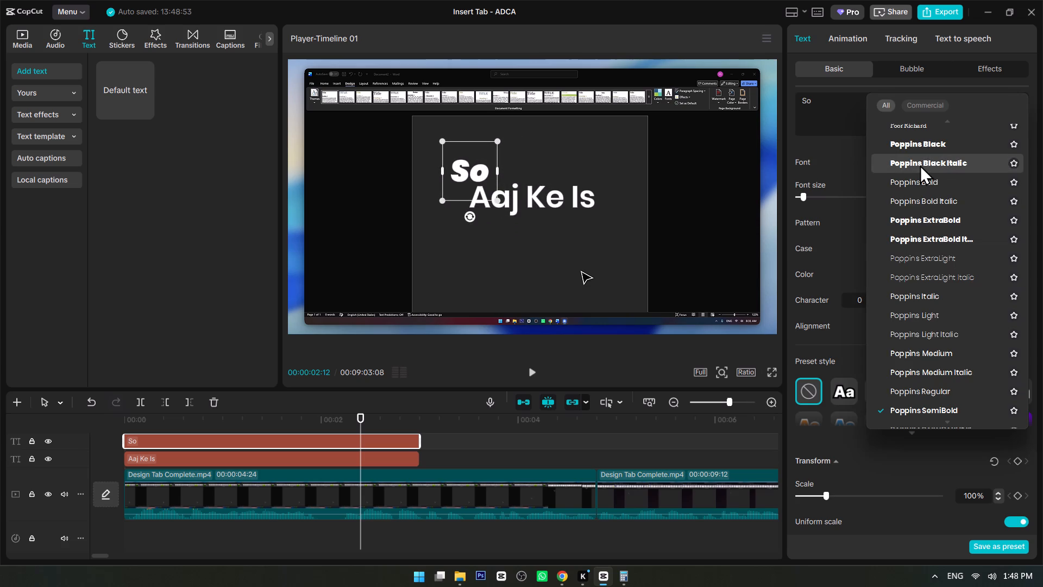
left_click(922, 162)
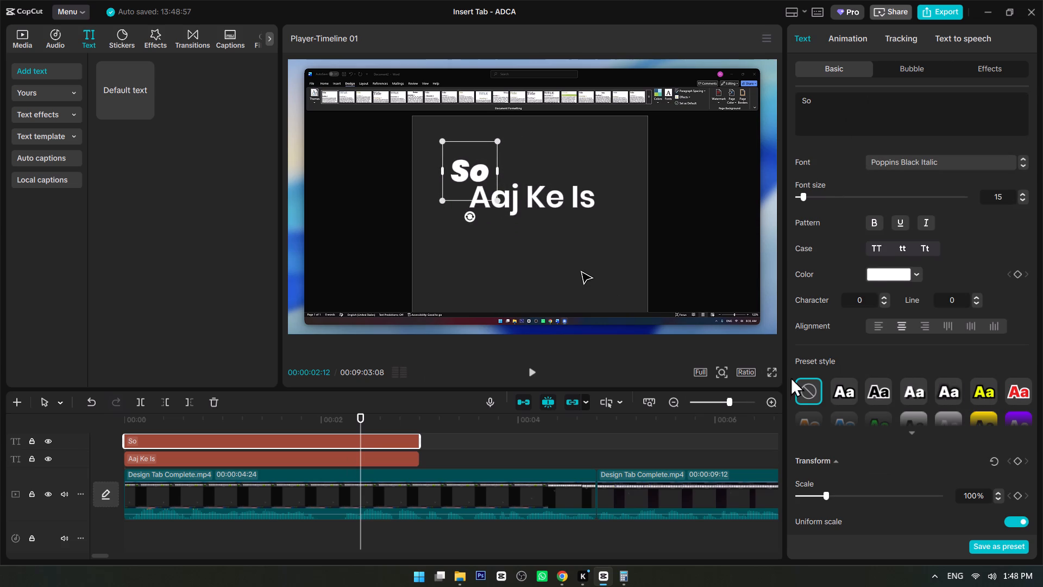
left_click(890, 278)
left_click_drag(920, 329, 1031, 279)
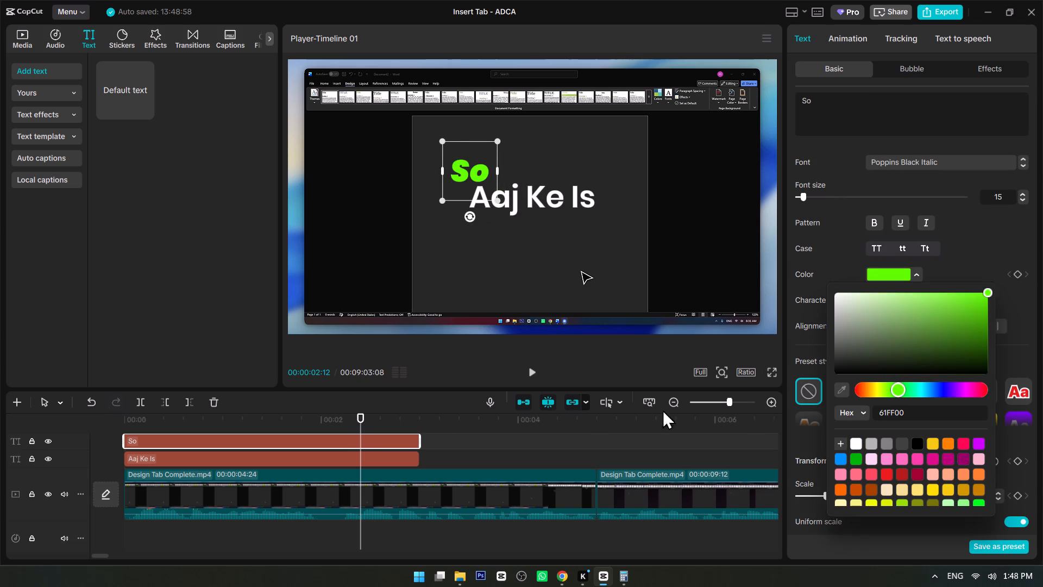
Change the colour of the "Aaj Ke Is" text from white to bright green.
left_click(327, 461)
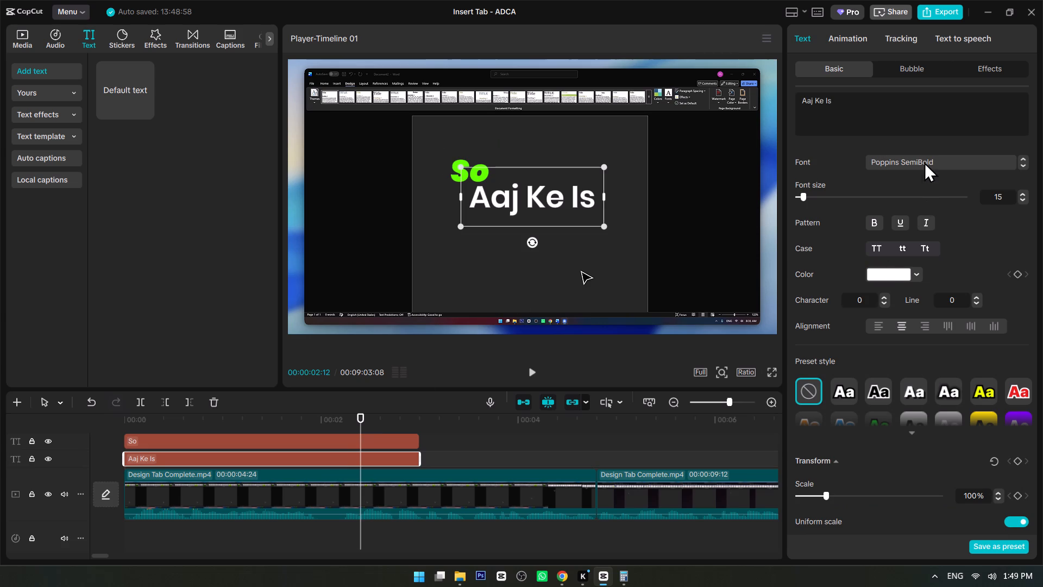
left_click(900, 274)
left_click_drag(919, 319, 982, 287)
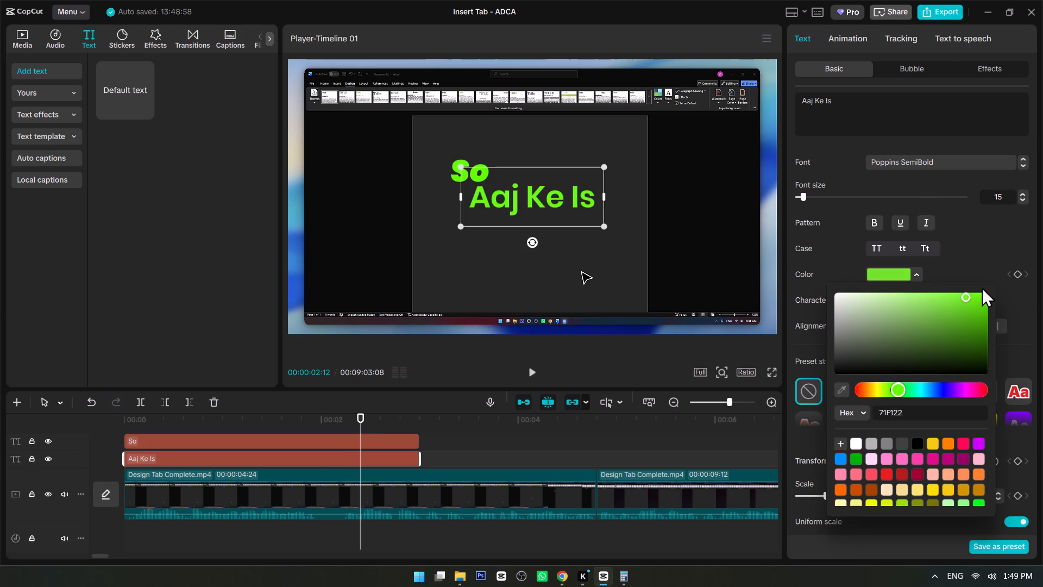
Change the colour of the "Aaj Ke Is" text to bright yellow FFF200 and return the playhead to the timeline start.
left_click_drag(982, 287, 999, 266)
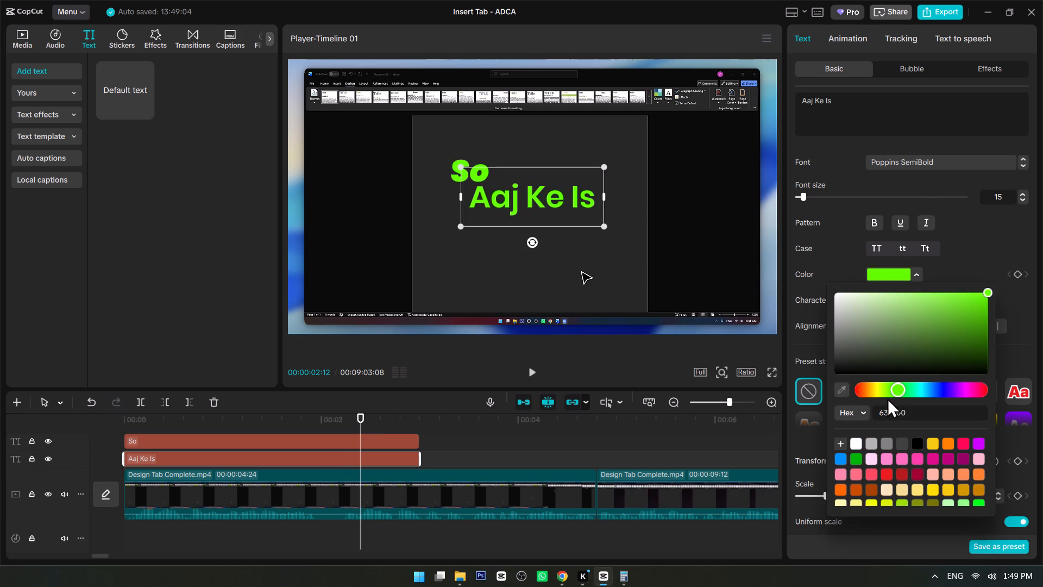
left_click(884, 392)
left_click(879, 392)
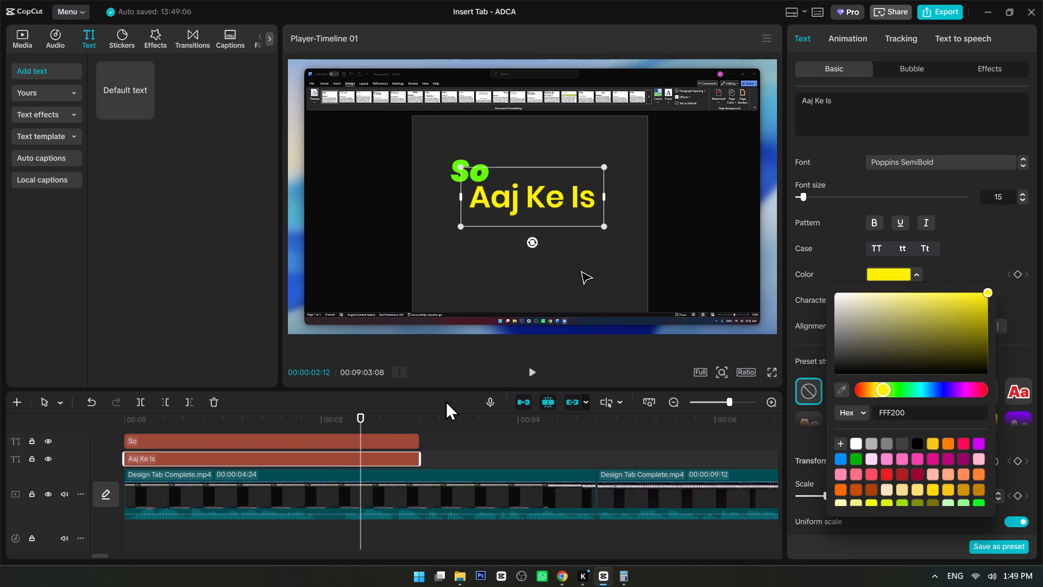
left_click_drag(166, 416, 83, 416)
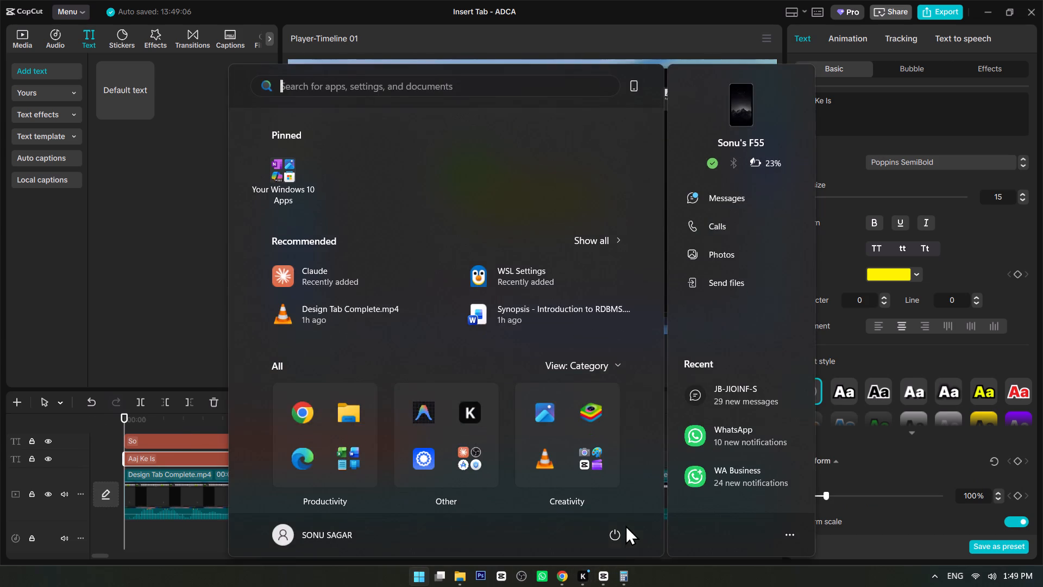
Switch to Calculator, work out 17695 minus 4000 minus 135, and close it.
left_click(622, 585)
left_click(648, 202)
key("ctrl+a")
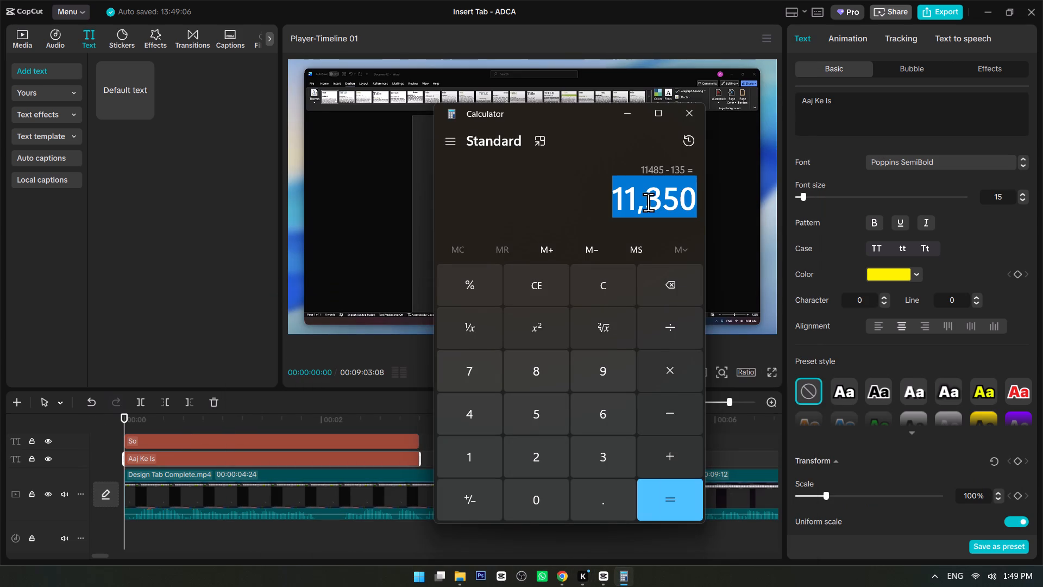
key("BackSpace")
key("BackSpace")
key("BackSpace")
key("BackSpace")
key("Escape")
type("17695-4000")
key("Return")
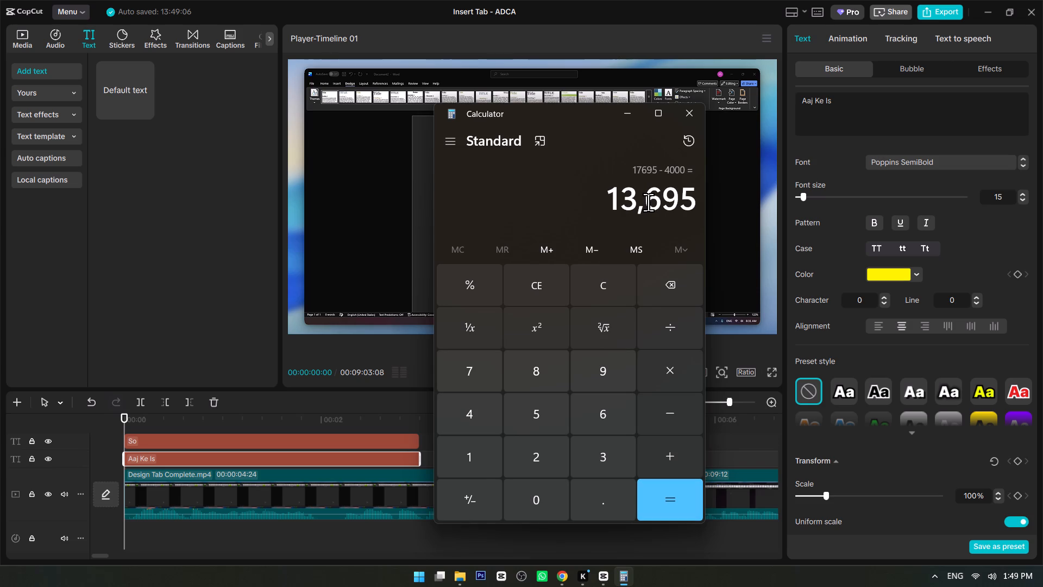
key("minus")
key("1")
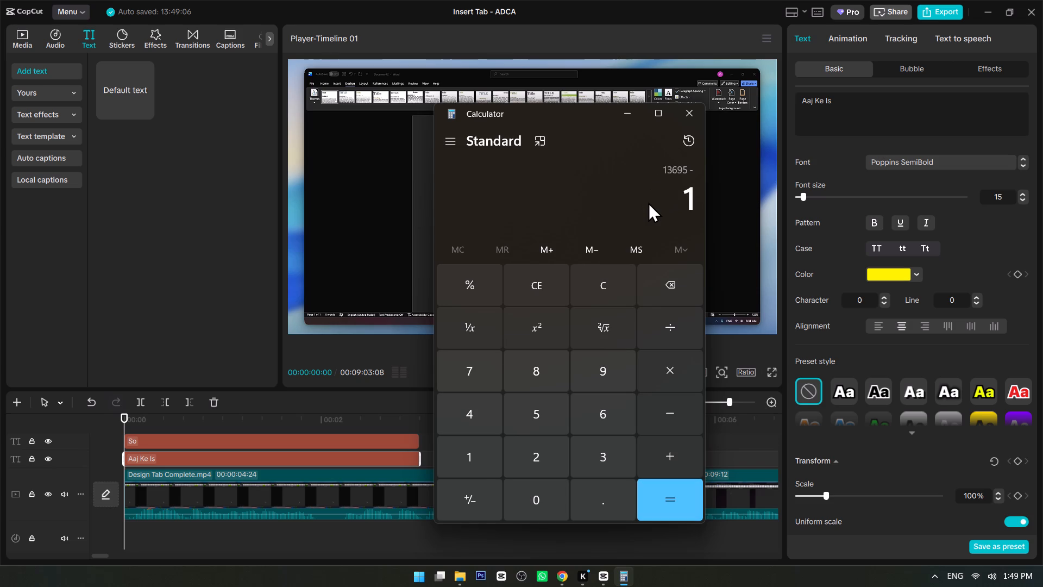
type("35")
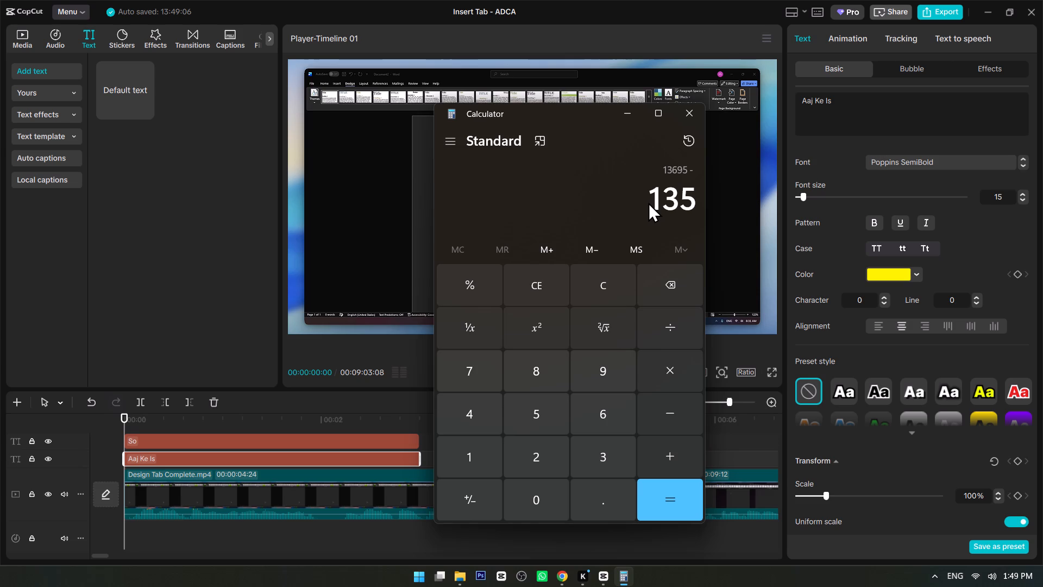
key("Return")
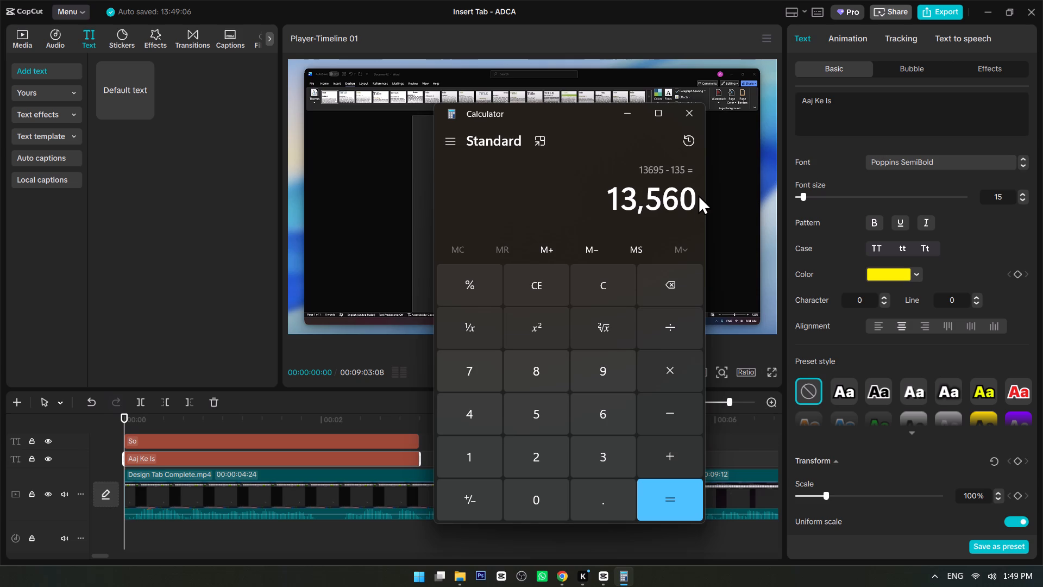
left_click(692, 110)
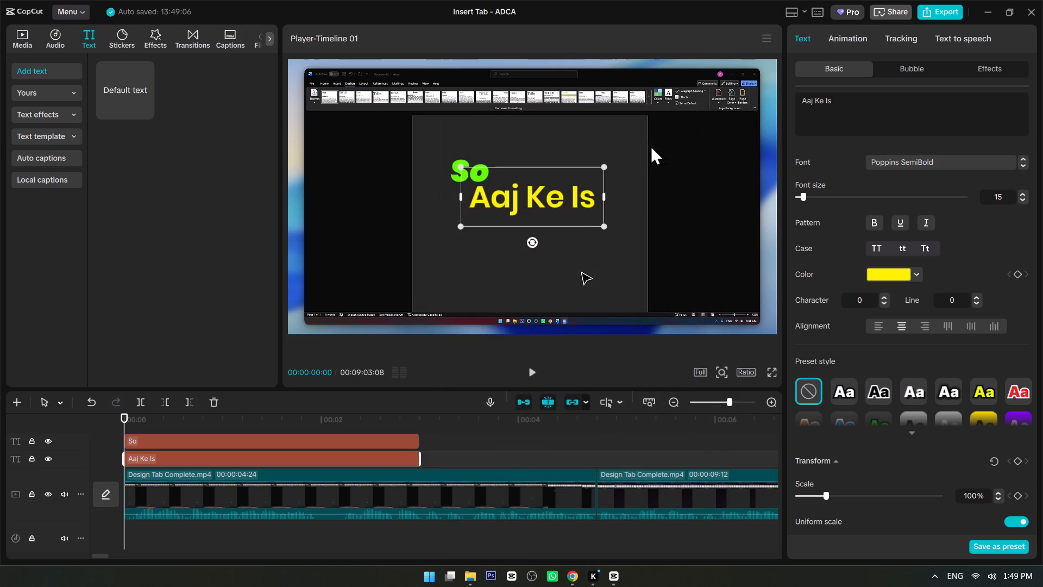
Shift the "Aaj Ke Is" caption clip slightly after the start of "So" on the timeline to match the narration.
left_click(606, 246)
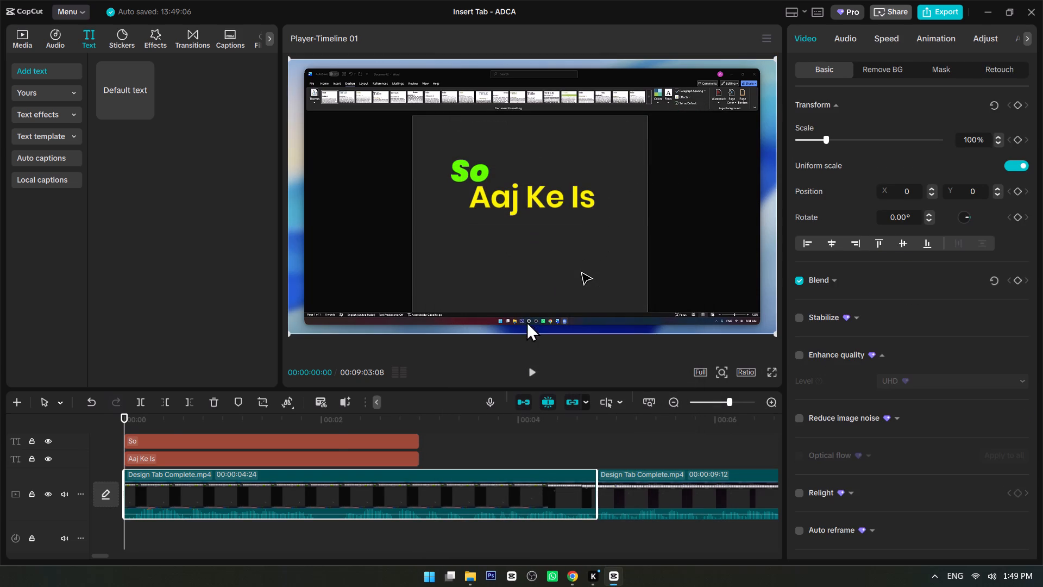
left_click_drag(148, 420, 79, 416)
scroll(272, 499, "up", 2, "ctrl")
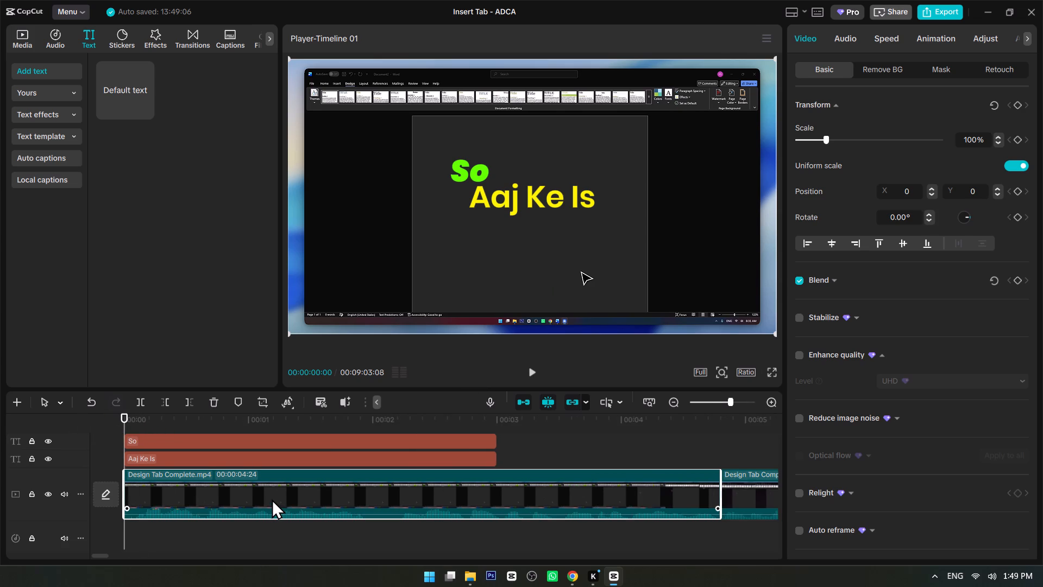
scroll(272, 499, "up", 2)
scroll(272, 499, "down", 1)
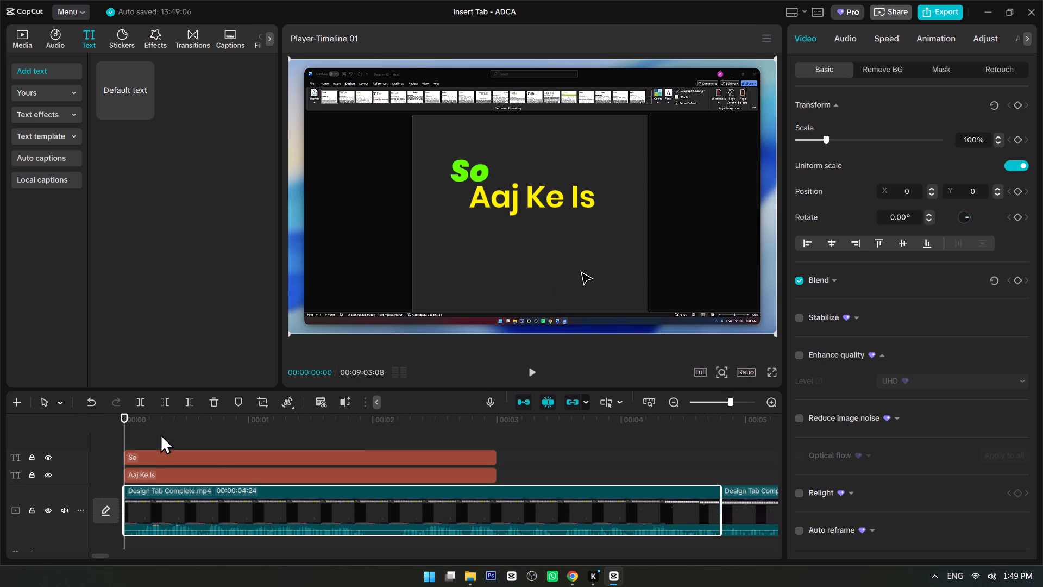
left_click_drag(136, 418, 87, 407)
key("space")
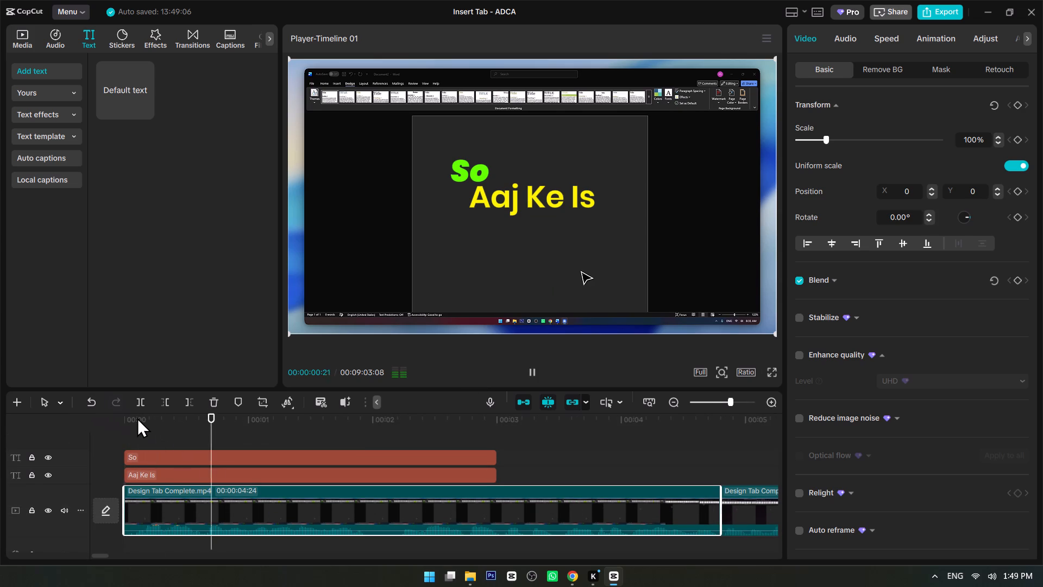
key("space")
left_click_drag(137, 417, 98, 411)
key("space")
key("space")
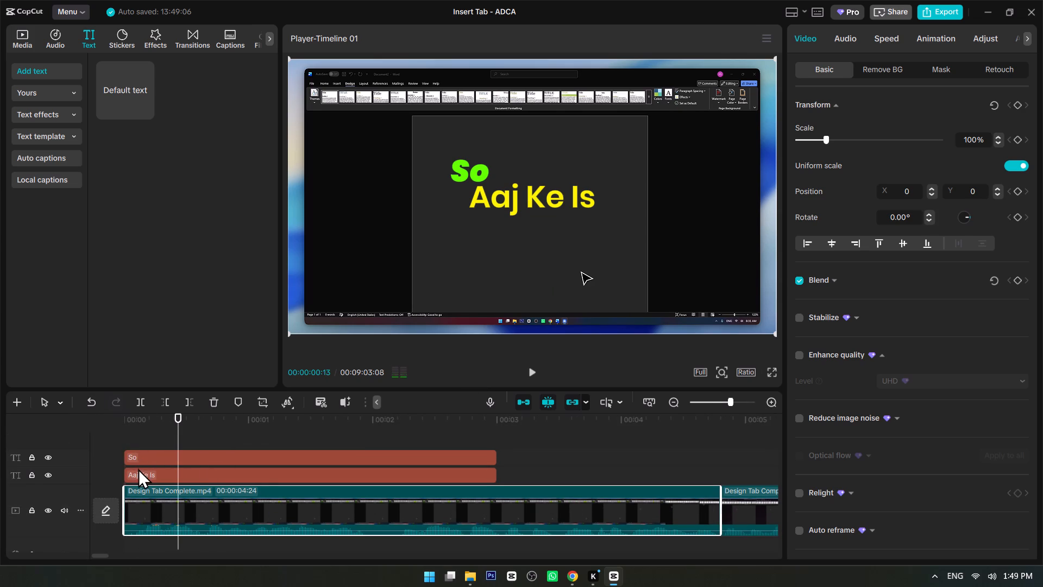
left_click_drag(137, 472, 148, 473)
left_click_drag(135, 421, 102, 412)
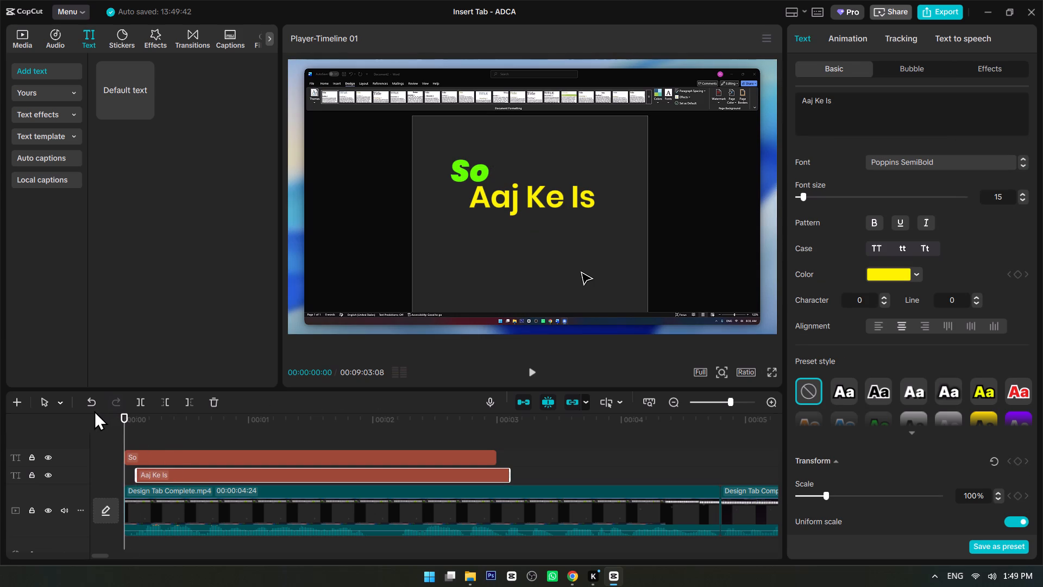
key("space")
key("space")
left_click_drag(149, 474, 157, 474)
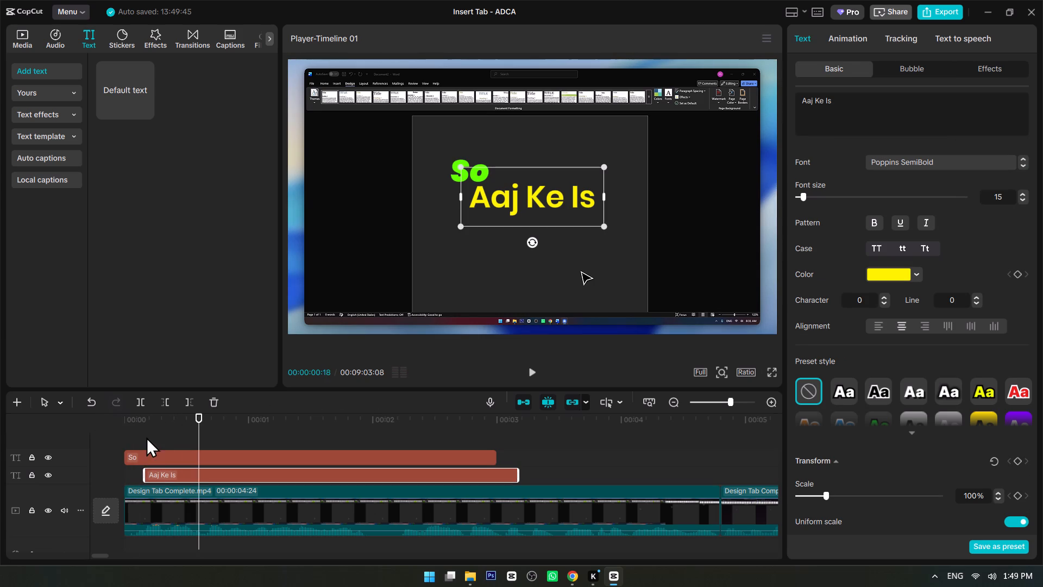
Split both the "Aaj Ke Is" and "So" caption clips at 00:00:00:28, where the first phrase ends.
left_click_drag(140, 423, 91, 409)
key("space")
key("space")
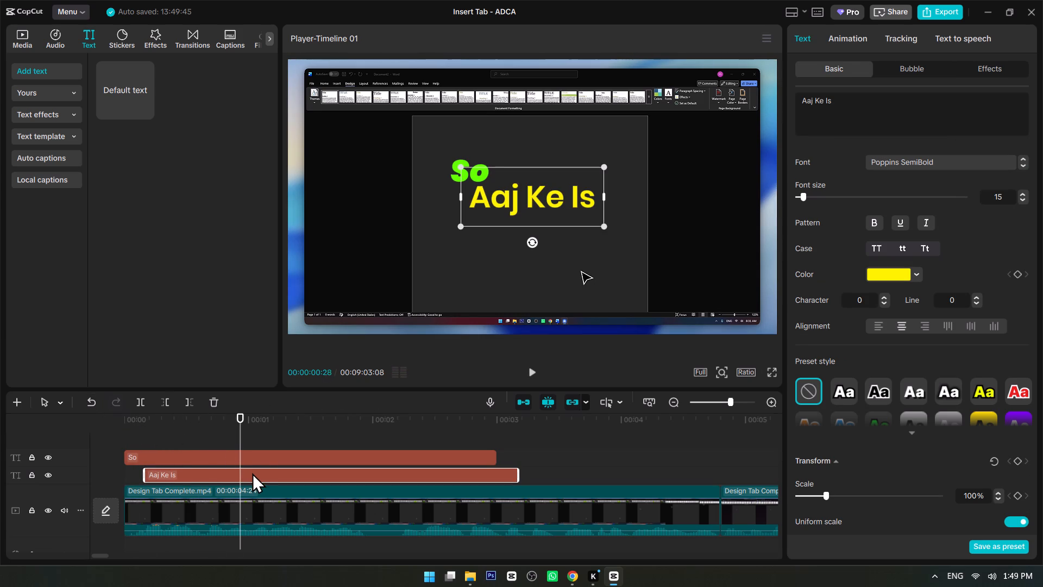
key("ctrl+b")
left_click(263, 458)
key("ctrl+b")
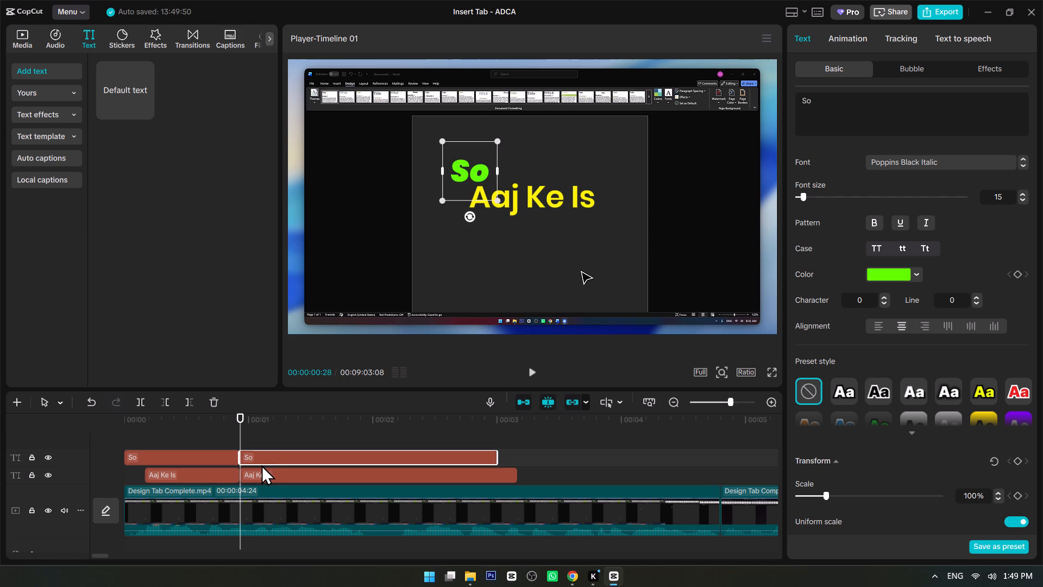
Replace the wording of the second "So" clip after the split with "Video Me".
key("space")
key("space")
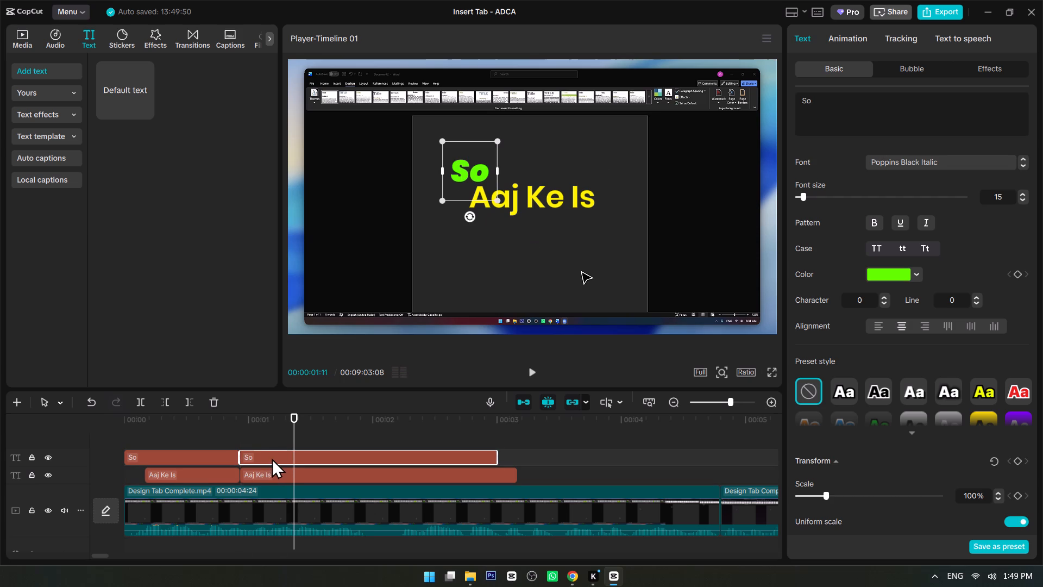
left_click(272, 458)
double_click(472, 168)
type("Video")
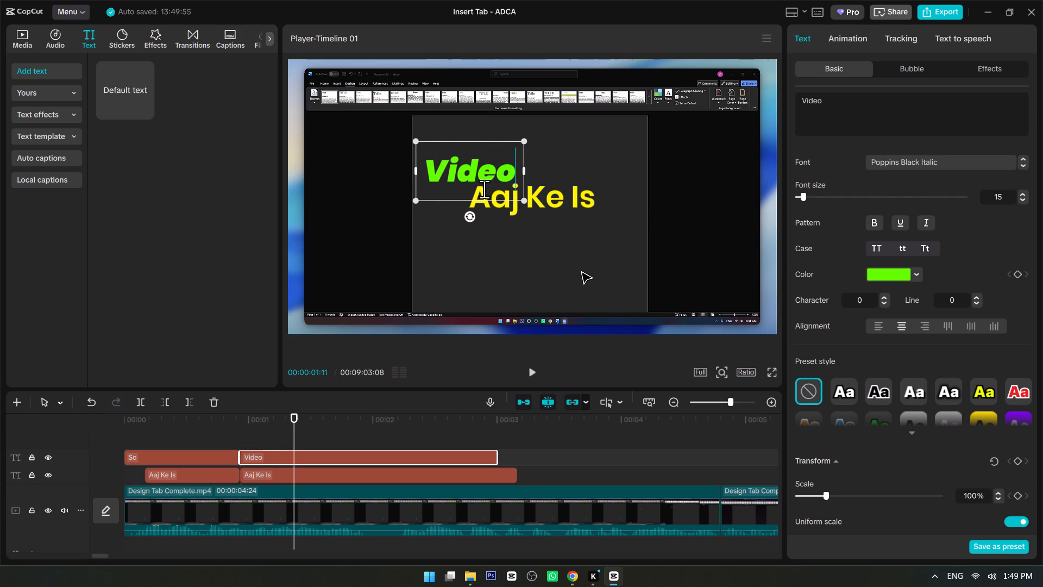
key("space")
type("Me")
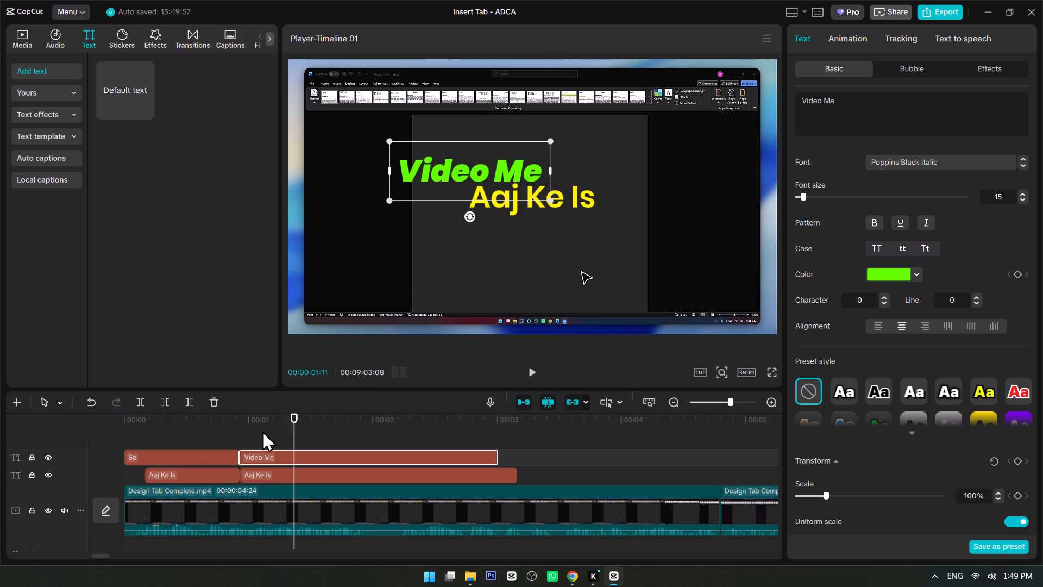
Move the "Video Me" and second "Aaj Ke Is" texts together down and to the right, centring the pair in the preview.
left_click(569, 200, "shift")
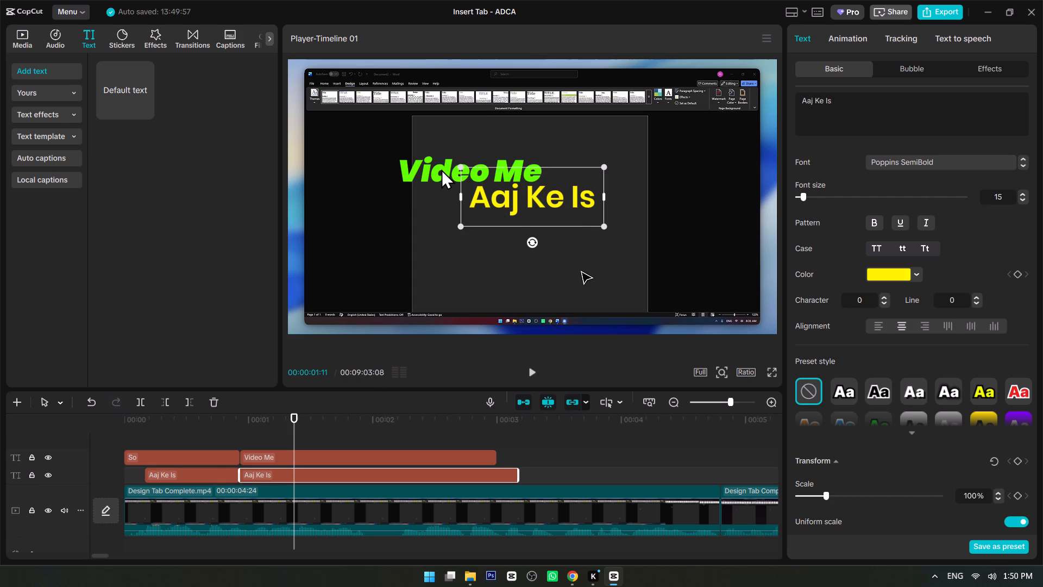
left_click(441, 169, "ctrl")
left_click_drag(500, 182, 532, 207)
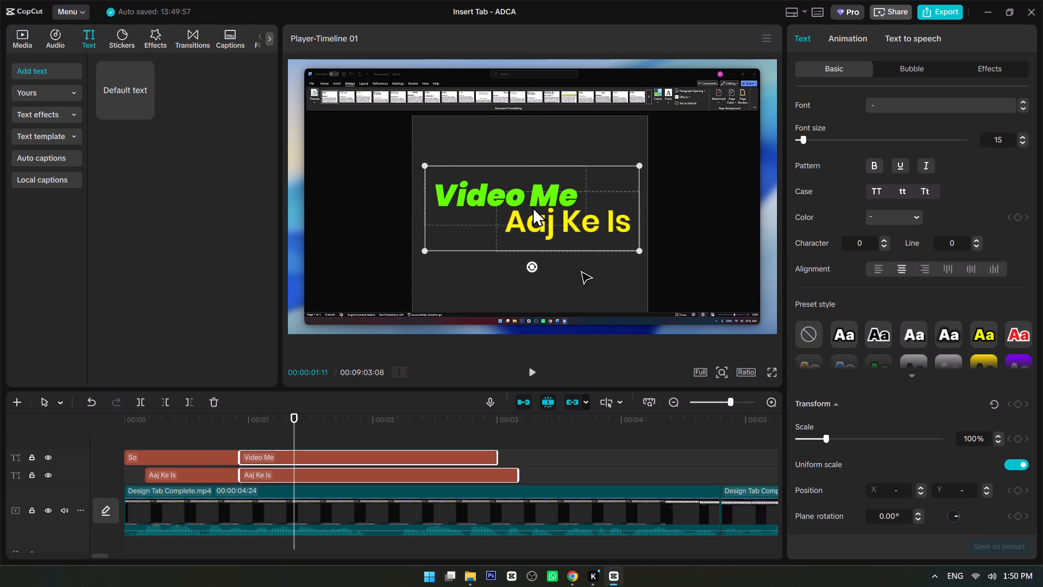
Replay the narration around the "Video Me" captions to find where the second line should begin.
left_click(200, 423)
key("space")
key("space")
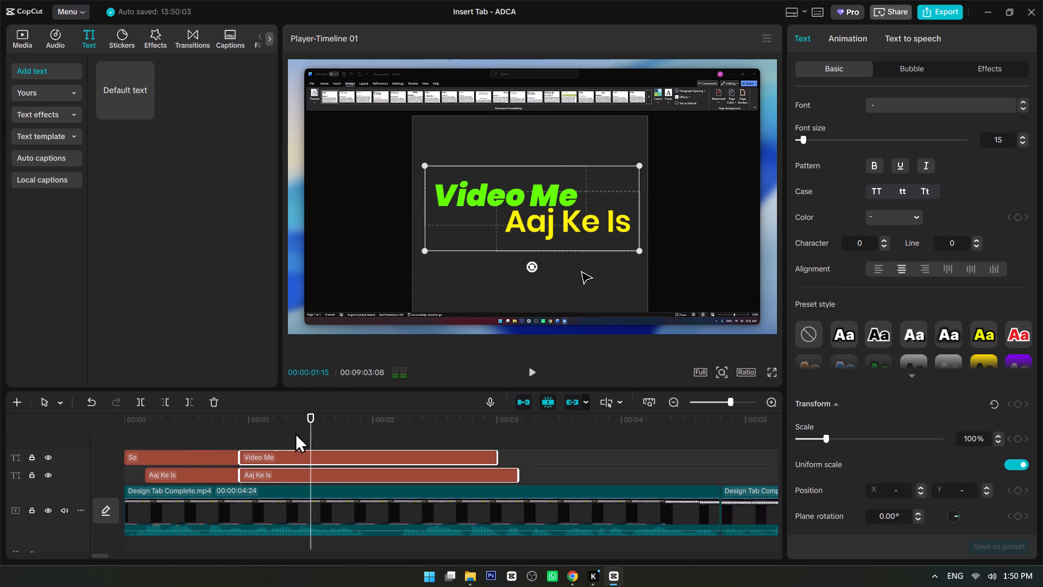
left_click(192, 426)
key("space")
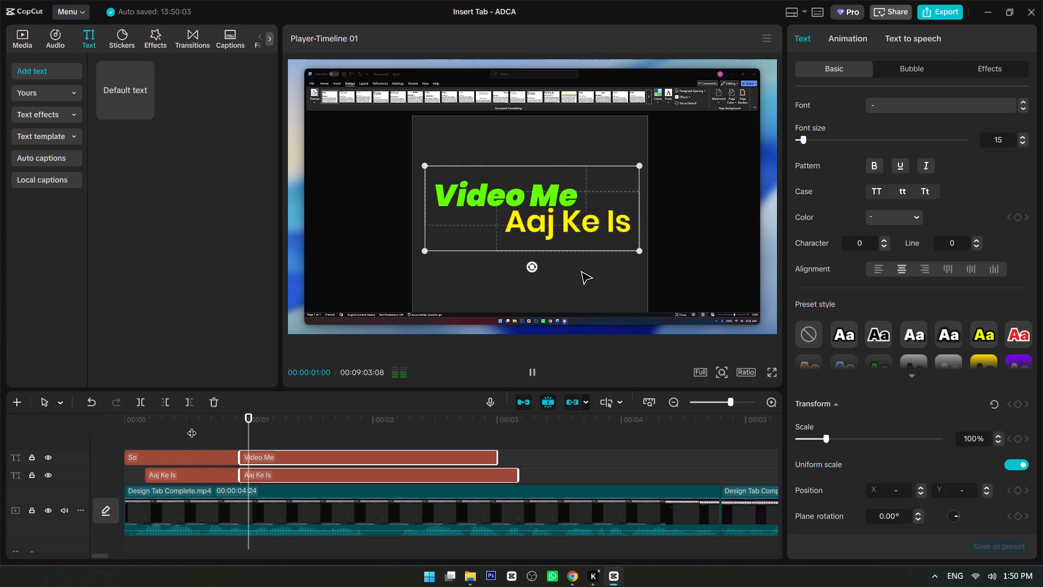
key("space")
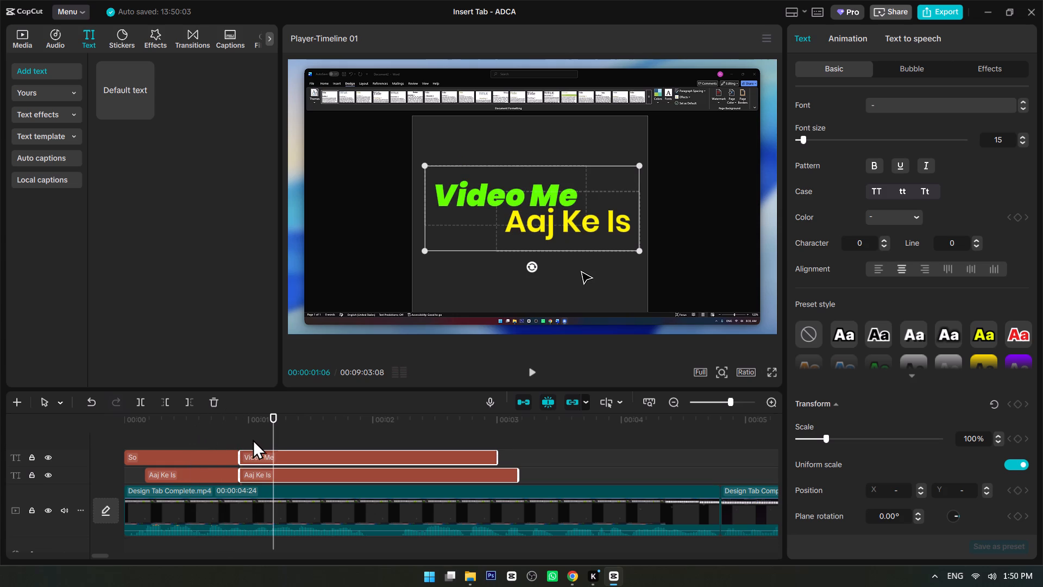
left_click(193, 421)
left_click(195, 421)
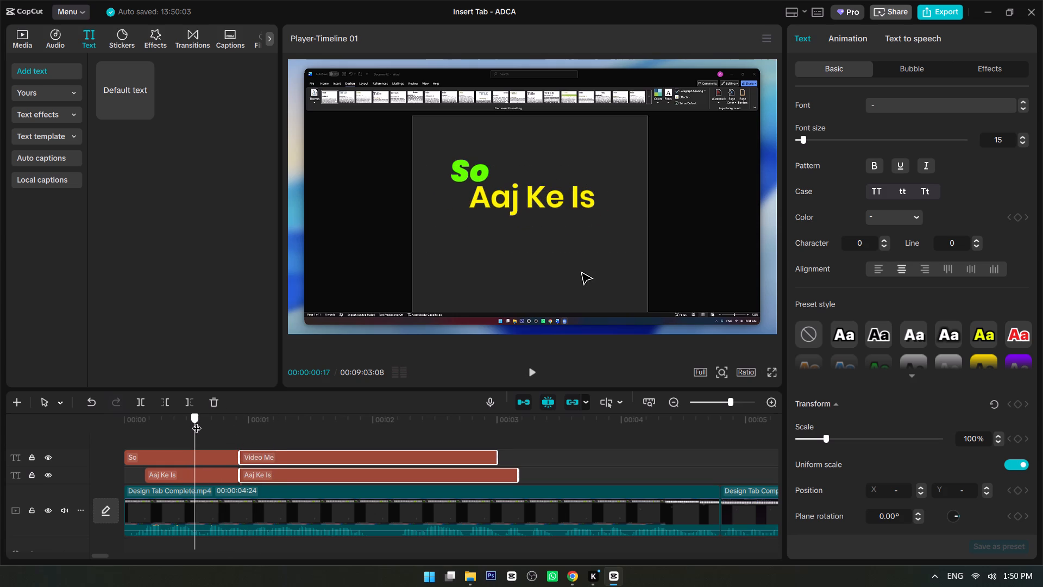
key("space")
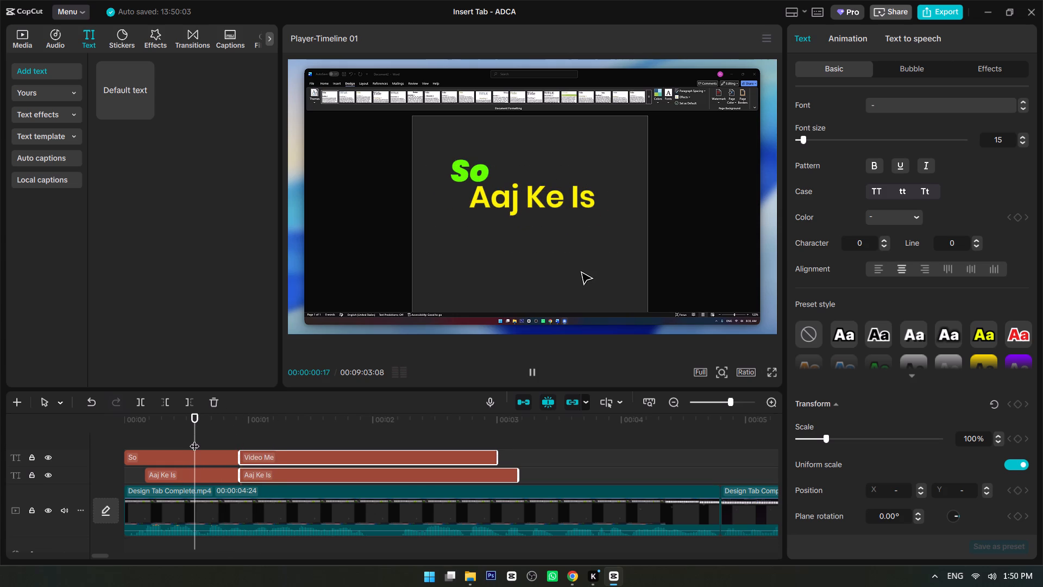
key("space")
left_click(188, 443)
key("space")
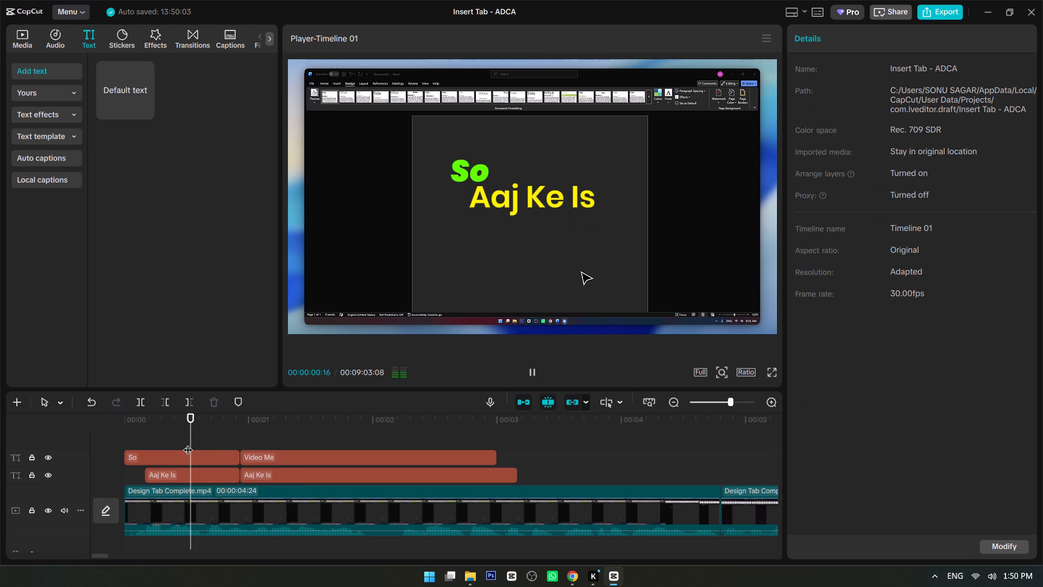
key("space")
key("space")
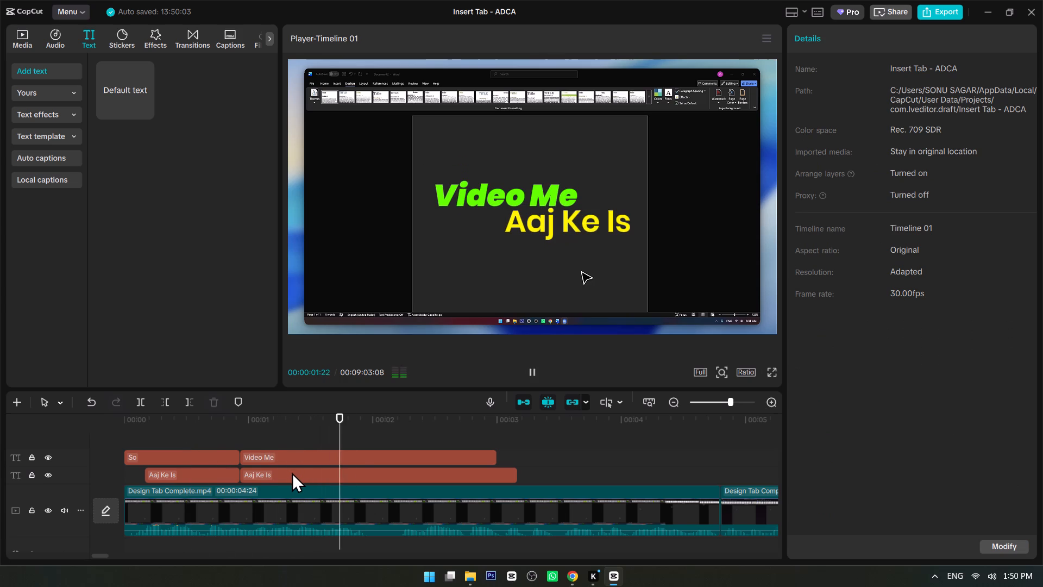
key("space")
left_click(223, 415)
key("space")
key("space")
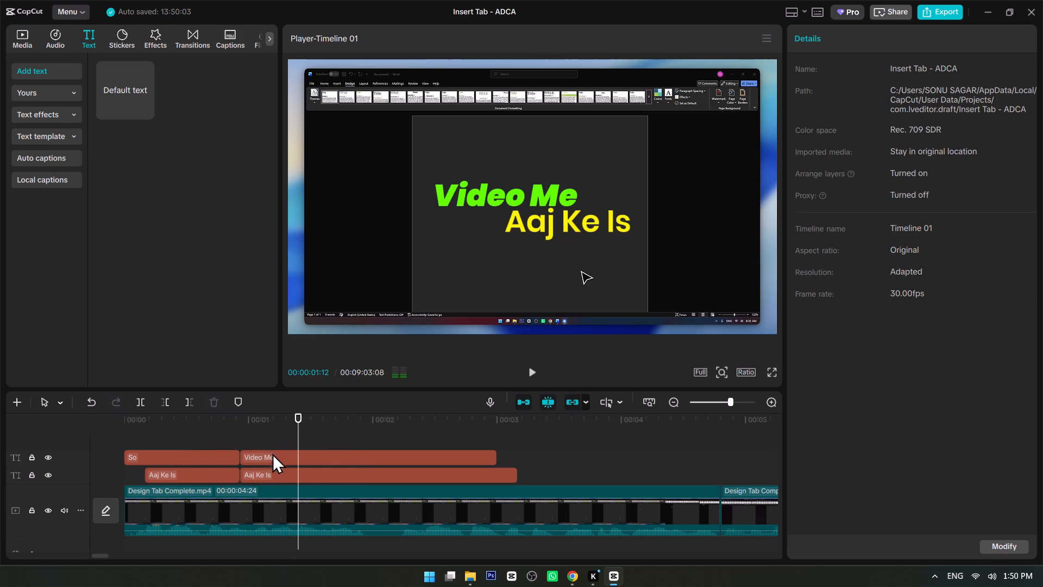
key("space")
key("space")
Split the second "Aaj Ke Is" clip at 00:00:01:15 and delete the part before the cut.
left_click(309, 472)
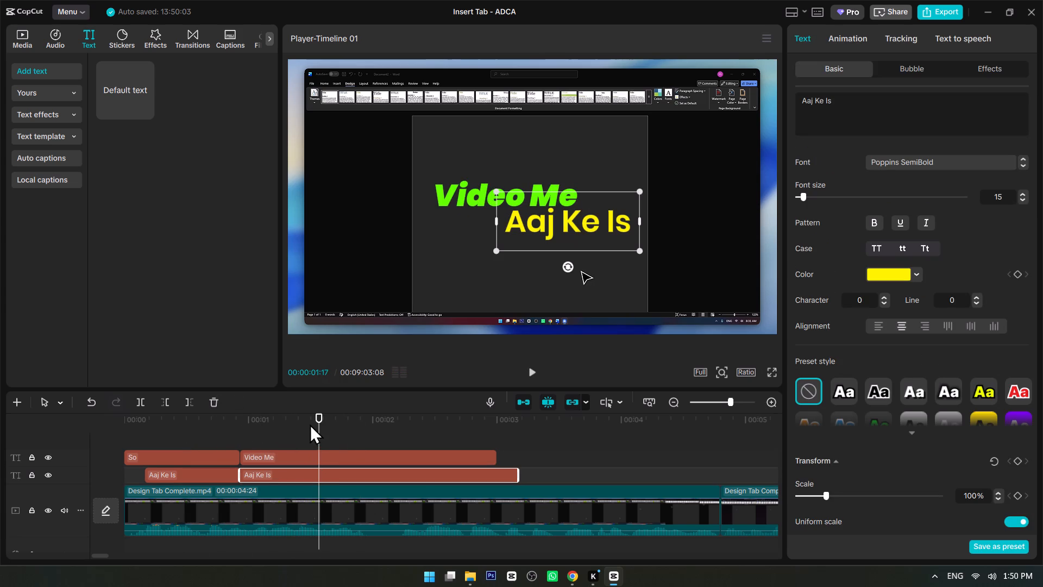
left_click(310, 424)
left_click(296, 476)
key("ctrl+b")
left_click(290, 477, "ctrl")
key("Delete")
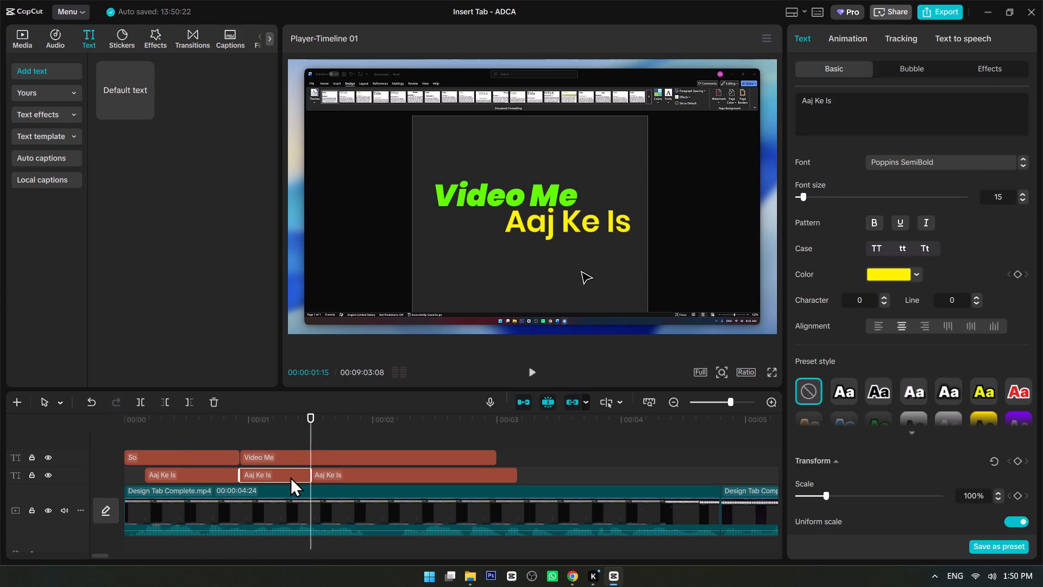
Replace the wording of the remaining second "Aaj Ke Is" clip, beneath "Video Me", with "Humlog".
left_click(331, 476)
double_click(565, 214)
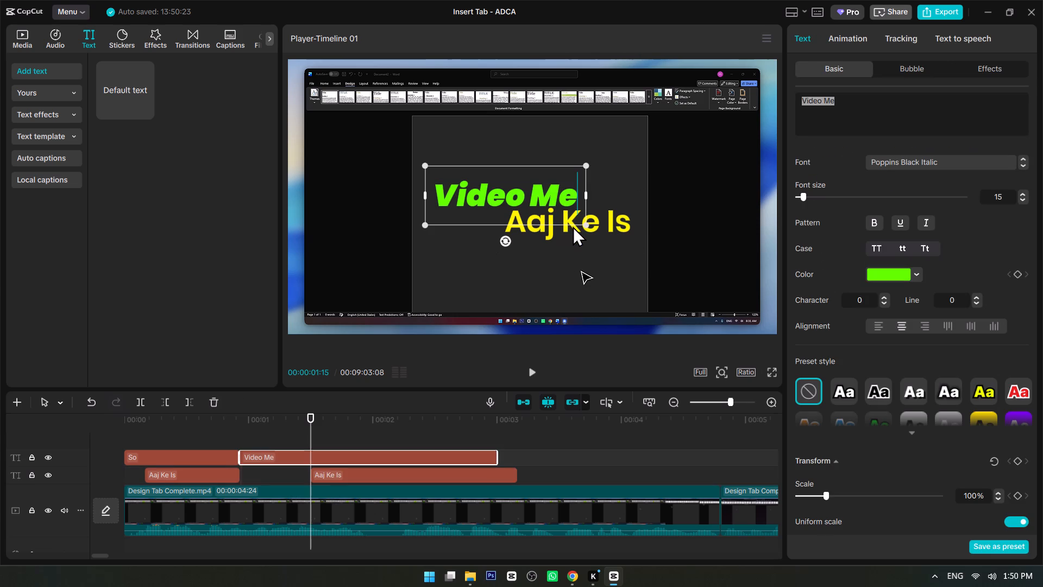
double_click(593, 230)
type("Humlog")
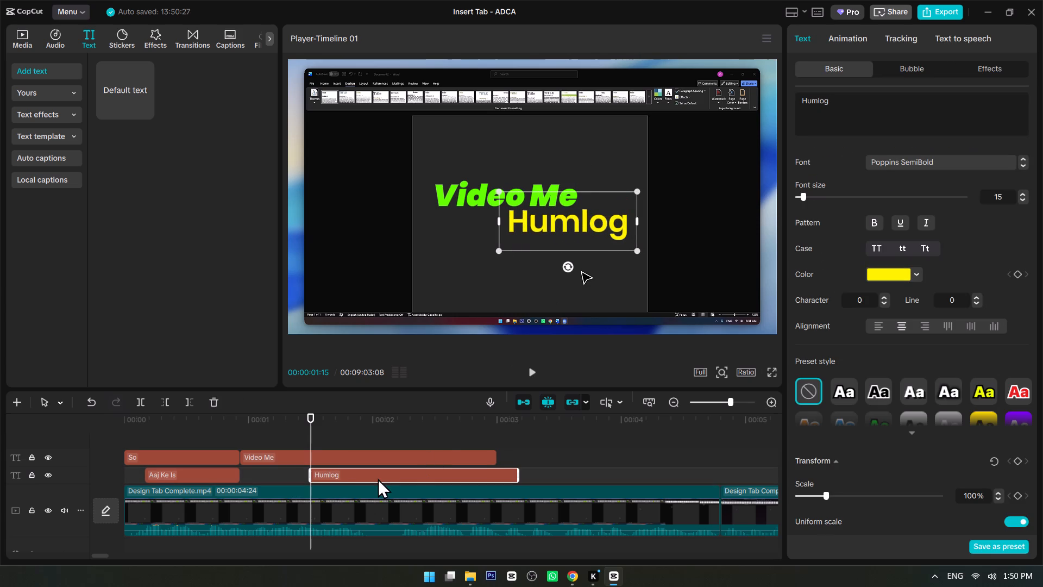
Enlarge the "Humlog" text to 122% scale and nudge it slightly left under "Video Me" in the preview.
left_click(330, 474)
left_click_drag(636, 251, 657, 260)
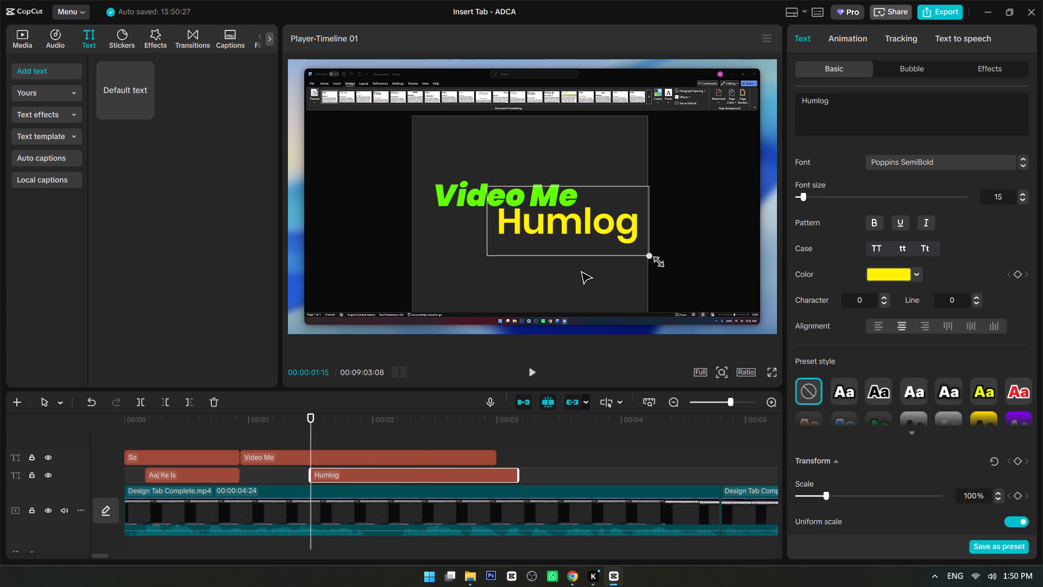
left_click_drag(657, 260, 654, 257)
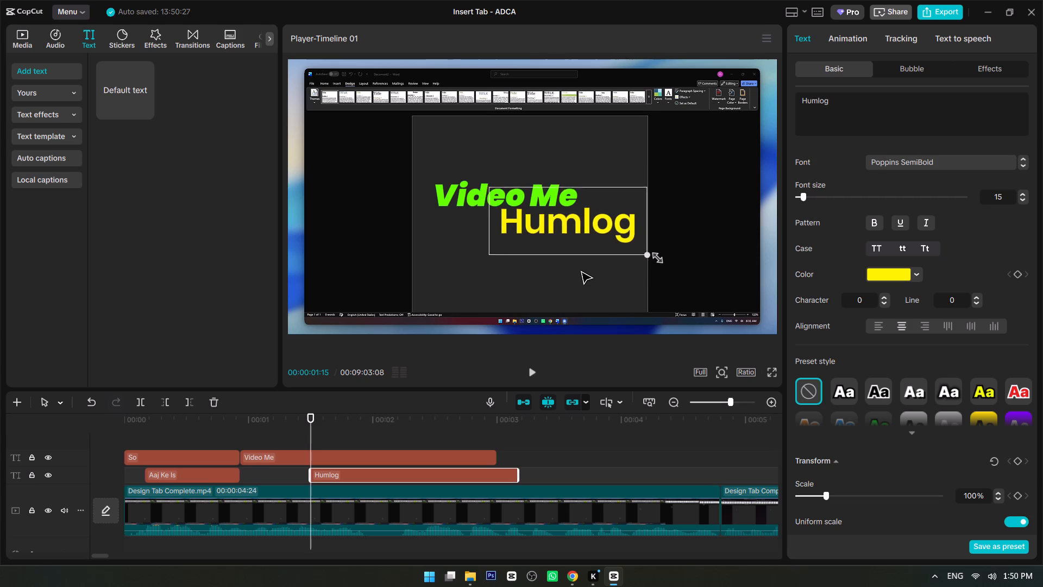
left_click_drag(654, 257, 661, 260)
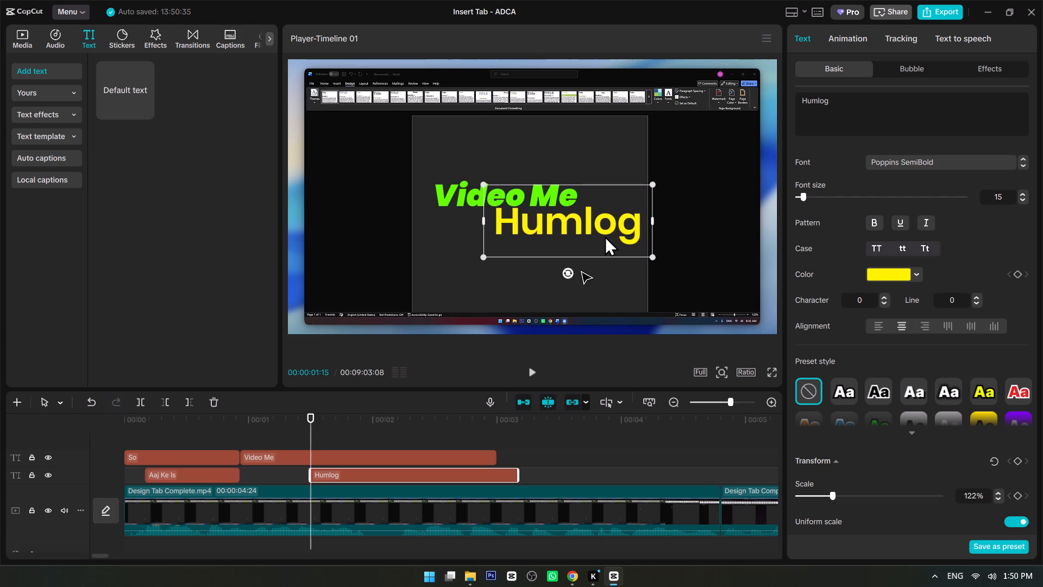
left_click(602, 235)
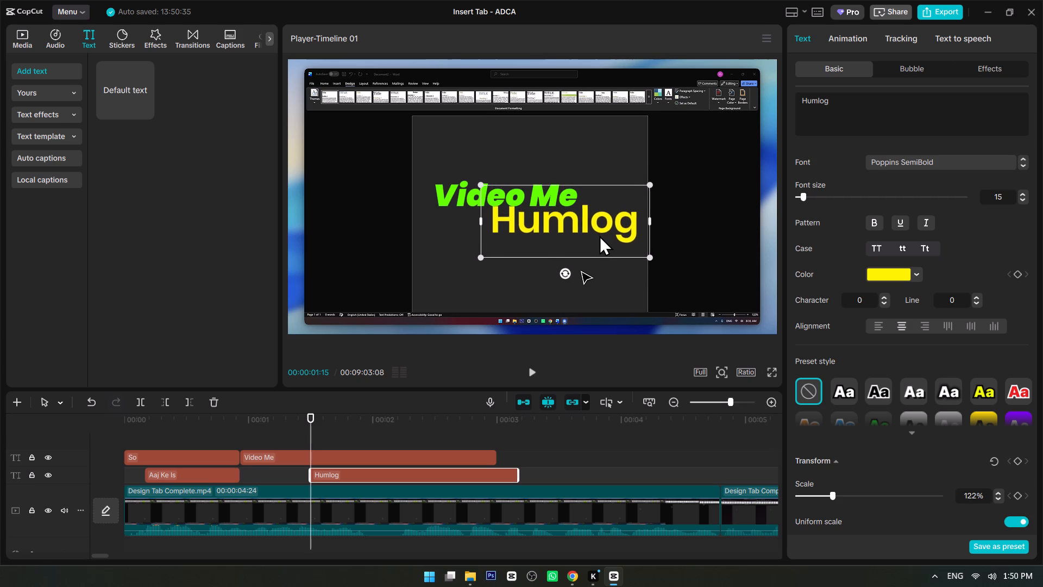
Replay the narration to find the next phrase and split the "Video Me" and "Humlog" clips together at 00:00:02:08.
left_click(216, 424)
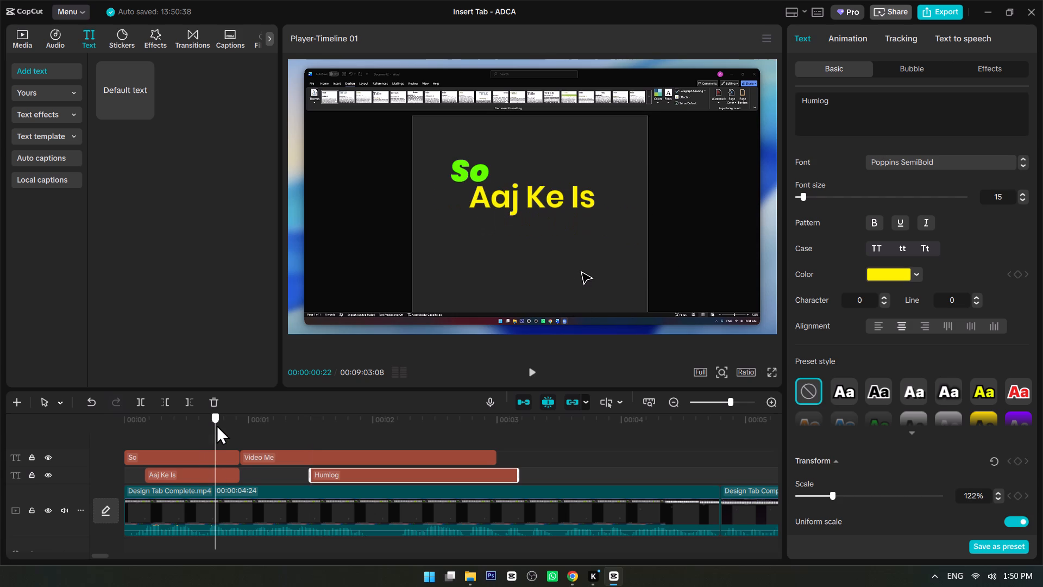
key("space")
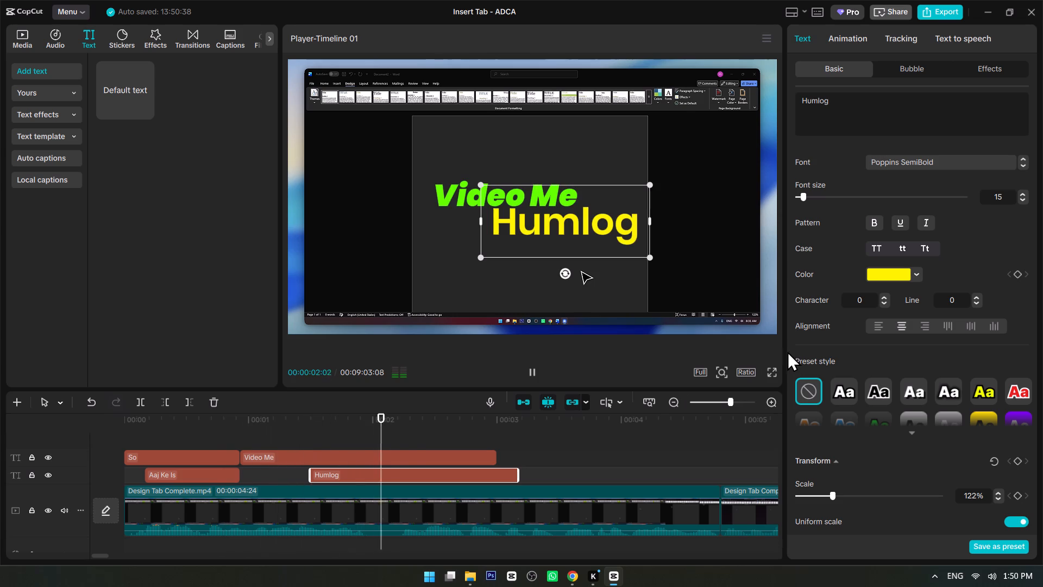
key("space")
left_click(226, 421)
key("space")
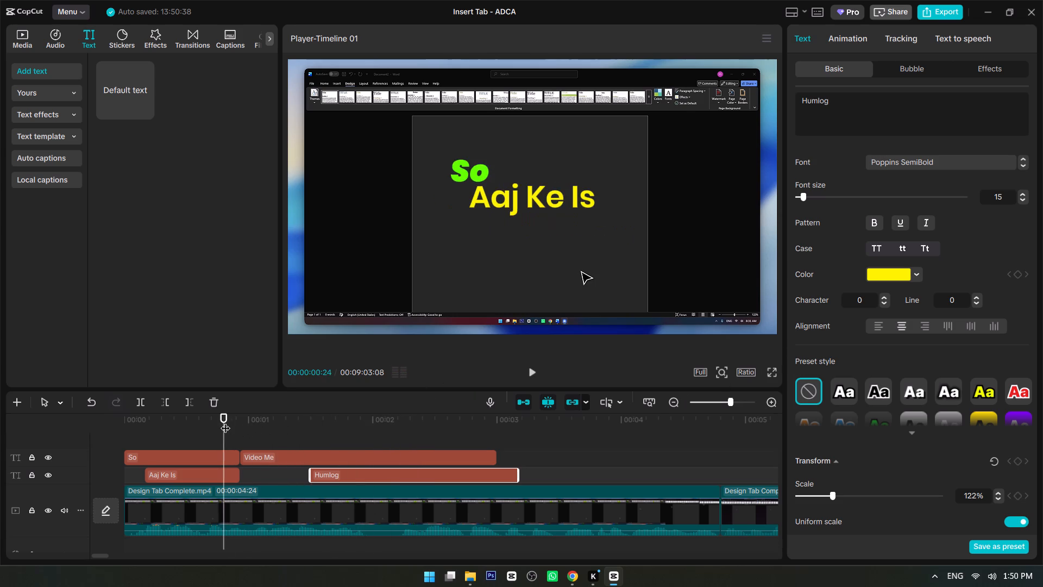
key("space")
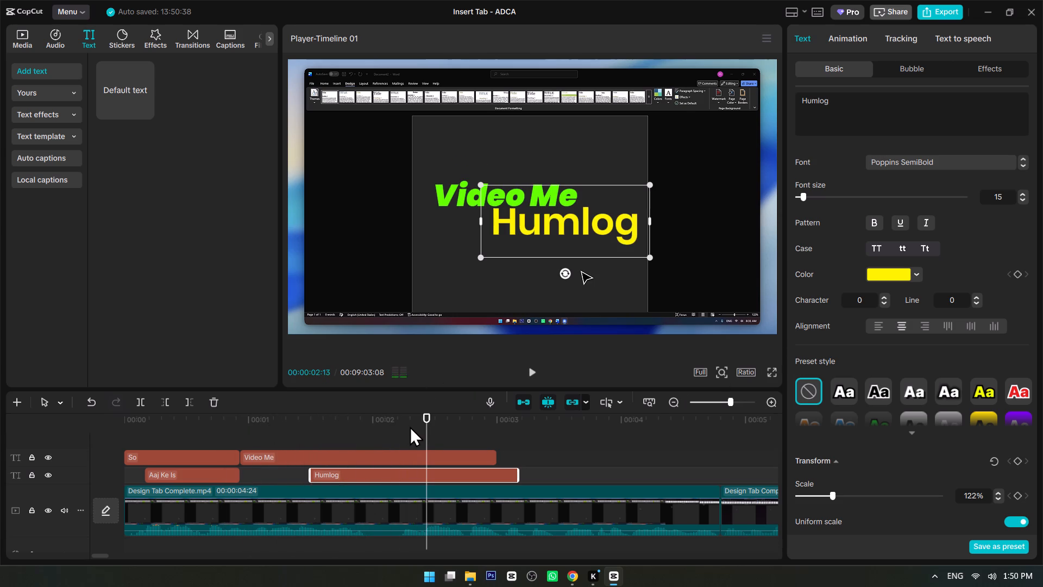
left_click(406, 421)
key("space")
left_click(406, 421)
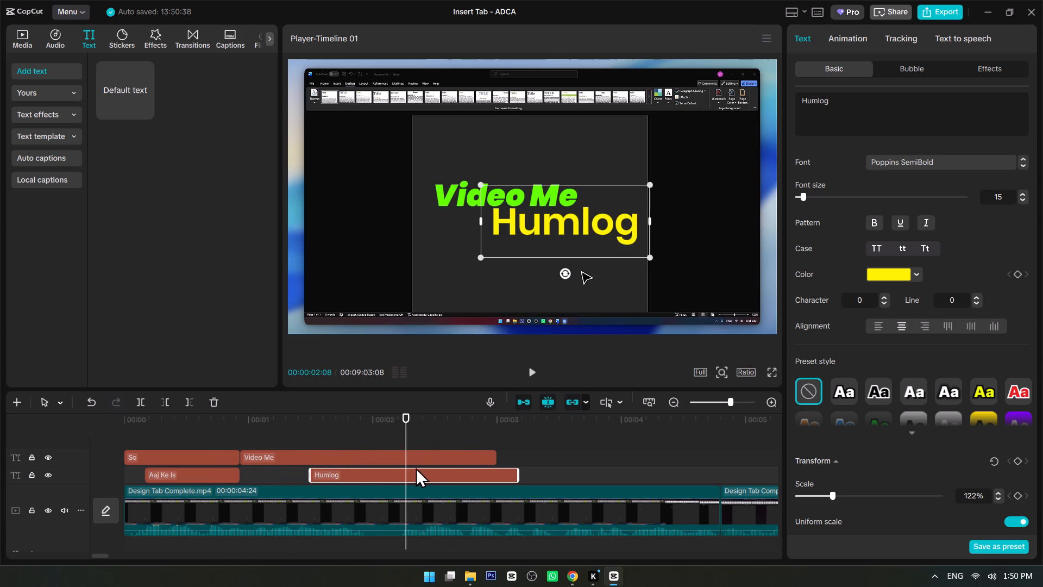
left_click_drag(433, 435, 440, 473)
key("ctrl+b")
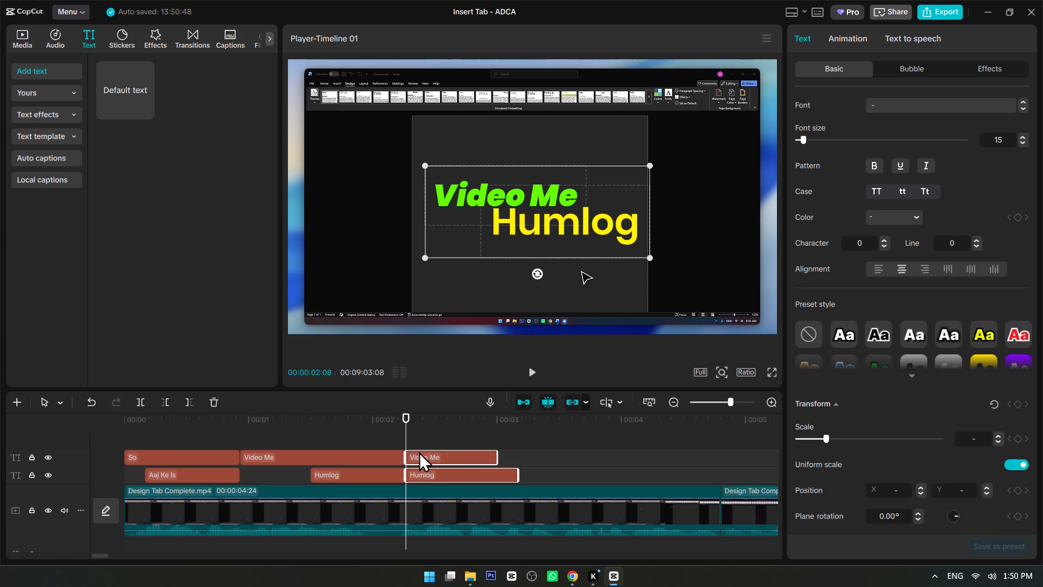
Replace the wording of the second "Video Me" clip after the split with "Design Tab".
key("space")
key("space")
left_click(431, 458)
key("space")
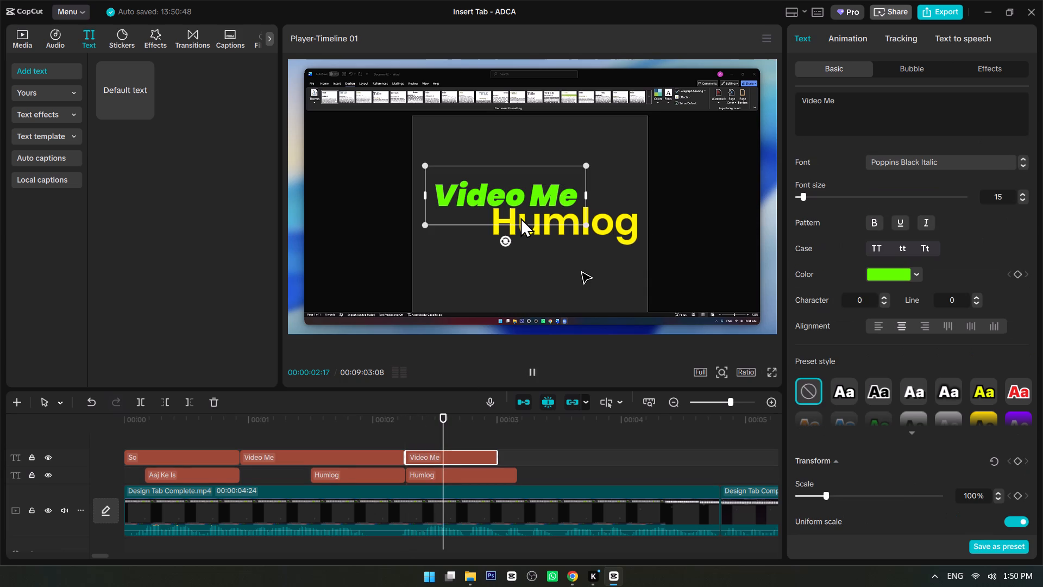
key("space")
left_click(438, 437)
left_click(464, 457)
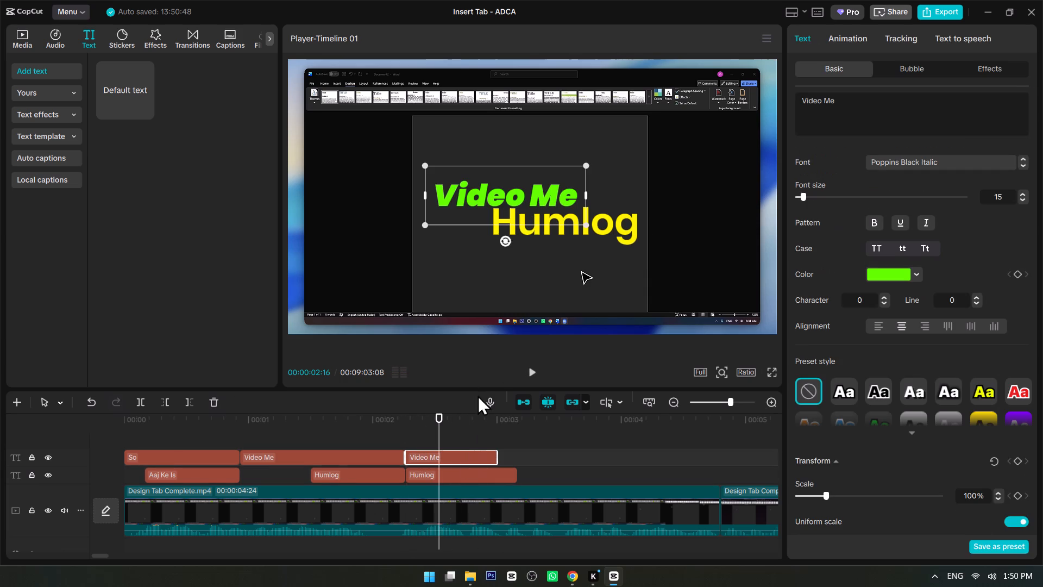
double_click(500, 186)
type("Design Tab")
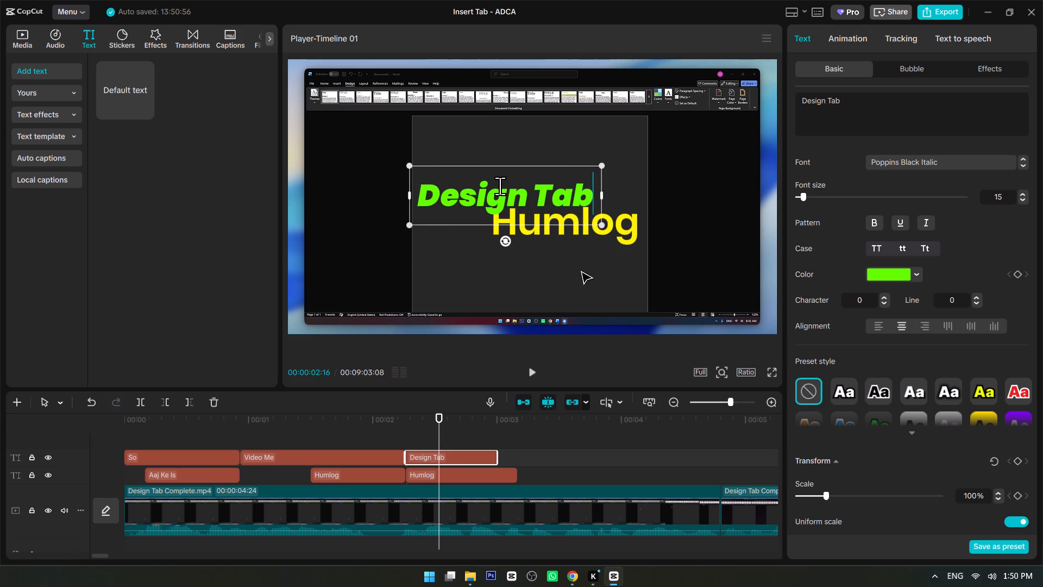
Play the narration over the "Design Tab" caption and extend the clip's end to about 00:00:04:07.
left_click(341, 422)
key("space")
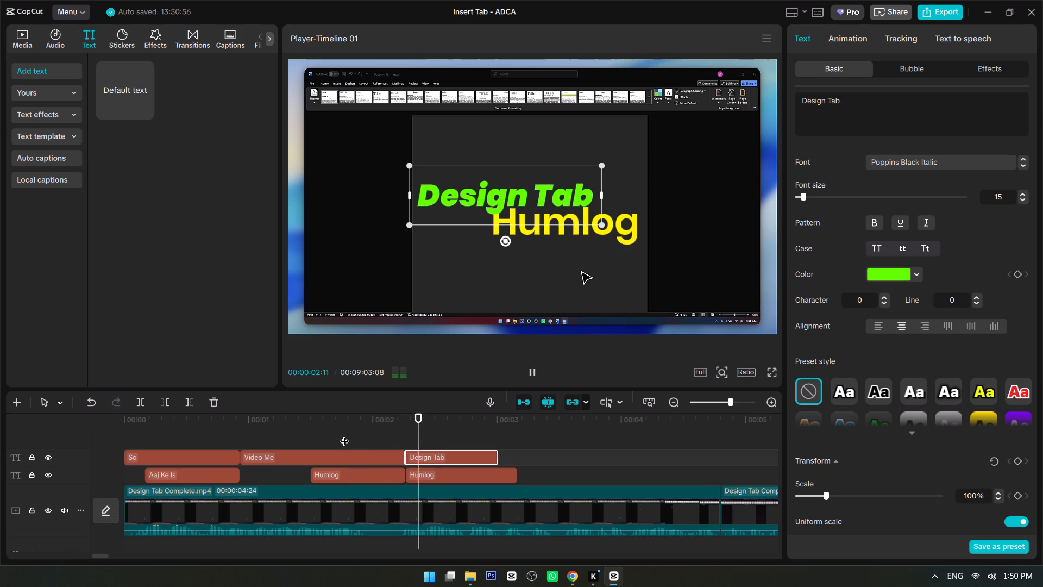
key("space")
left_click_drag(499, 455, 648, 464)
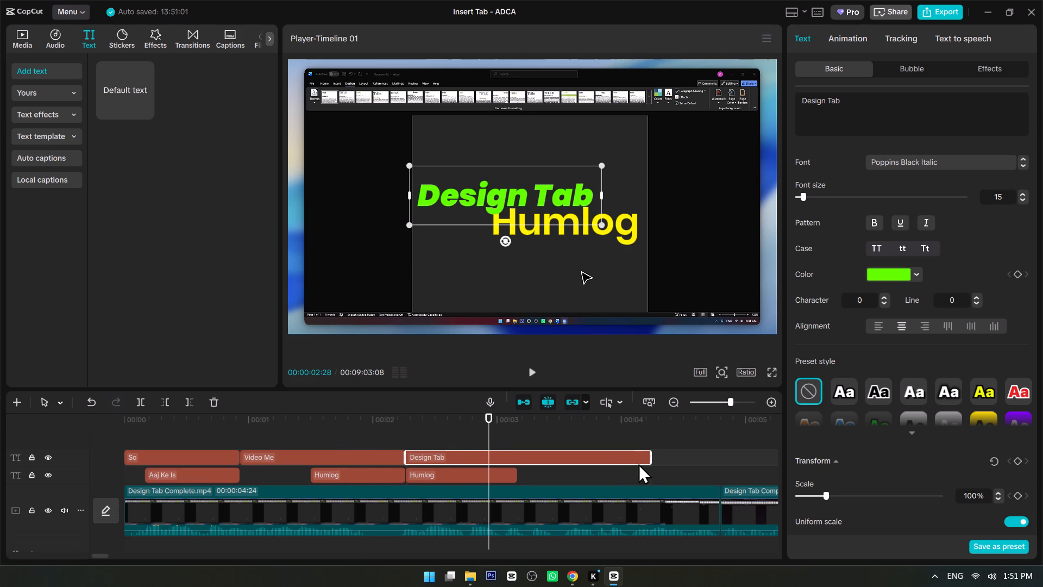
Move the second "Humlog" clip along the timeline to start at about 00:00:02:29, checking its timing against the narration.
key("space")
key("space")
left_click(466, 473)
left_click_drag(474, 473, 568, 477)
left_click(440, 431)
key("space")
key("space")
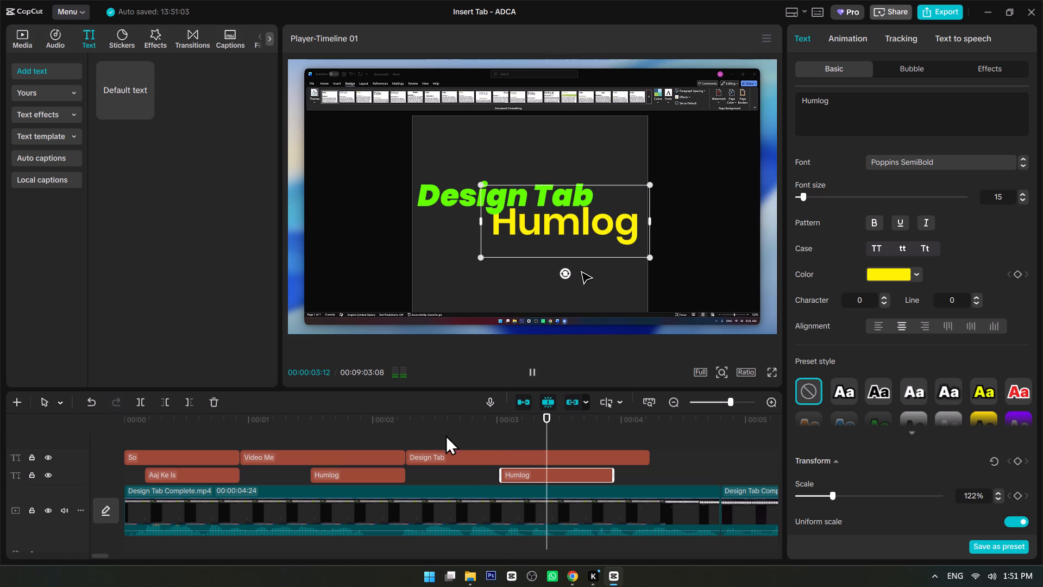
left_click_drag(524, 474, 517, 474)
left_click(457, 439)
key("space")
key("space")
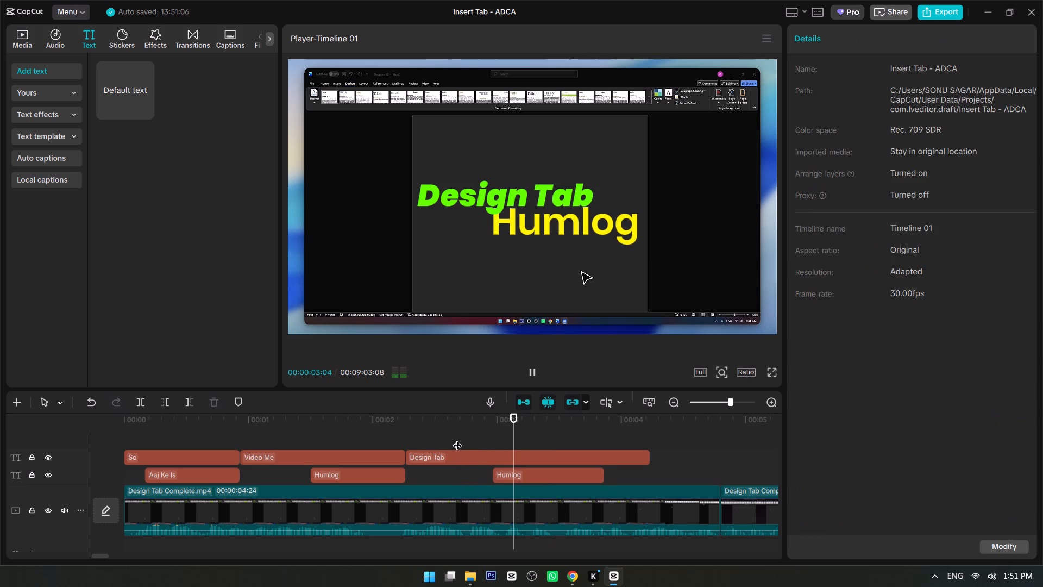
key("space")
key("space")
Replace the wording of the second "Humlog" clip, beneath "Design Tab", with "Ko Complete".
left_click(570, 478)
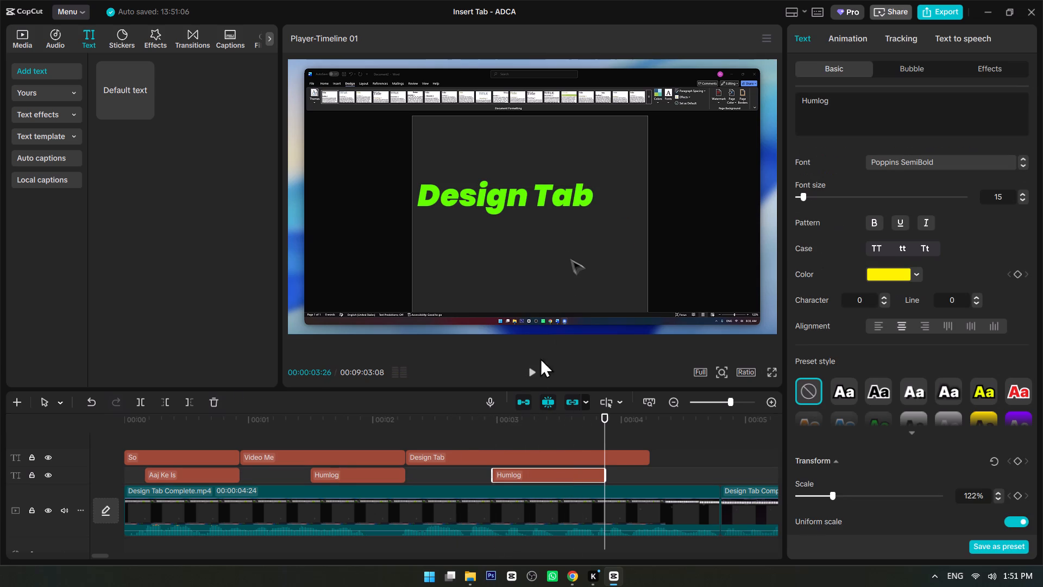
left_click(549, 440)
left_click(577, 469)
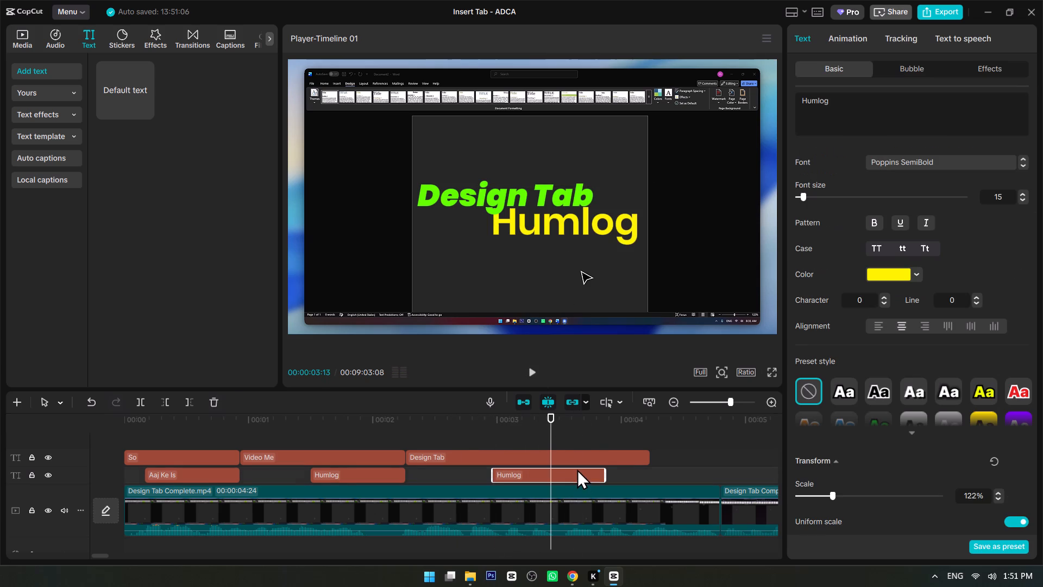
double_click(576, 235)
type("Ko Complete")
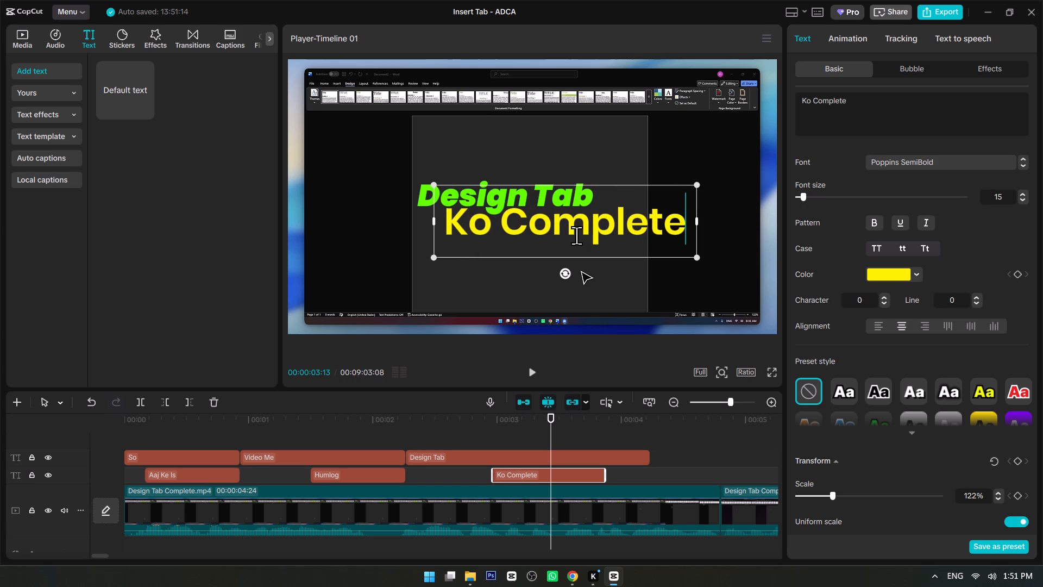
Scale the "Ko Complete" text down to 82% and move it left and slightly up beneath "Design Tab".
left_click_drag(699, 256, 656, 238)
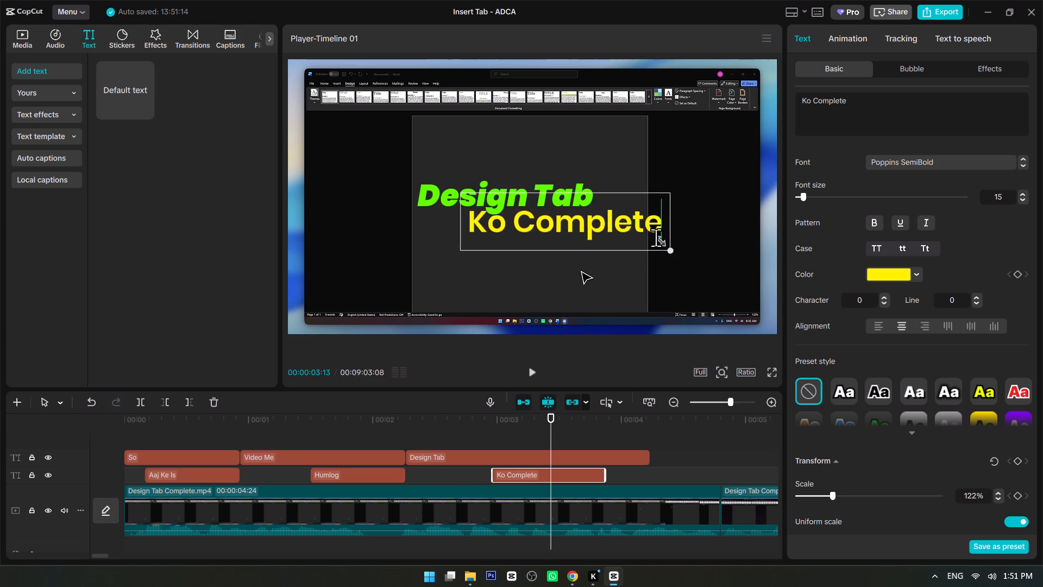
left_click_drag(656, 238, 631, 229)
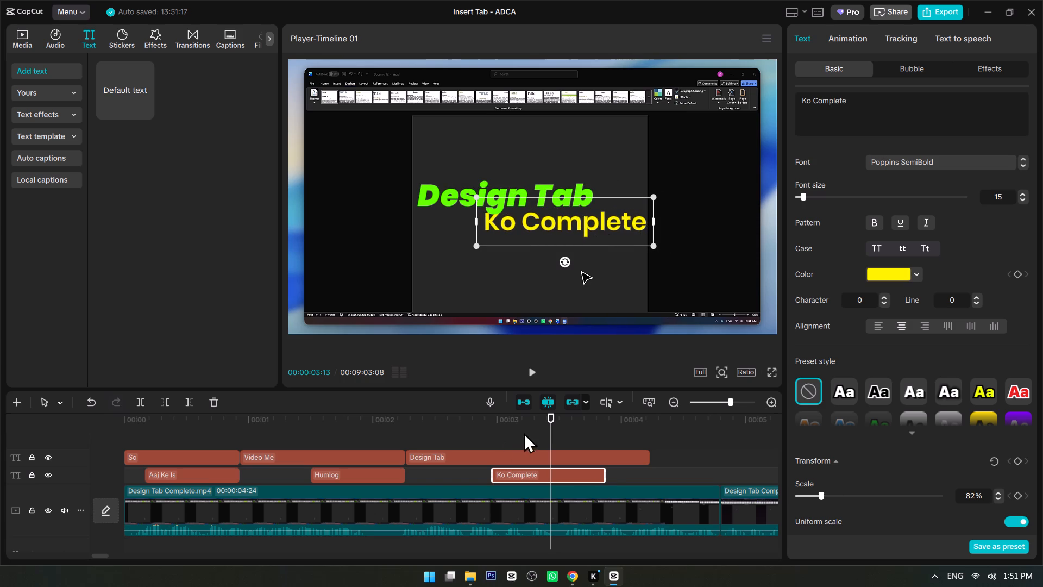
left_click(524, 433)
left_click(549, 477)
left_click_drag(580, 227, 558, 223)
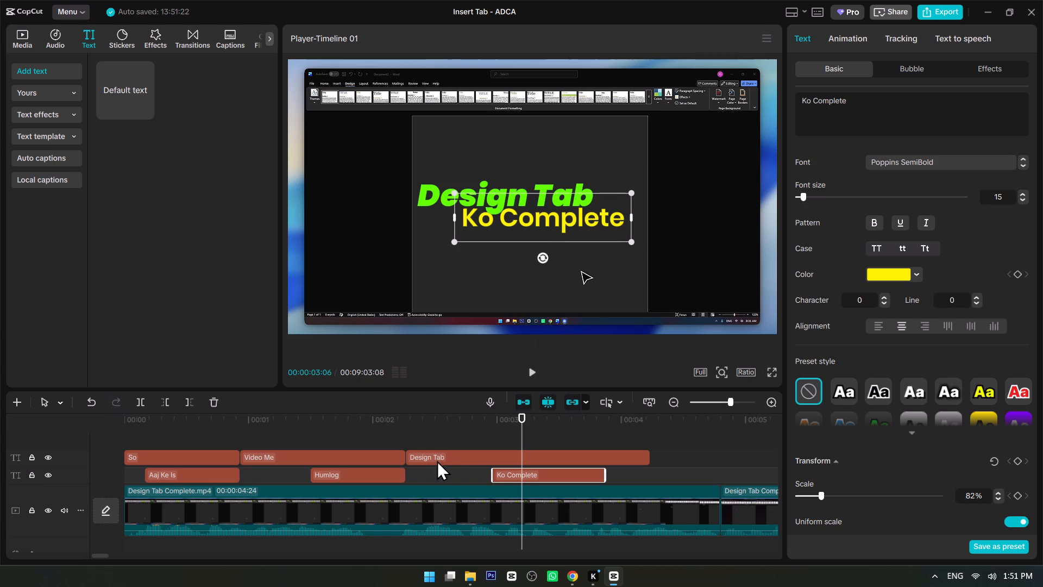
Replay the narration from about 00:00:01:27 to check the timing of the "Humlog" and "Design Tab" captions.
left_click(363, 420)
left_click(361, 420)
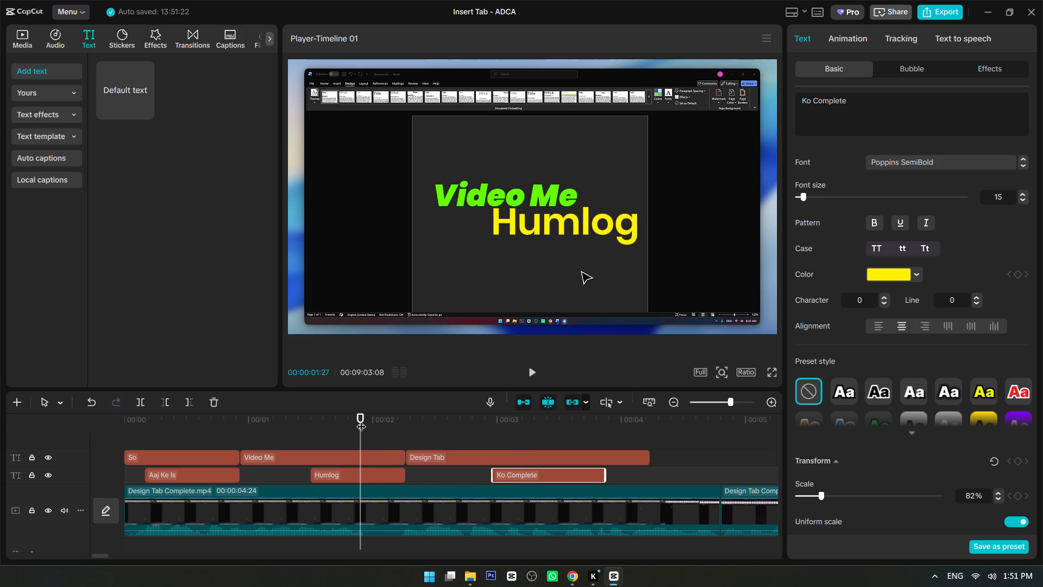
key("space")
key("space")
left_click(365, 422)
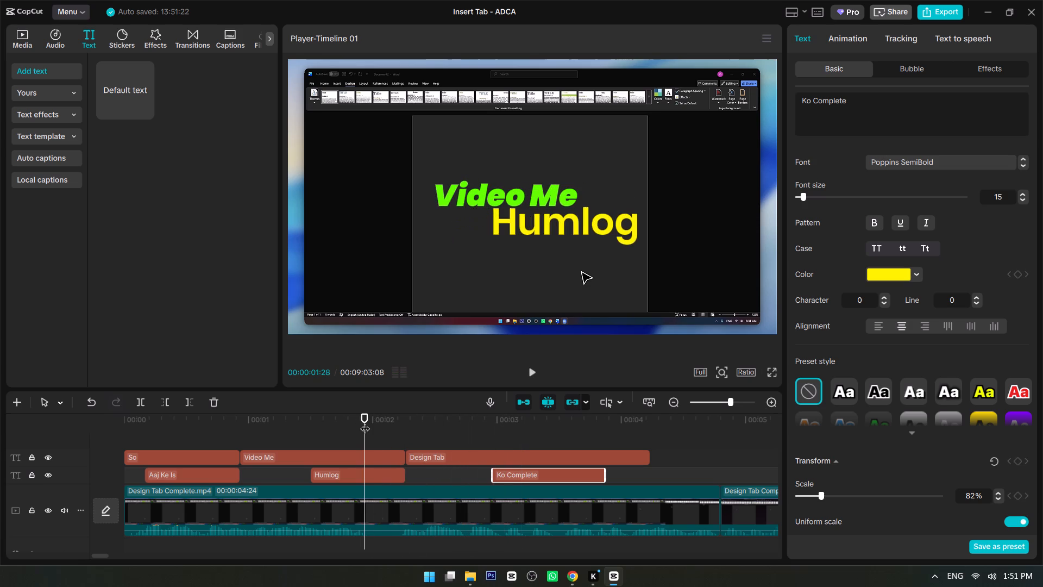
left_click(364, 421)
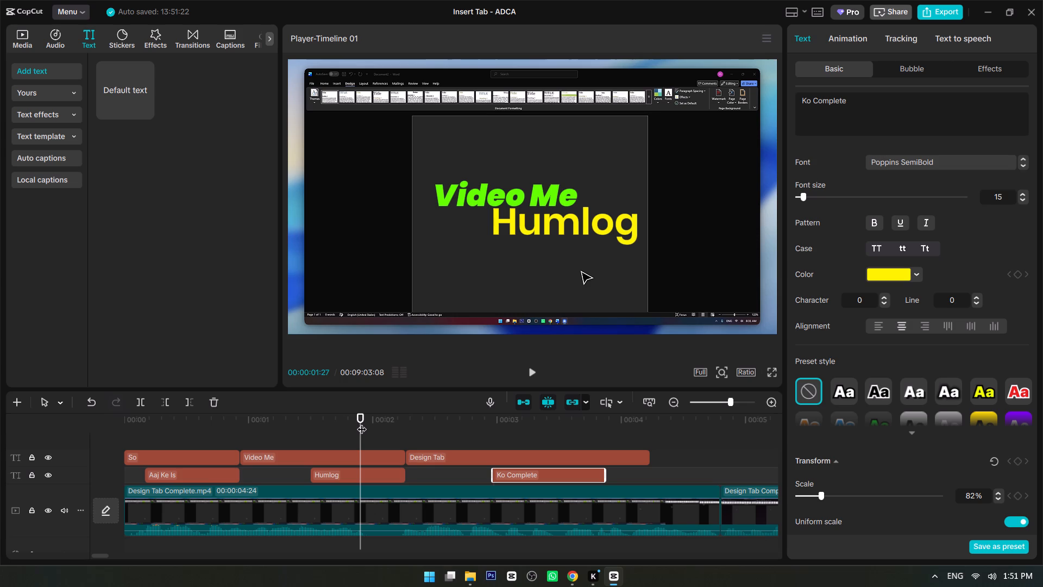
left_click(361, 422)
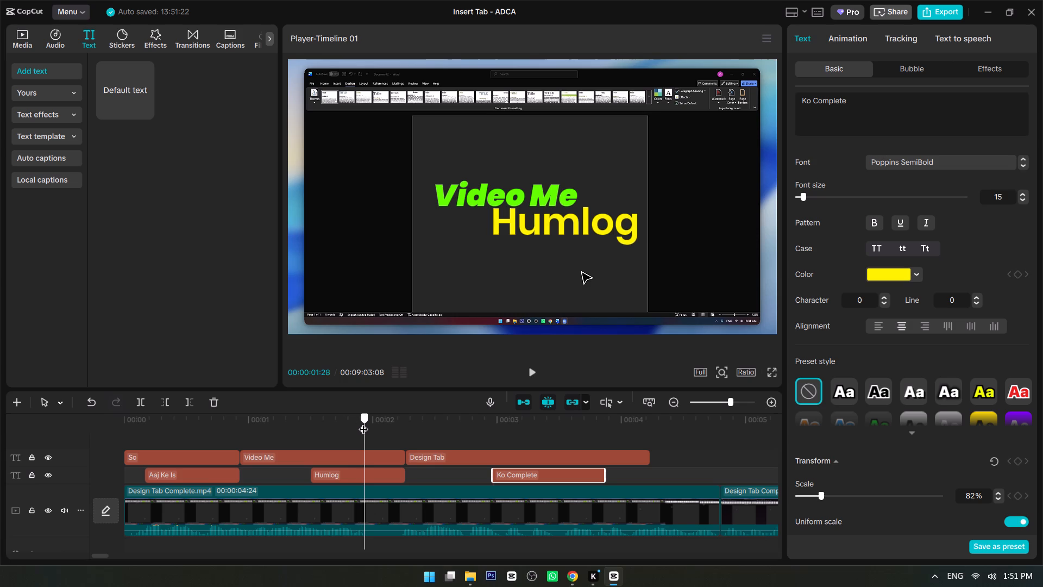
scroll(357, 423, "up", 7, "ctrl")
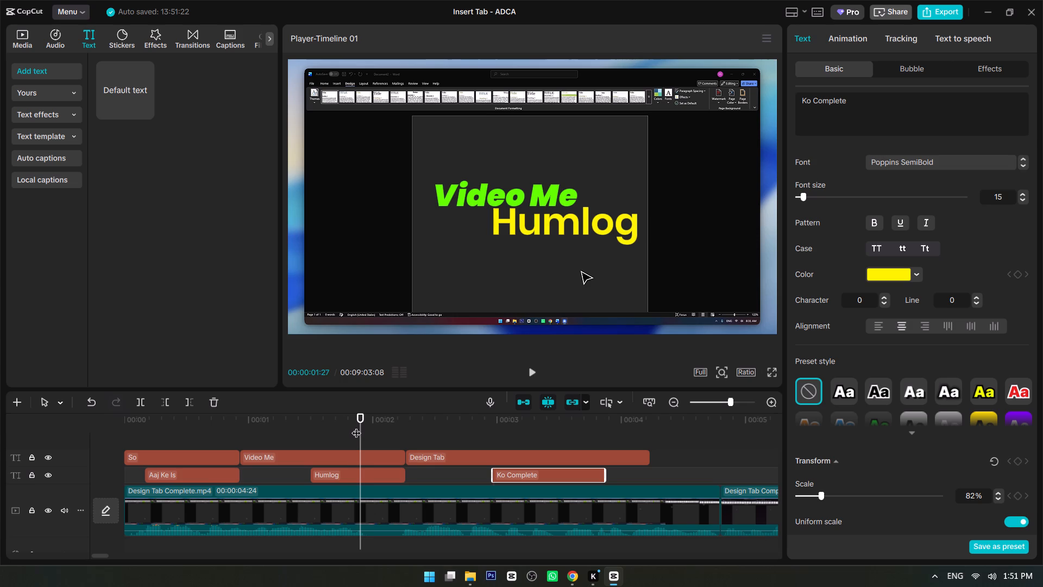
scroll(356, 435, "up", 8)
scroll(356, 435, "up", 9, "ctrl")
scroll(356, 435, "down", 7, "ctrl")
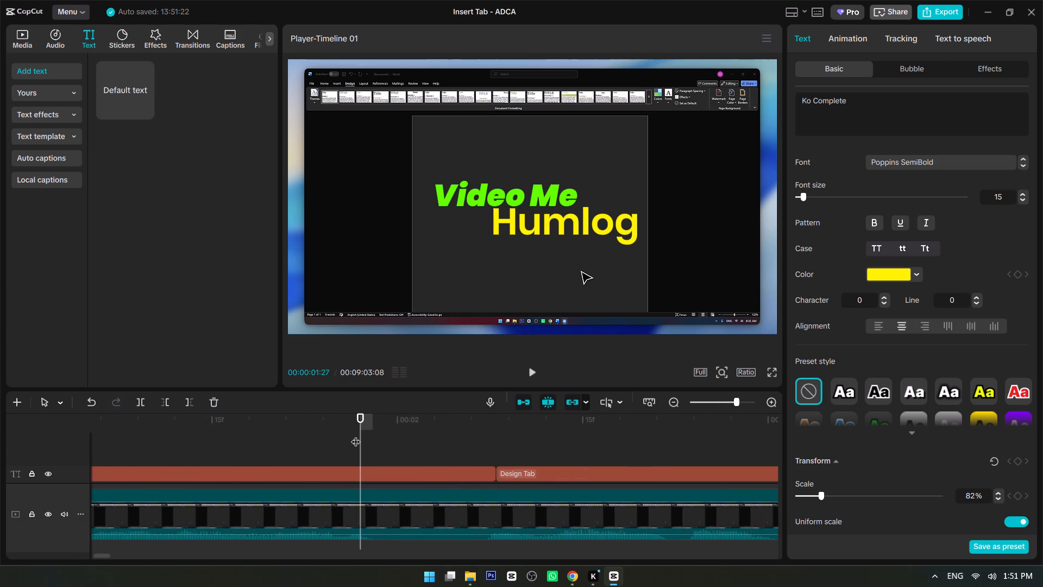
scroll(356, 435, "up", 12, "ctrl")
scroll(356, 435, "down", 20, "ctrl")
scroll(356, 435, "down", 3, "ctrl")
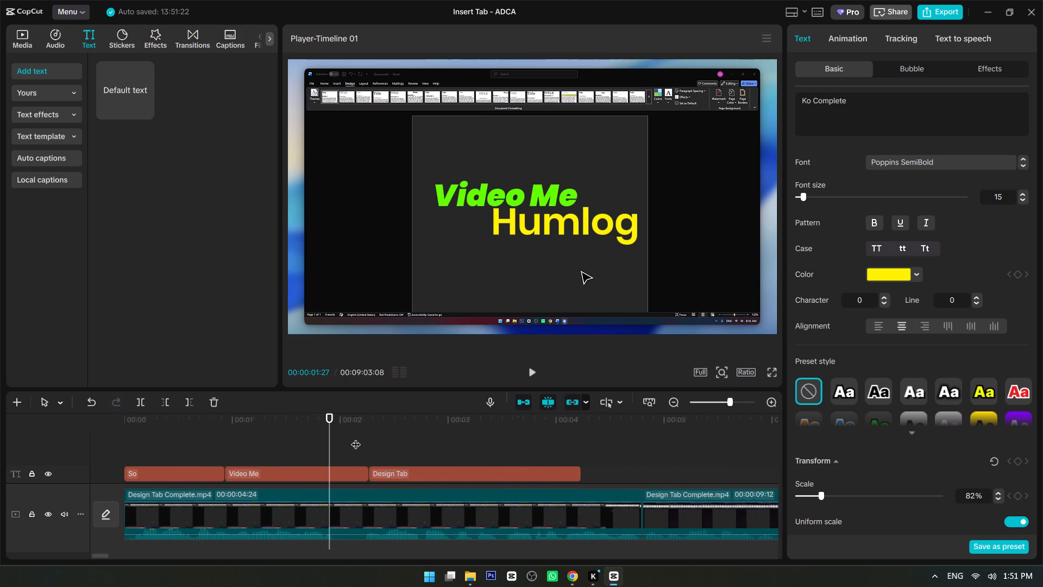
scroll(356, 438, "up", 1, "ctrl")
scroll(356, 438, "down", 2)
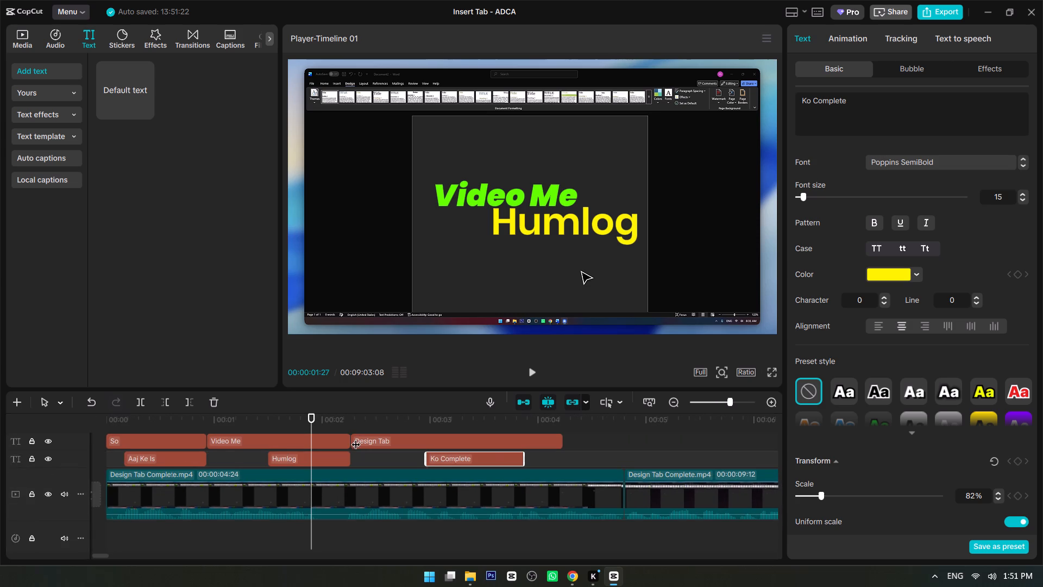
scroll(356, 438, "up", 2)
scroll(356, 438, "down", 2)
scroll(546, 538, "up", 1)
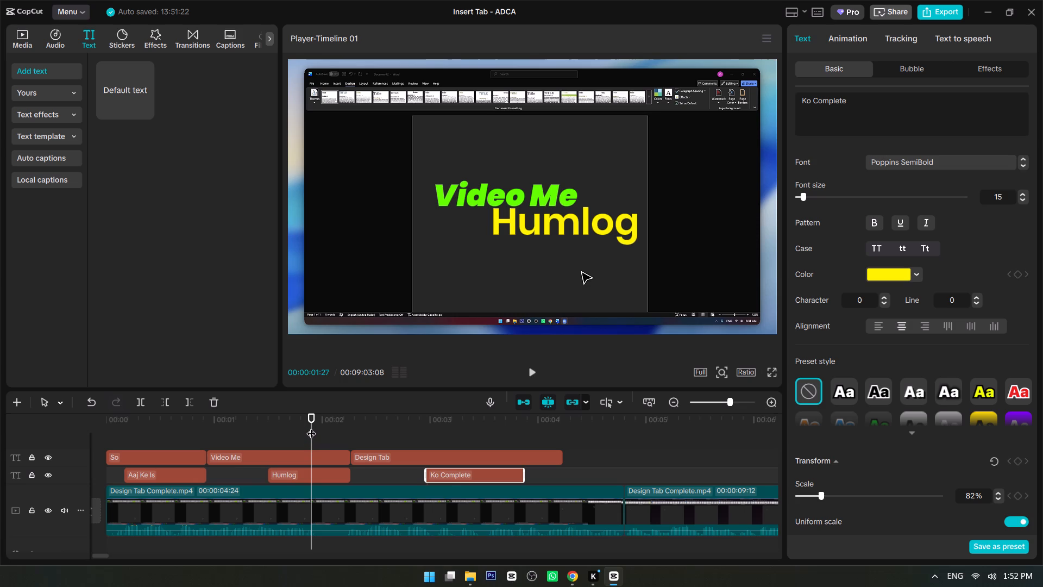
Replay the narration from about 00:00:01:27 and 00:00:02:24 to check when "Design Tab" and "Ko Complete" are spoken.
left_click(311, 427)
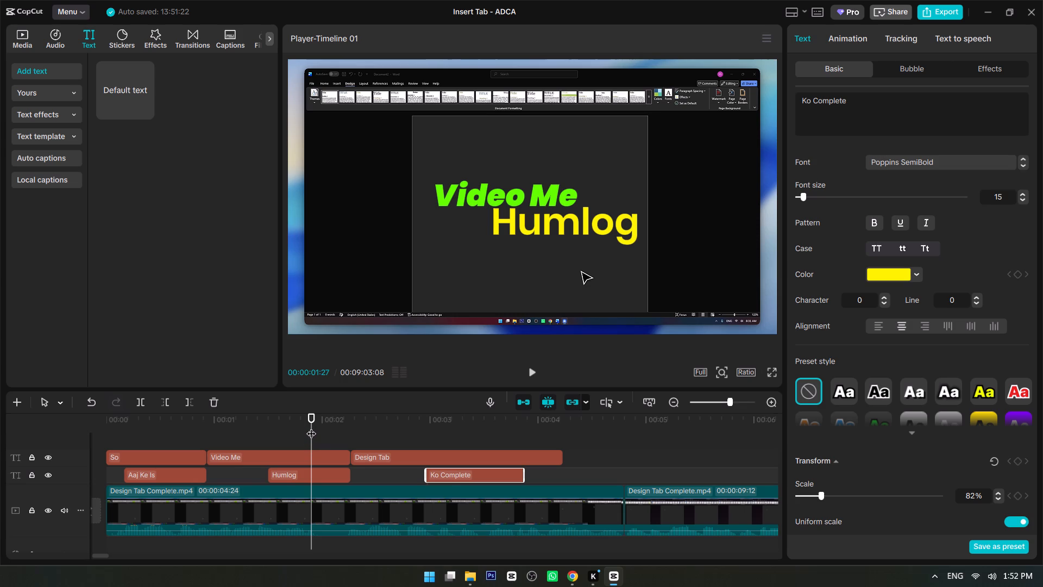
key("space")
left_click(311, 427)
key("space")
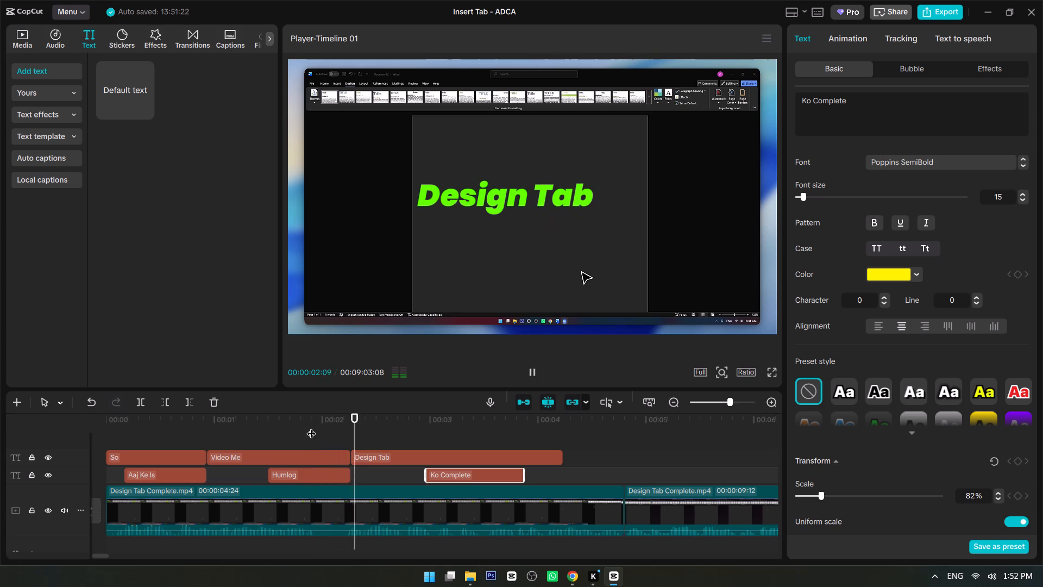
key("space")
left_click(311, 427)
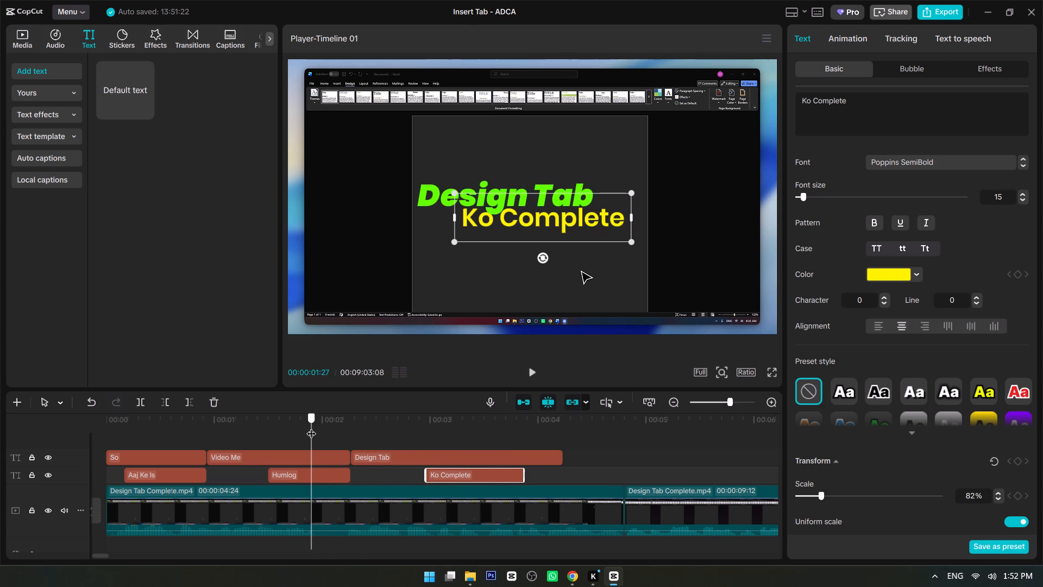
key("space")
key("space")
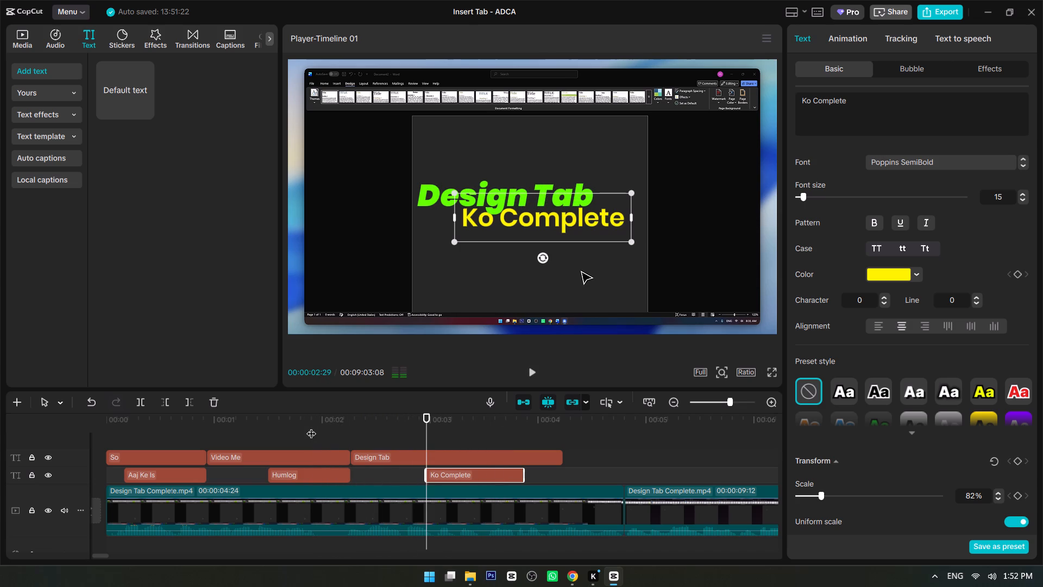
left_click(411, 434)
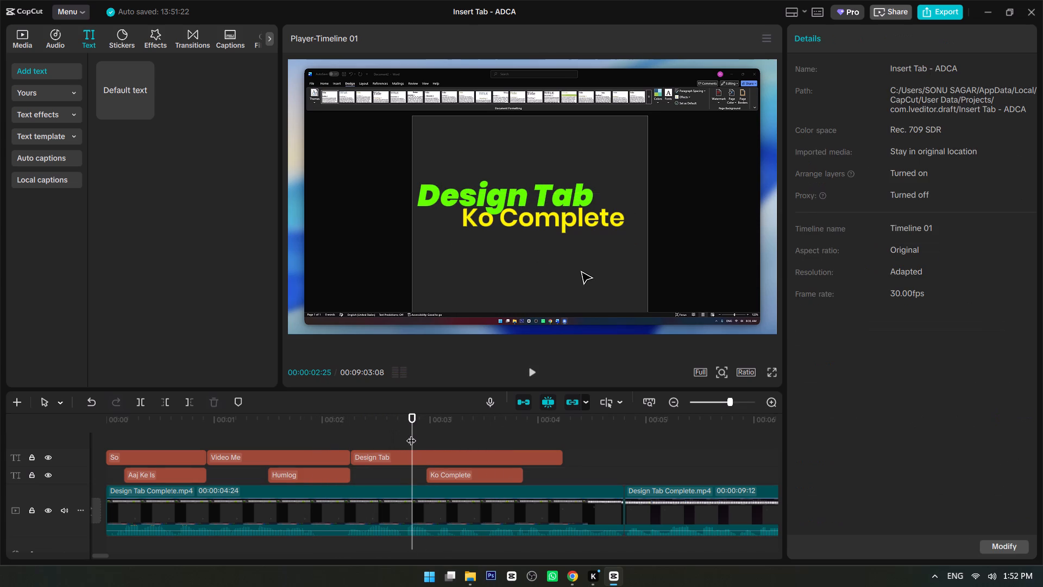
key("space")
key("space")
left_click(407, 427)
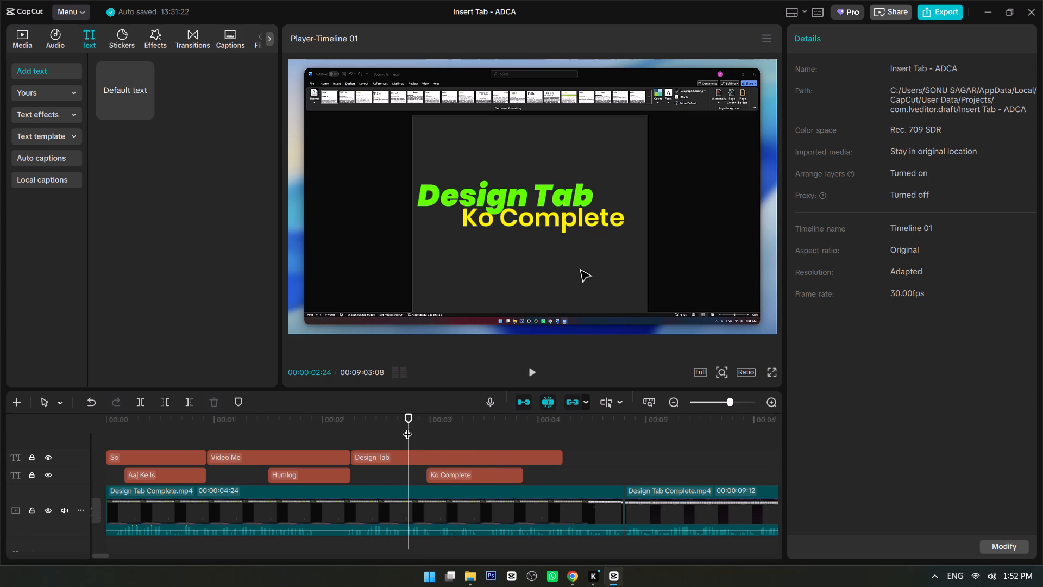
key("space")
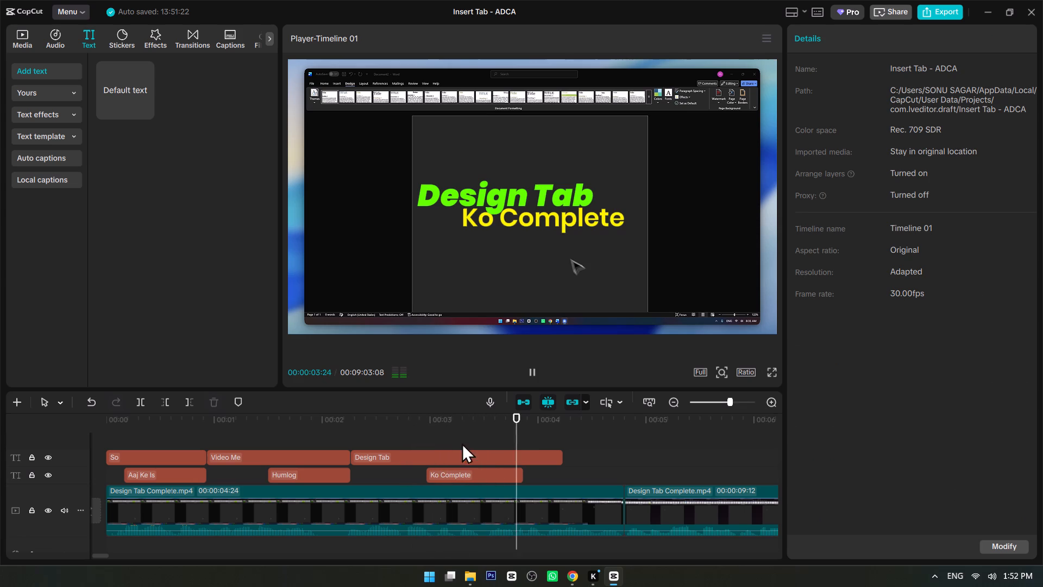
Extend the end of the "Ko Complete" clip to line up with the end of the "Design Tab" clip.
key("space")
left_click(511, 474)
left_click_drag(524, 476, 560, 475)
Split the "Design Tab" and "Ko Complete" clips at 00:00:03:28, where the phrase ends, and delete the pieces after the cut.
key("space")
key("space")
left_click(539, 420)
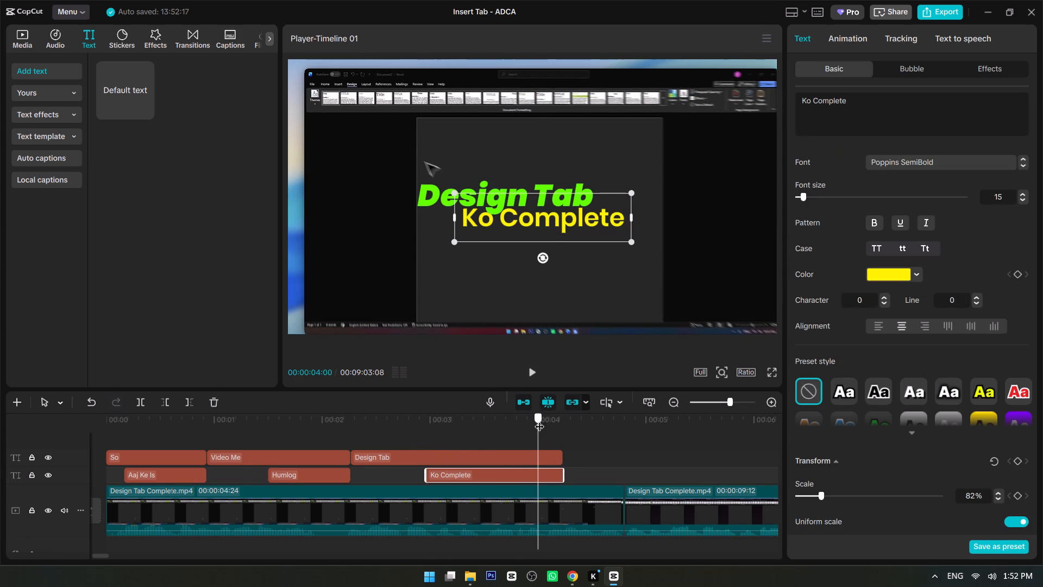
key("space")
left_click(538, 419)
left_click(537, 419)
left_click(537, 419)
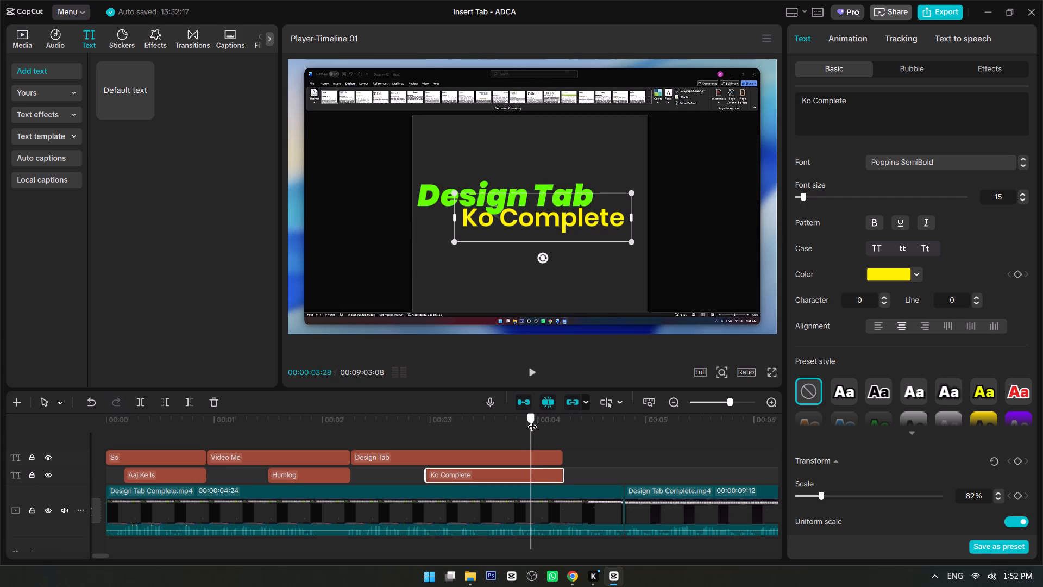
key("space")
left_click(532, 420)
left_click_drag(581, 473, 545, 448)
key("ctrl+b")
key("Delete")
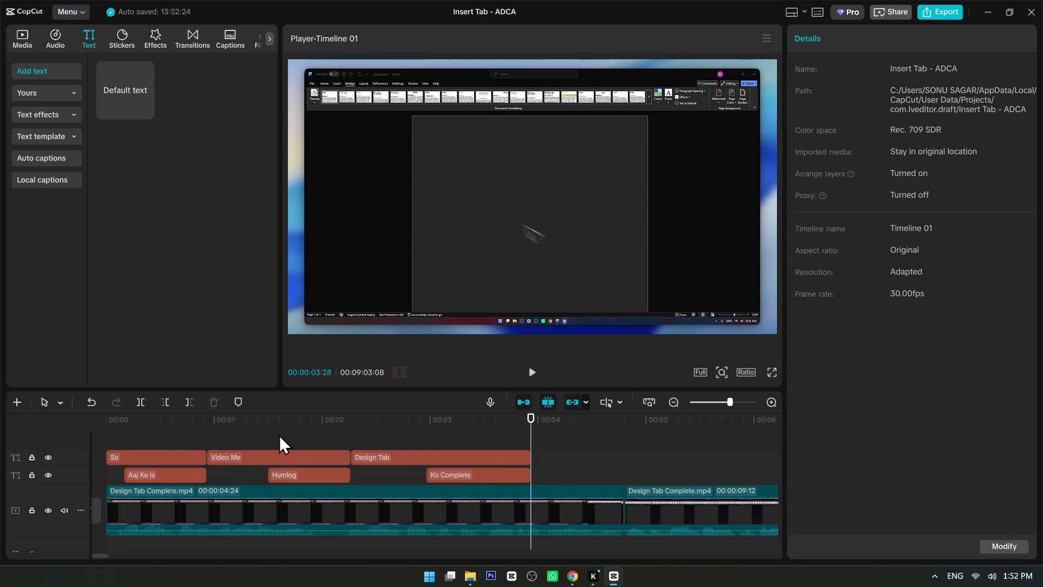
Replay the captions from the start and again around 00:00:02:29 to check the start of "Ko Complete" against the narration.
left_click_drag(164, 417, 49, 407)
key("space")
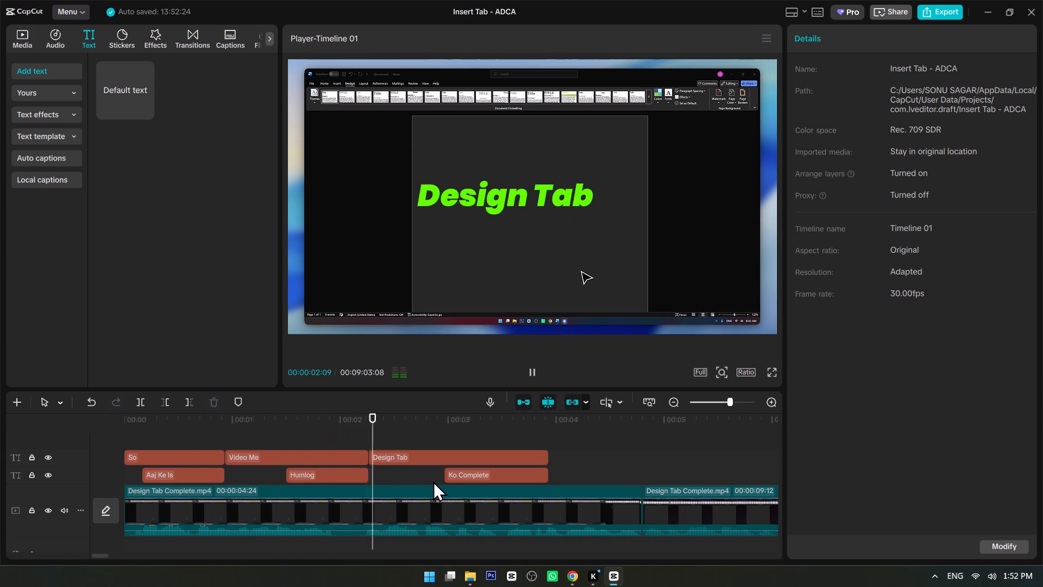
key("space")
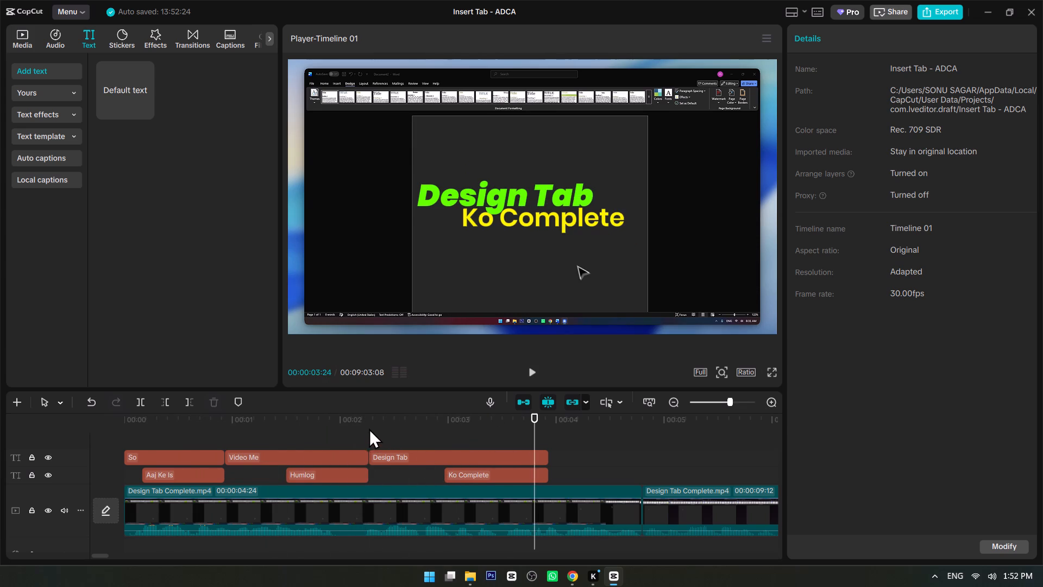
left_click(363, 423)
key("space")
key("space")
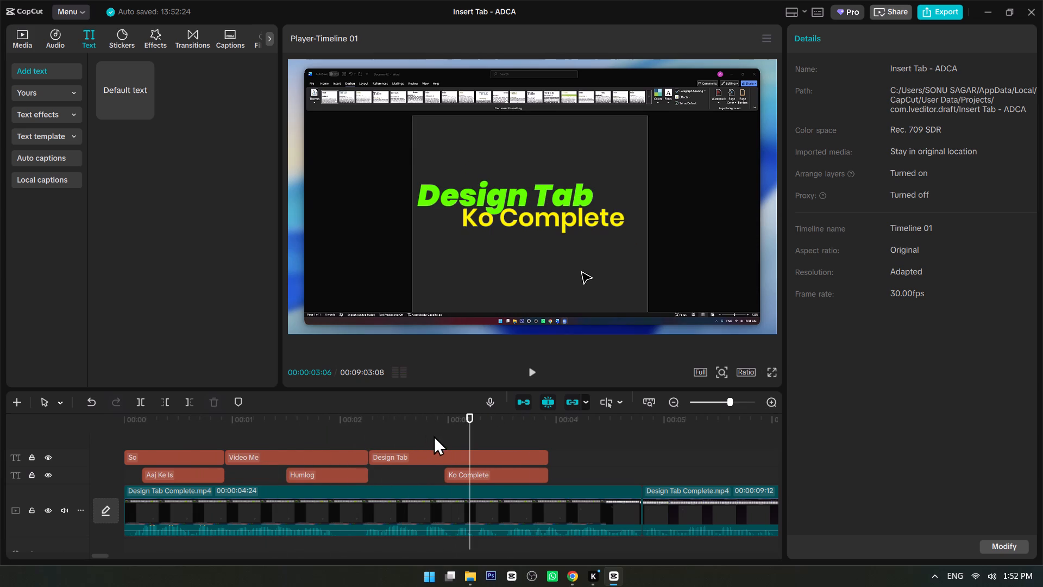
left_click(435, 426)
key("space")
key("space")
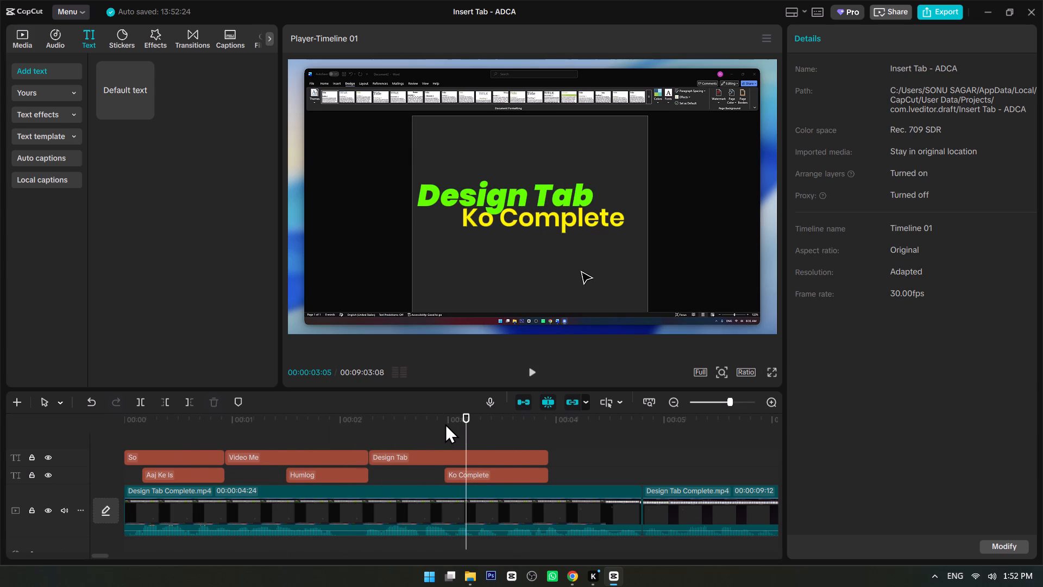
left_click(445, 423)
key("space")
left_click(445, 423)
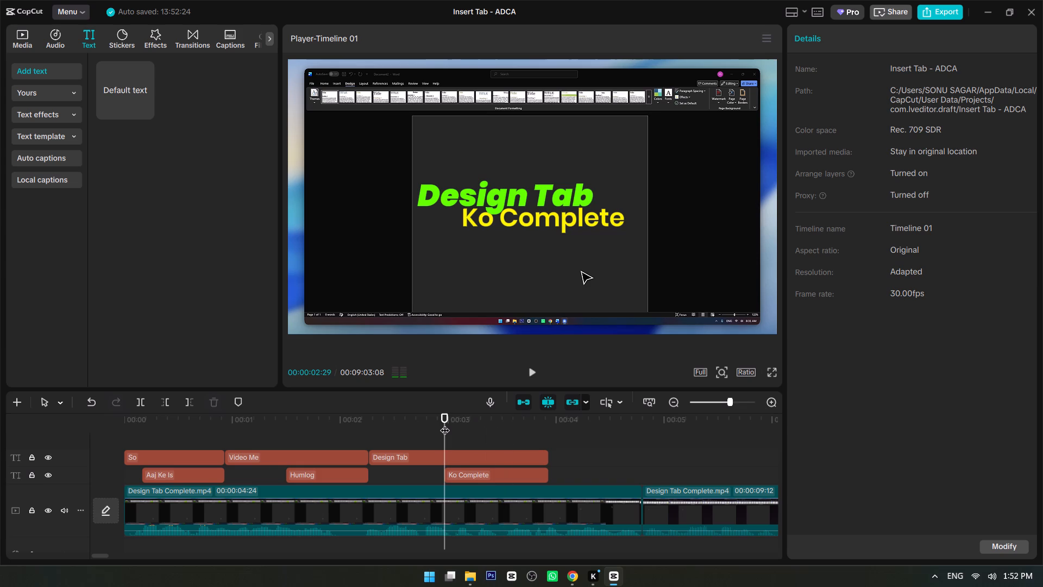
key("space")
key("space")
left_click(446, 423)
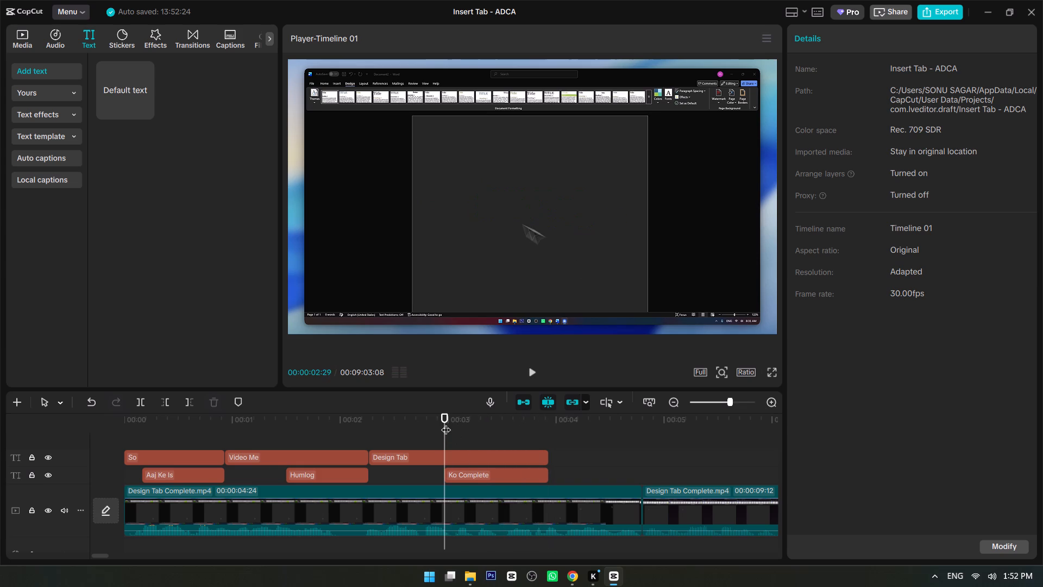
left_click(446, 423)
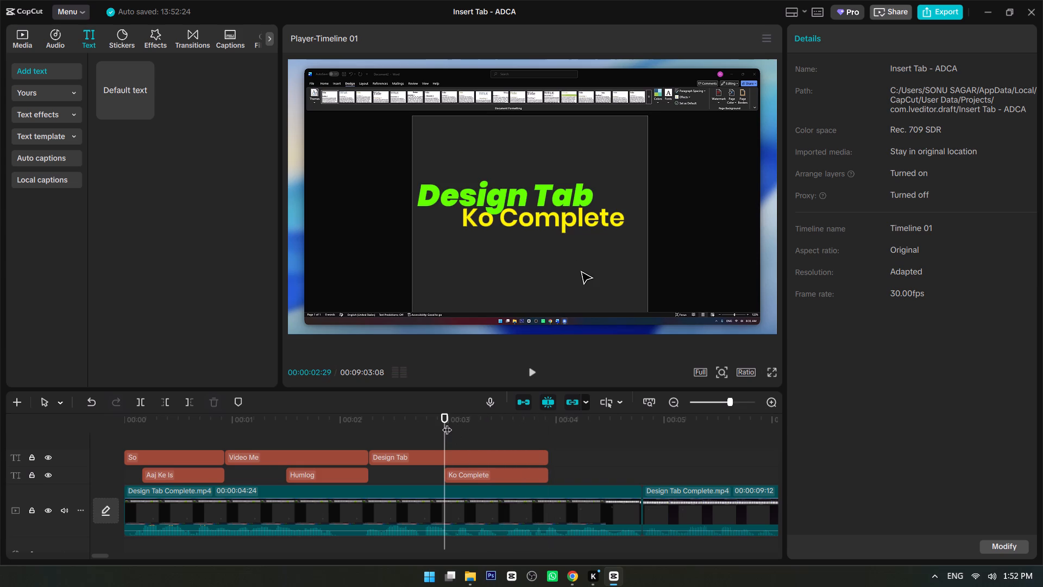
Replay the narration from about 00:00:02:08 to check the timing of "Design Tab" and "Ko Complete" through their end.
left_click(371, 421)
scroll(372, 447, "up", 7, "ctrl")
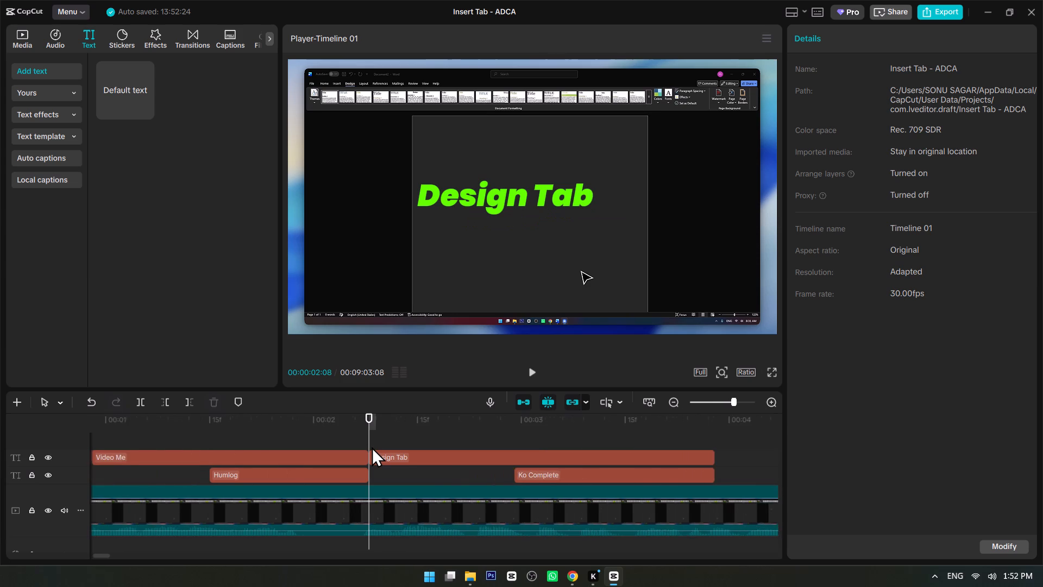
left_click(370, 427)
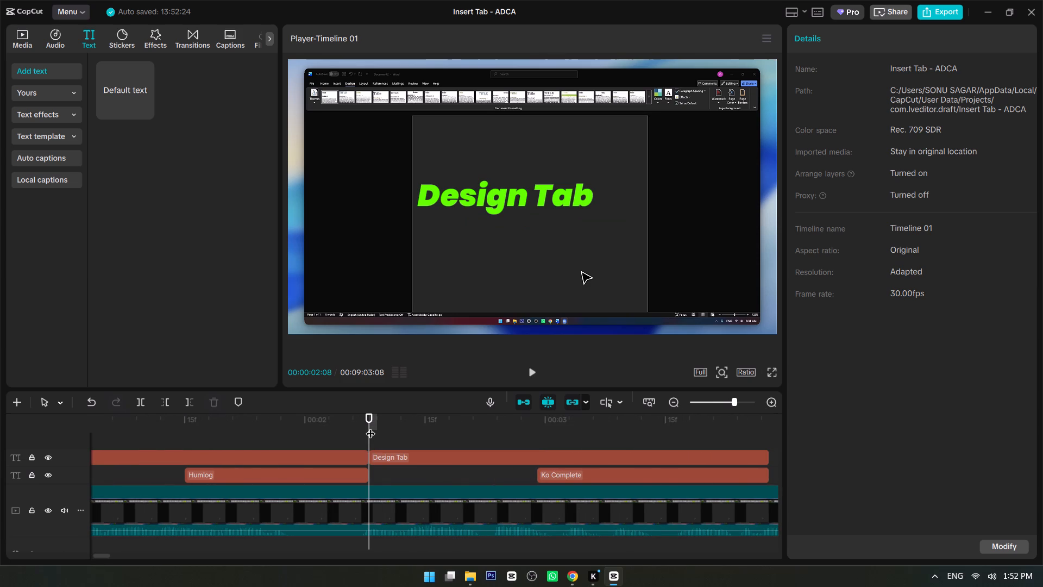
key("space")
key("space")
left_click(370, 427)
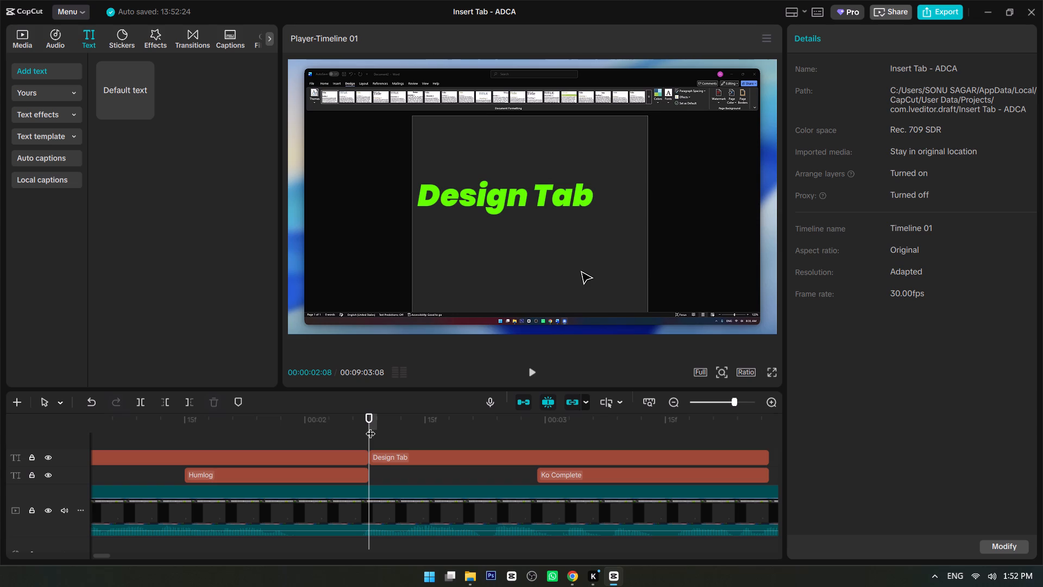
left_click(370, 427)
left_click(370, 427)
key("space")
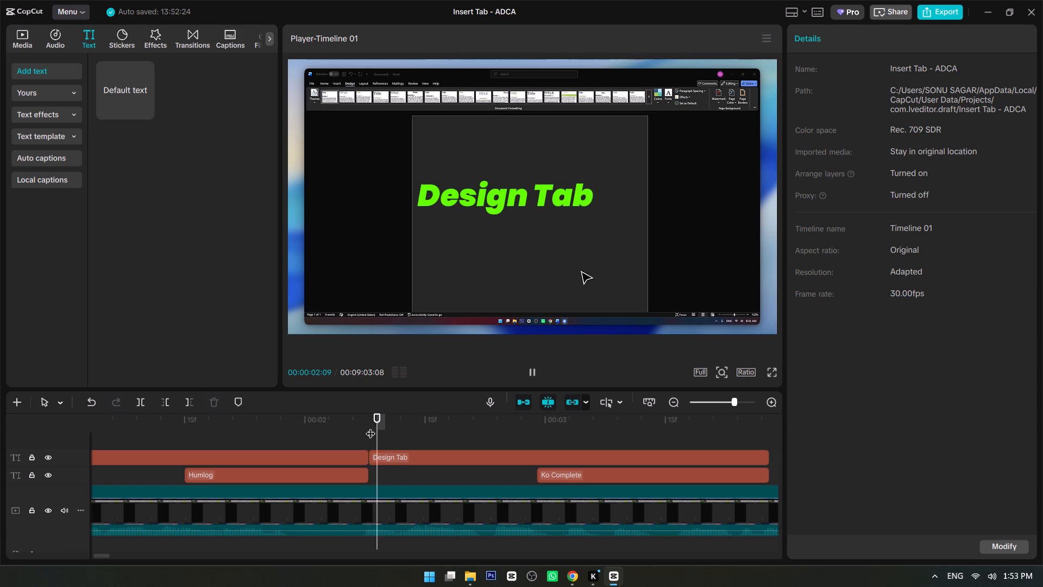
left_click(370, 427)
scroll(370, 427, "down", 16, "ctrl")
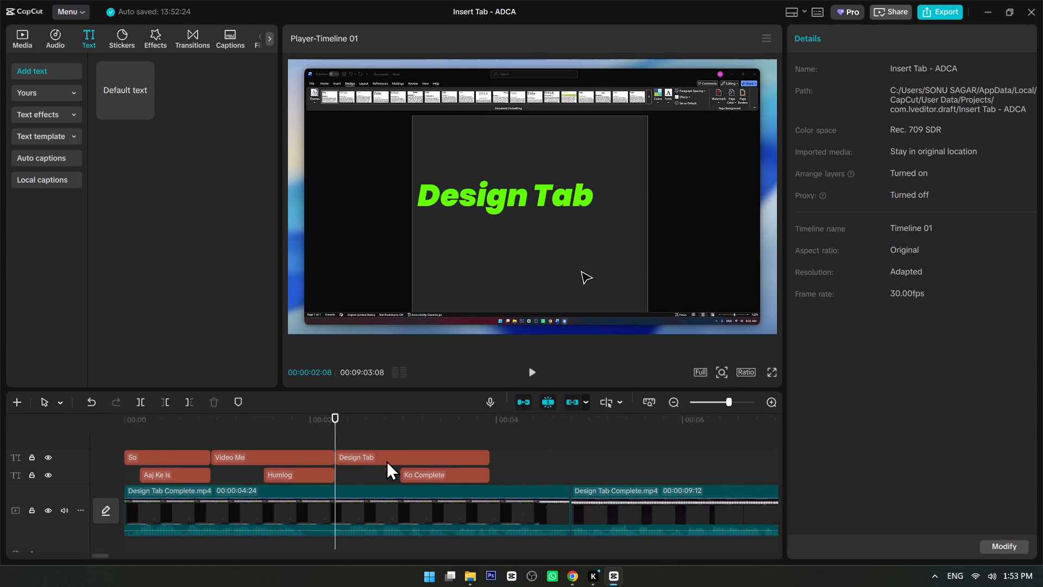
scroll(386, 460, "down", 2, "ctrl")
scroll(344, 465, "down", 1, "alt")
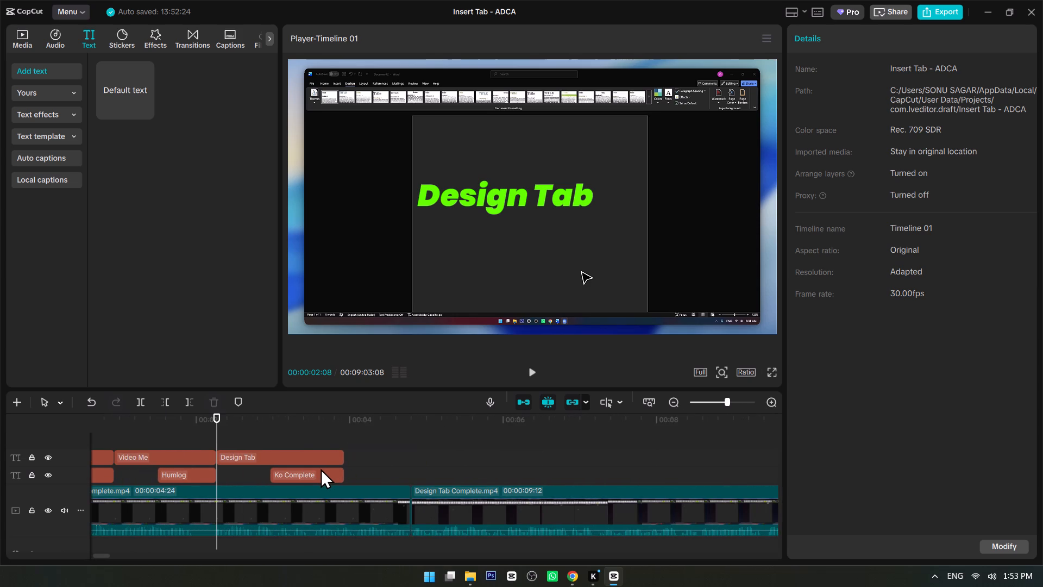
left_click(216, 440)
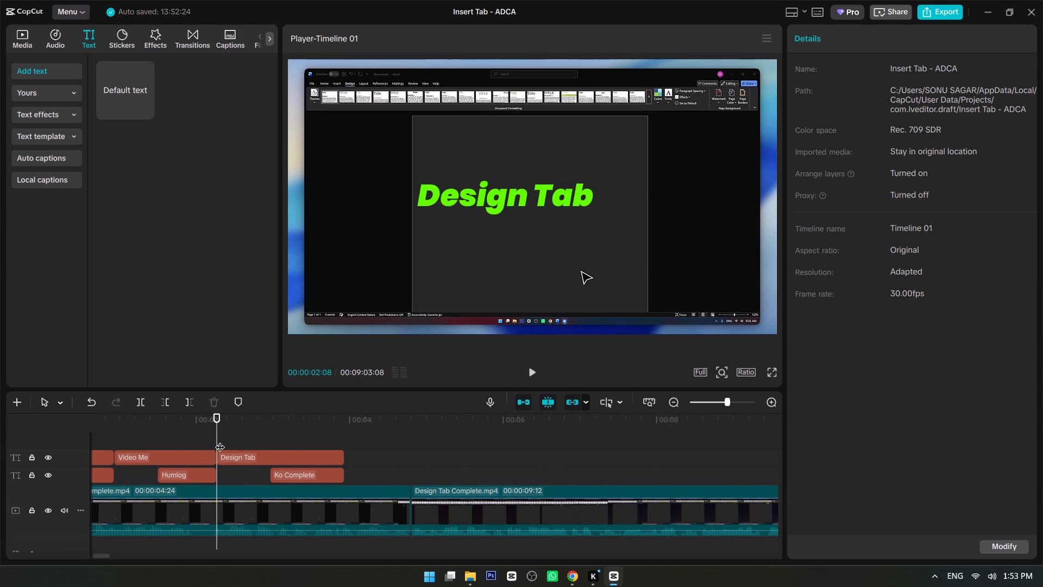
key("space")
key("space")
left_click(220, 440)
key("space")
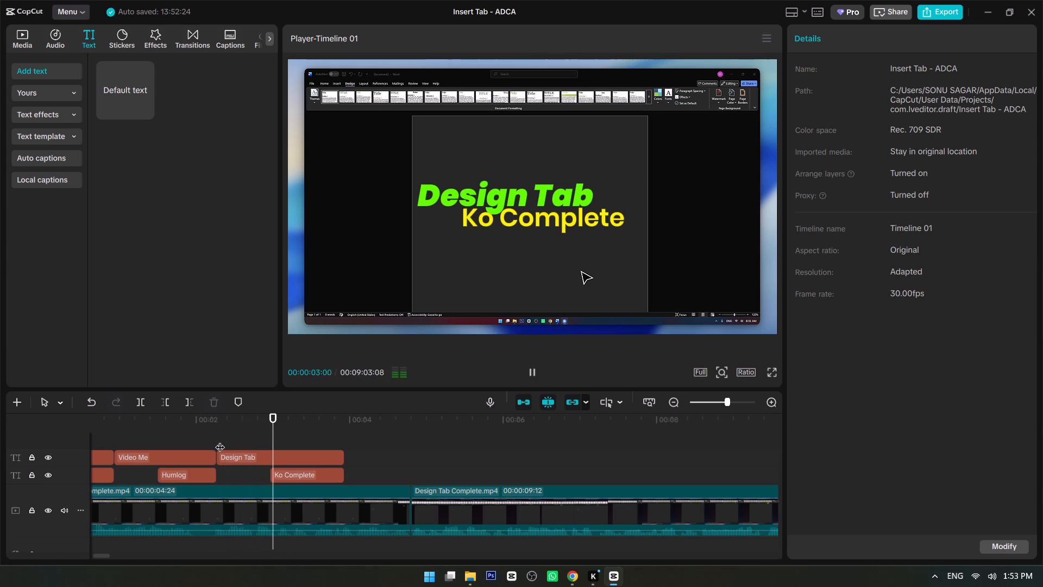
key("space")
left_click(220, 440)
key("space")
key("space")
key("space")
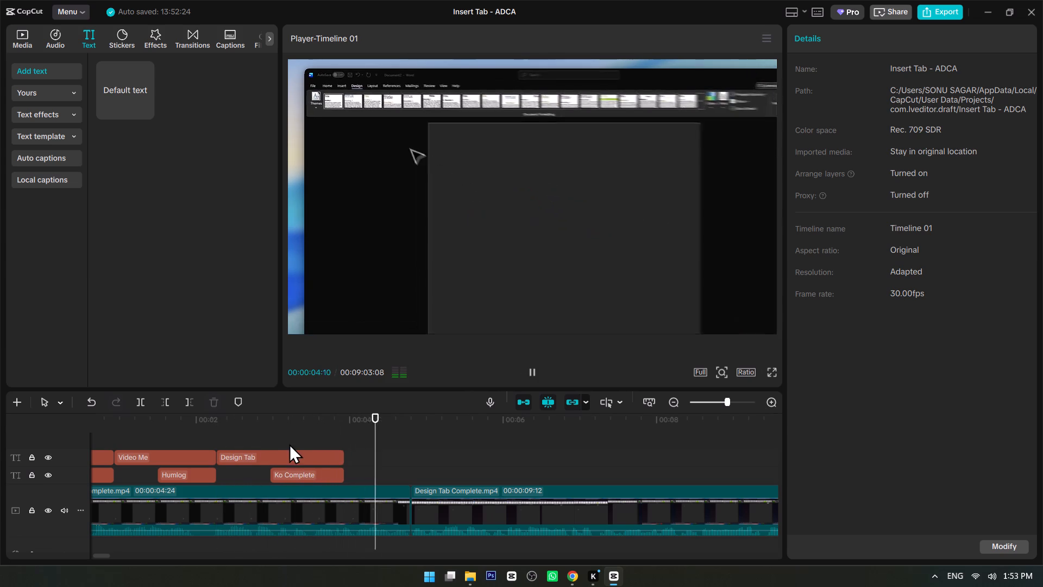
key("space")
Replay the opening from the start of the video to check the "So / Aaj Ke Is" and "Video Me / Humlog" captions.
scroll(338, 447, "down", 8, "ctrl")
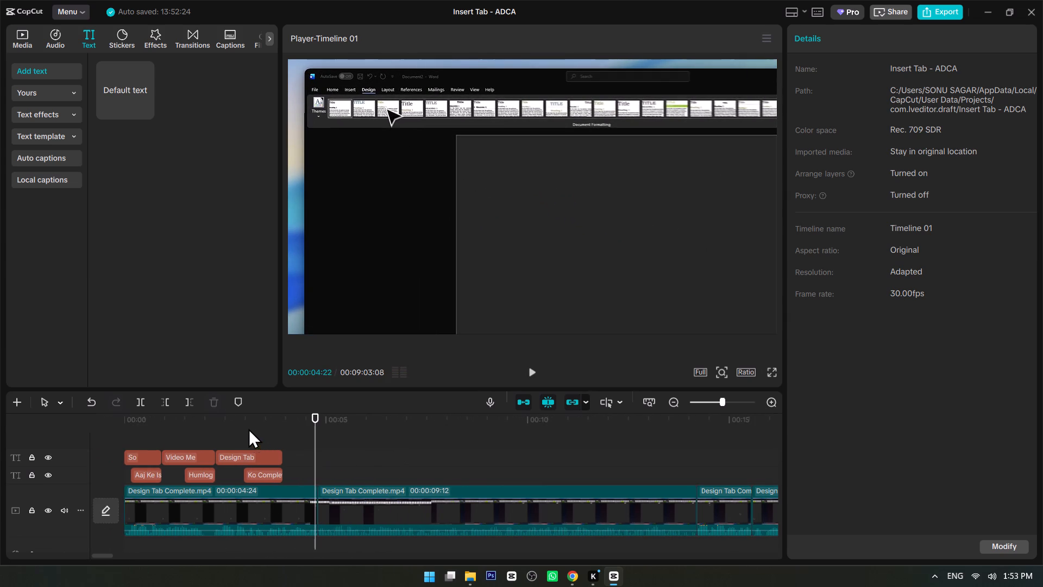
left_click_drag(242, 418, 83, 415)
key("space")
scroll(201, 450, "up", 7, "ctrl")
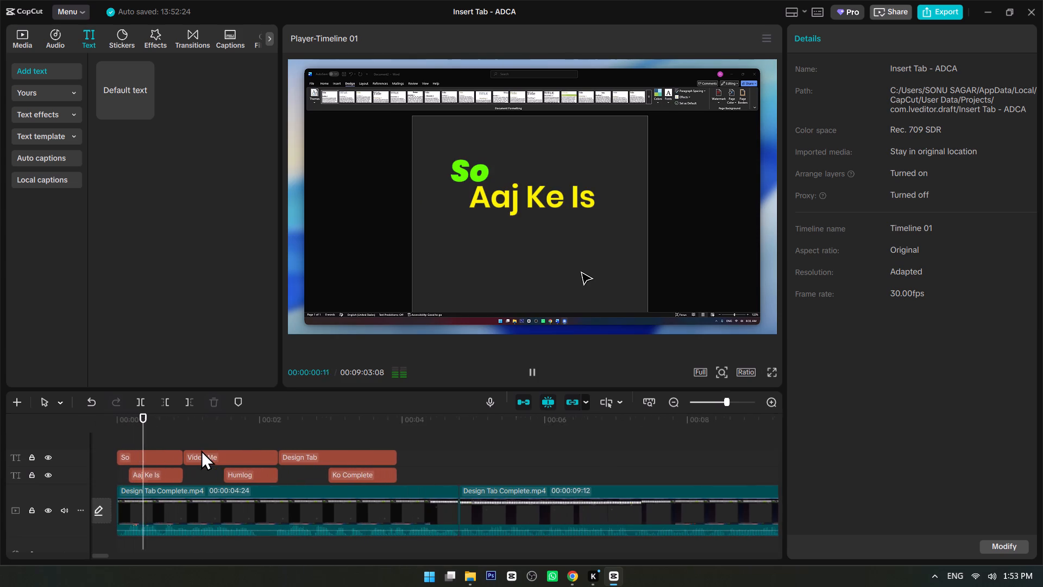
scroll(201, 450, "up", 12, "ctrl")
key("space")
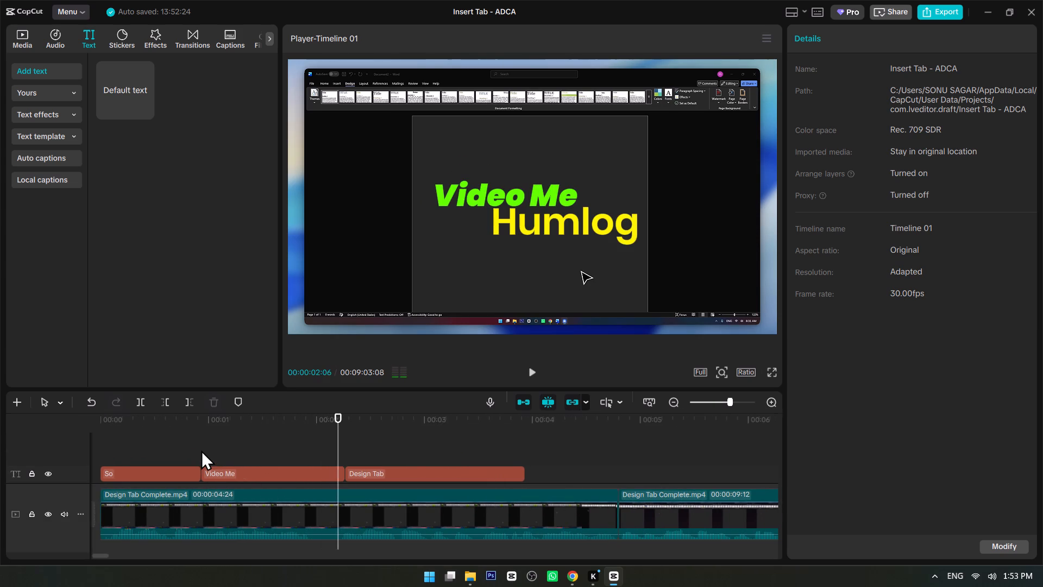
scroll(221, 452, "up", 7, "alt")
scroll(221, 452, "down", 4)
scroll(221, 452, "up", 3)
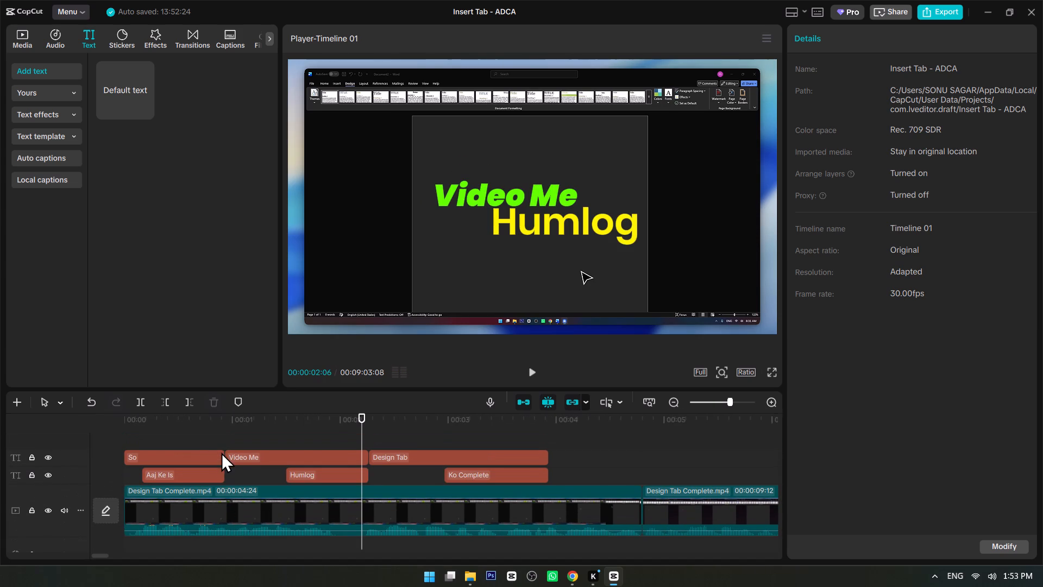
Return the playhead to 00:00:00:00 and make the timeline area taller for work on the opening captions.
left_click_drag(190, 424, 91, 417)
scroll(247, 462, "down", 1)
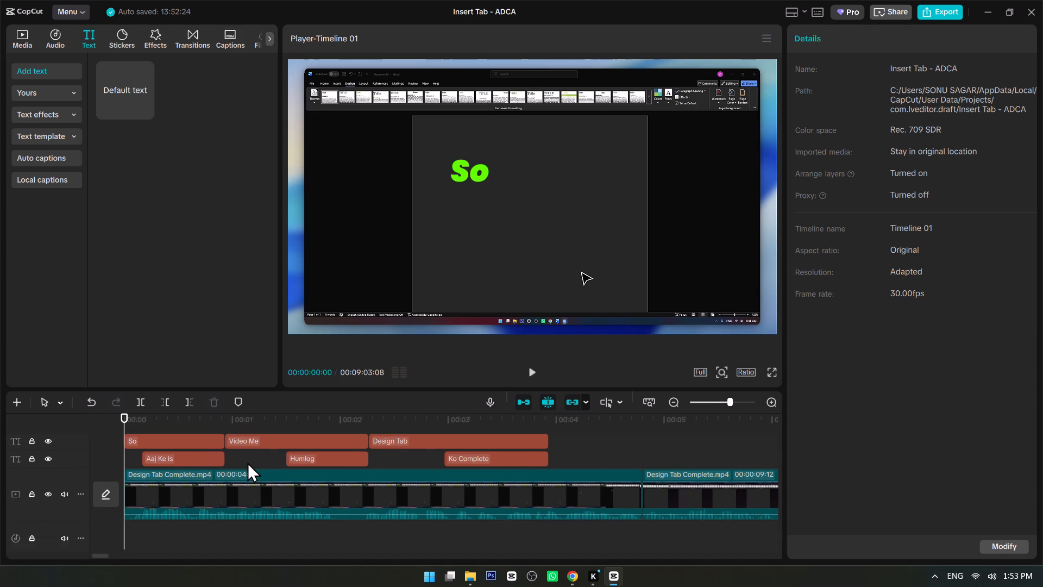
scroll(247, 462, "up", 1)
left_click_drag(350, 391, 359, 352)
left_click_drag(153, 380, 93, 379)
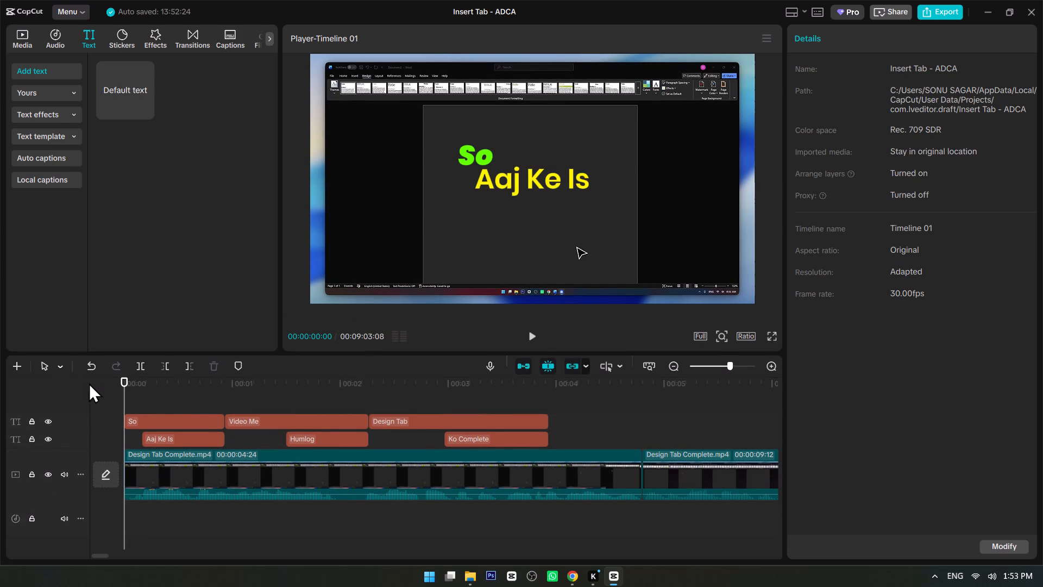
scroll(184, 402, "up", 3, "ctrl")
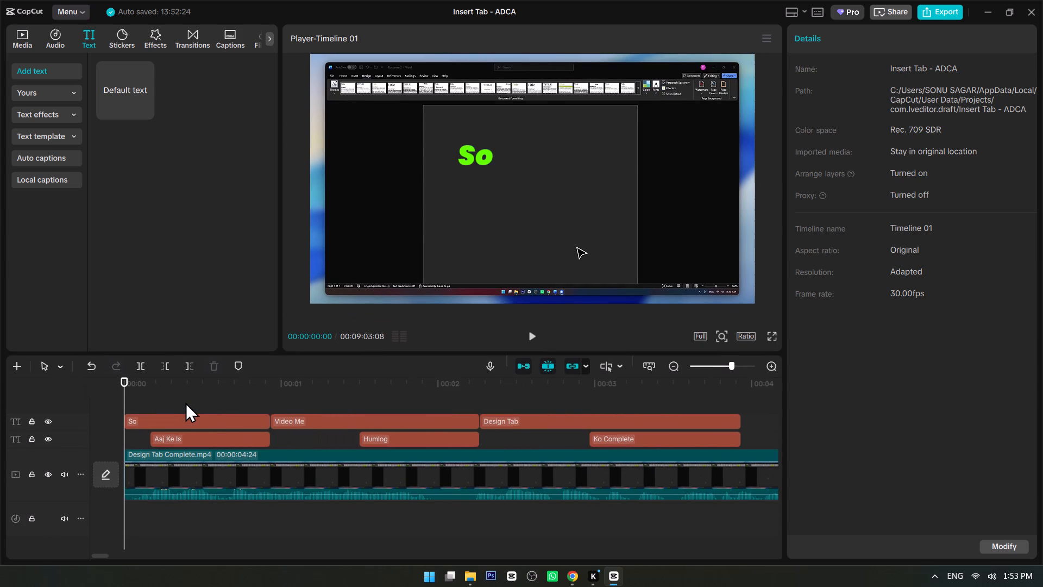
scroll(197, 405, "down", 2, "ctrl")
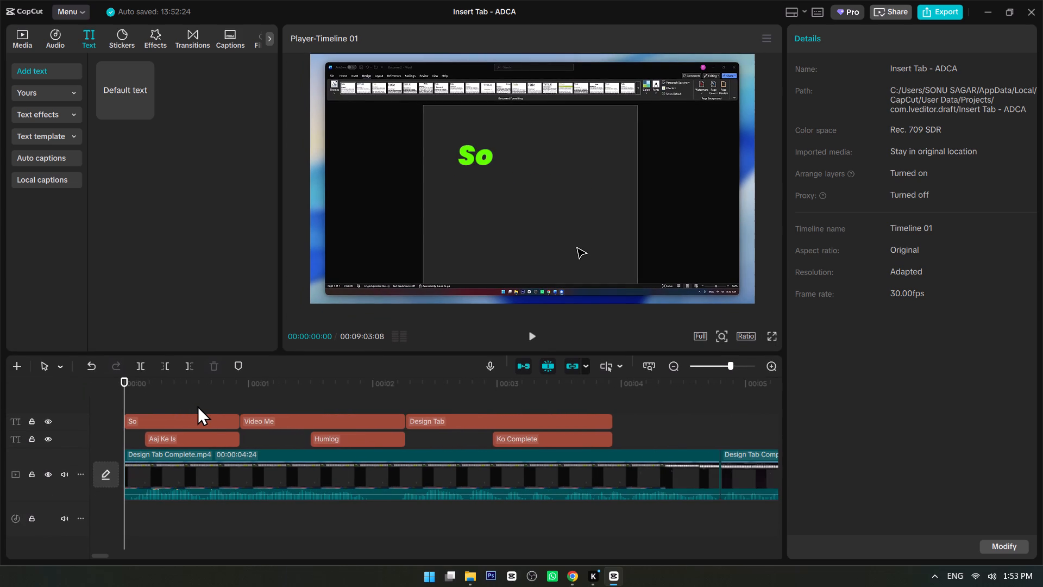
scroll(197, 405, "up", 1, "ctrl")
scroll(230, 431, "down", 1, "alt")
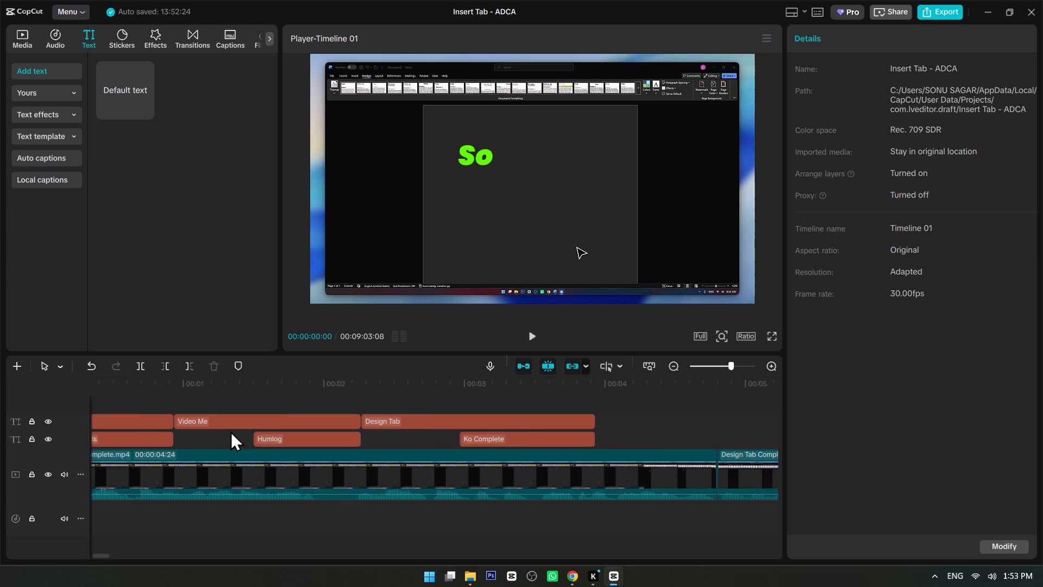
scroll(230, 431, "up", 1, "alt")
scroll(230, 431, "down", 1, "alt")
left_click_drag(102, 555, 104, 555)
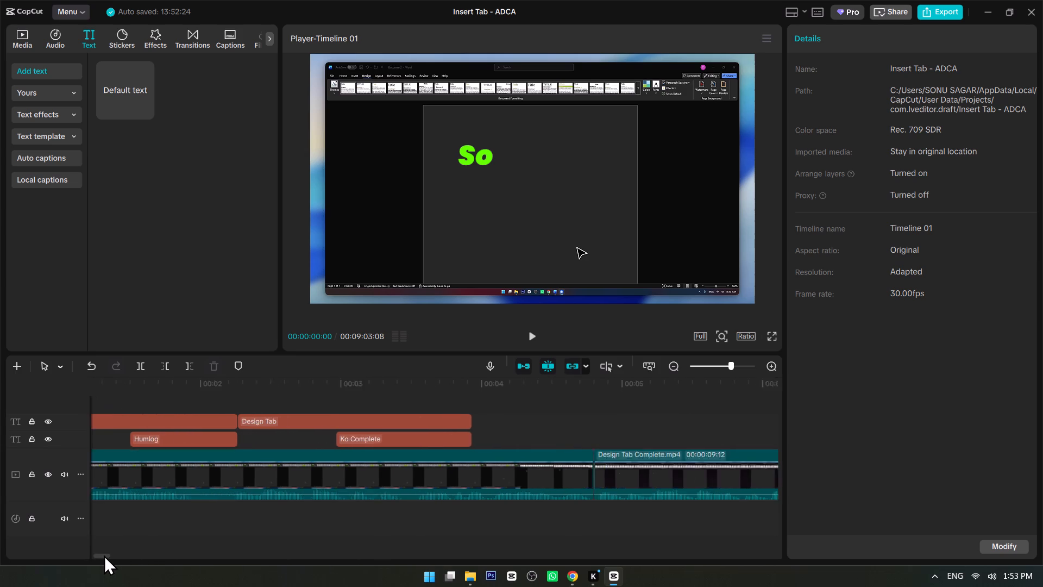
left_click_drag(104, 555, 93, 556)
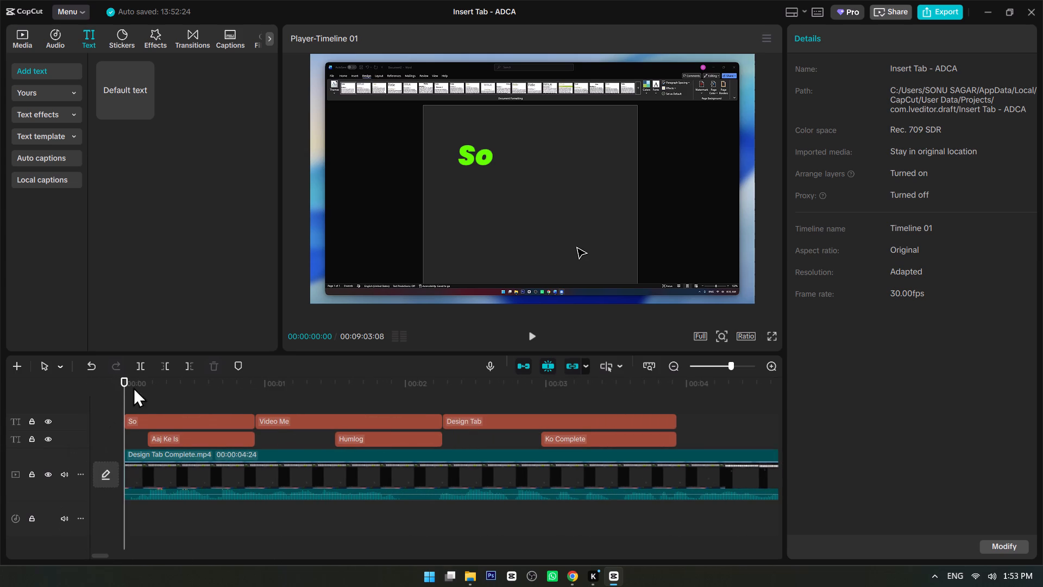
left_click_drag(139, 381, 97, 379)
Compare the frames around 00:00:01:29 and 00:00:02:08 to examine the change from "Video Me / Humlog" to "Design Tab".
left_click(395, 384)
left_click(401, 384)
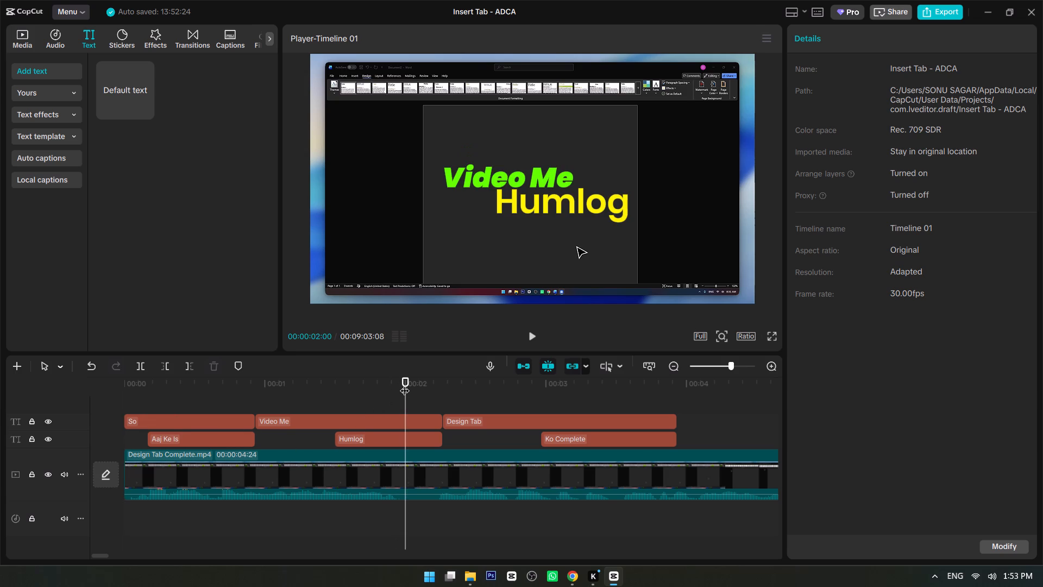
left_click(405, 384)
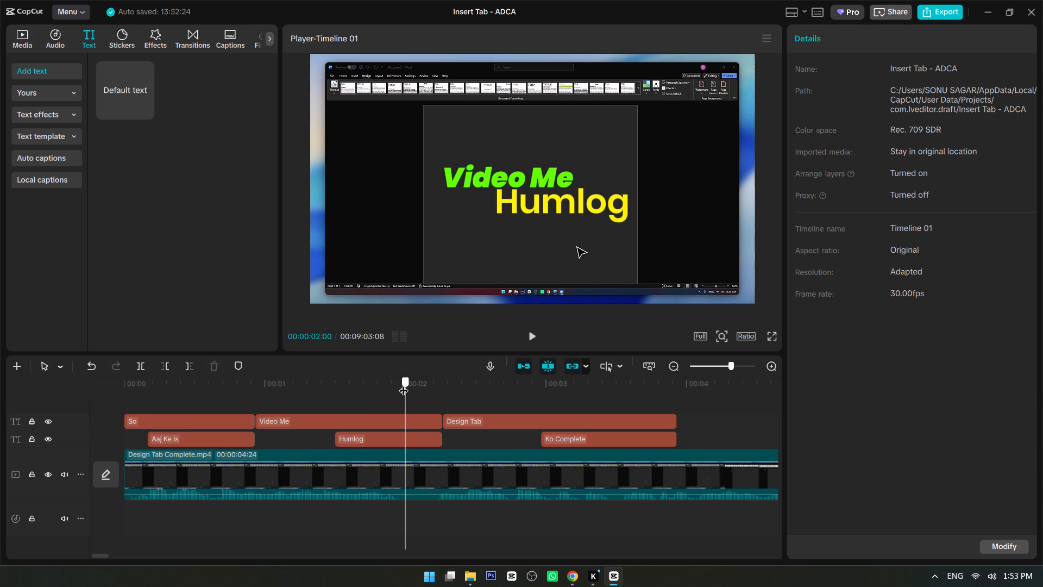
left_click(405, 384)
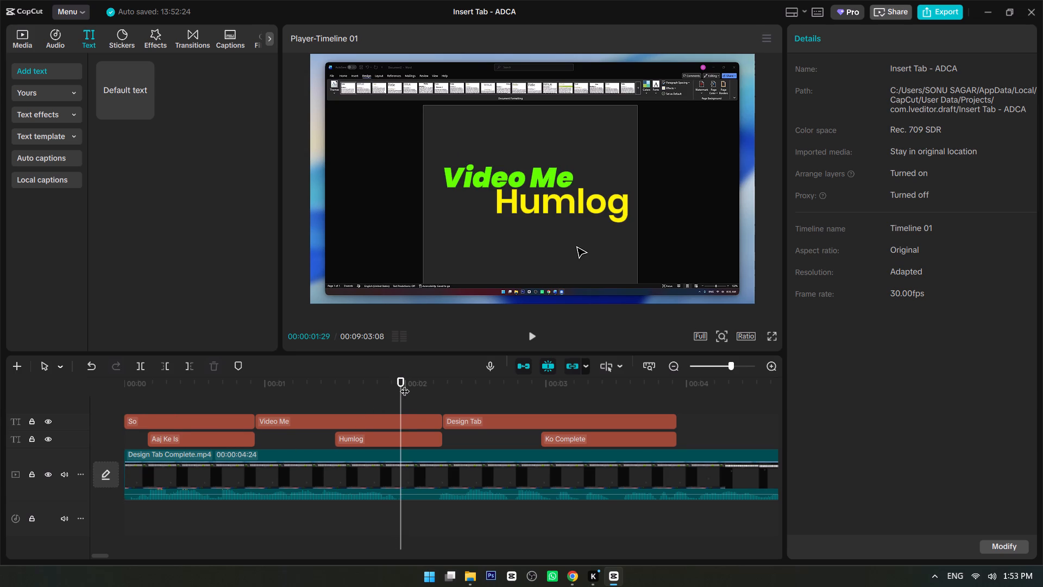
left_click_drag(422, 384, 436, 384)
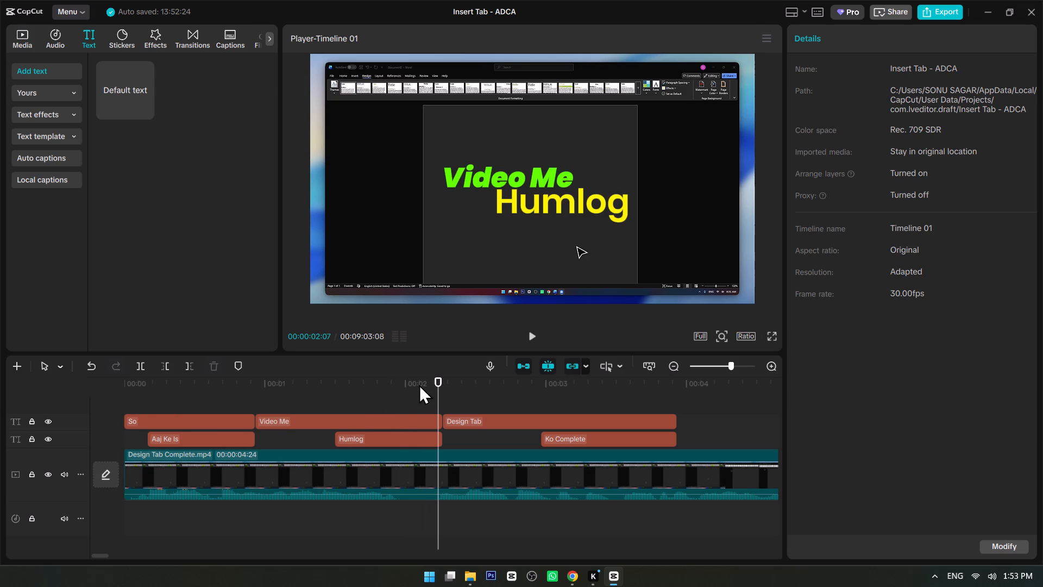
left_click(395, 385)
left_click(399, 385)
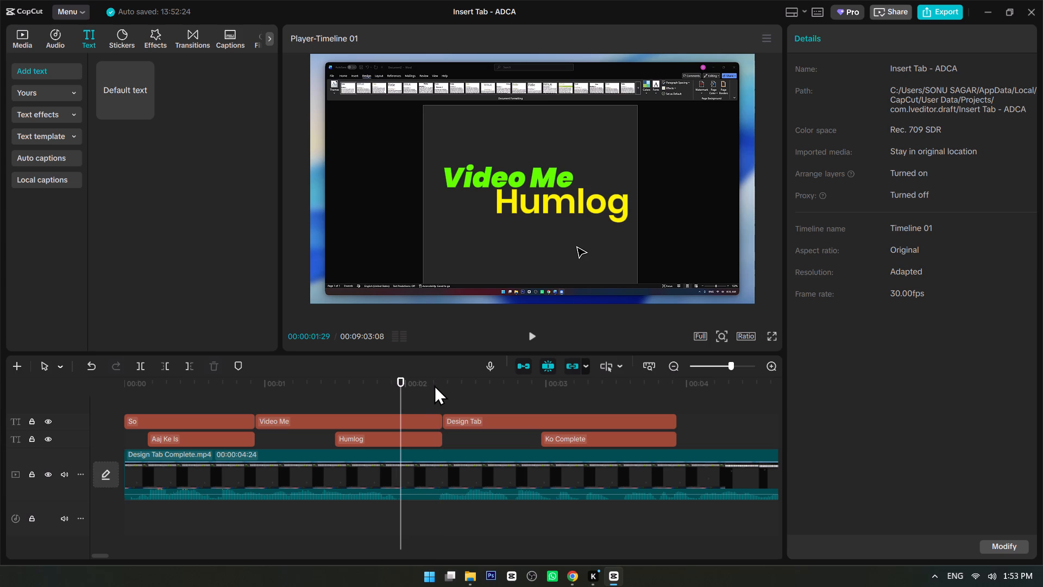
left_click(442, 383)
left_click_drag(442, 383, 436, 383)
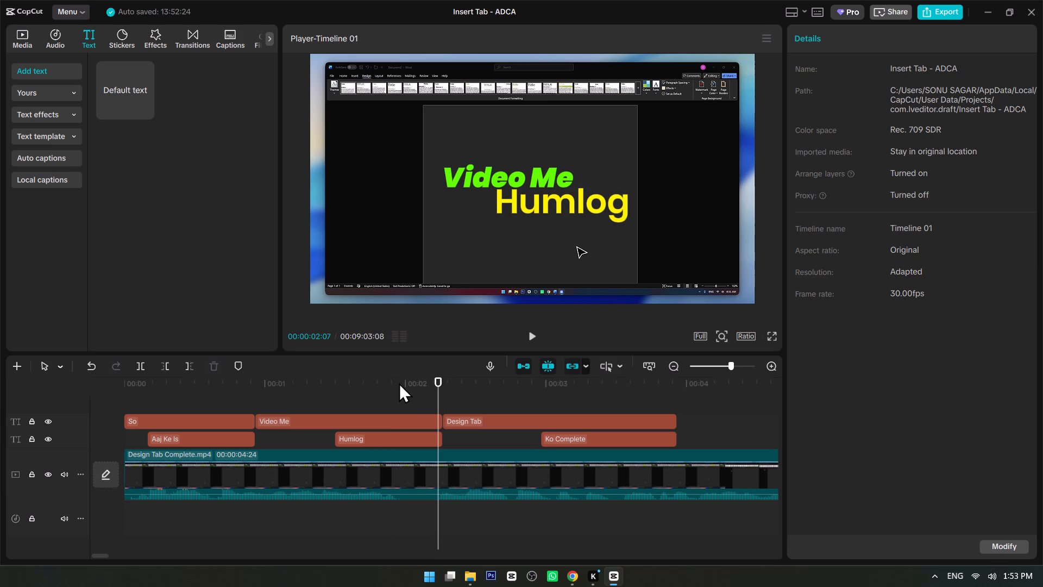
left_click(399, 383)
left_click(439, 383)
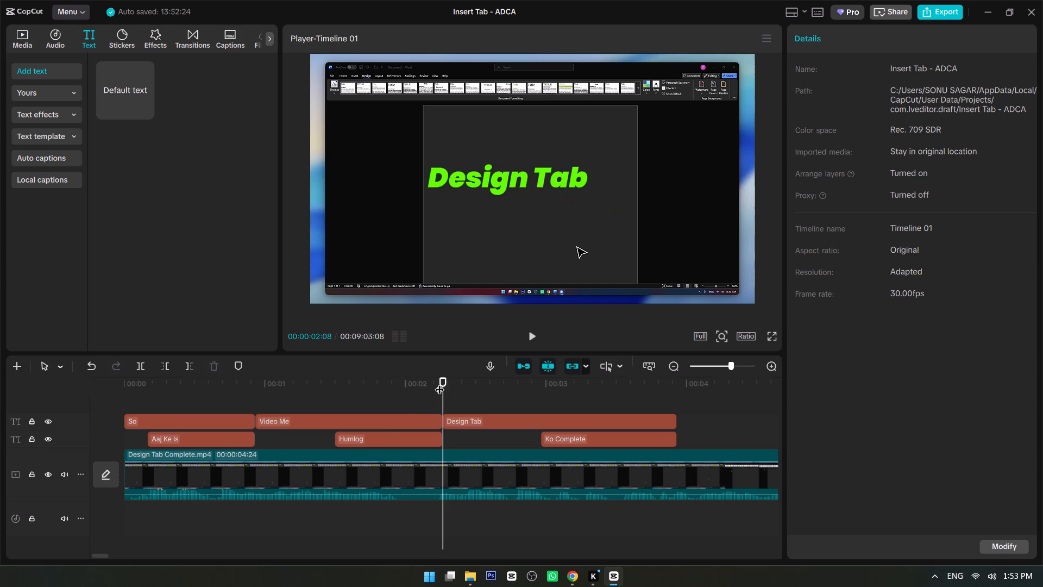
left_click(440, 383)
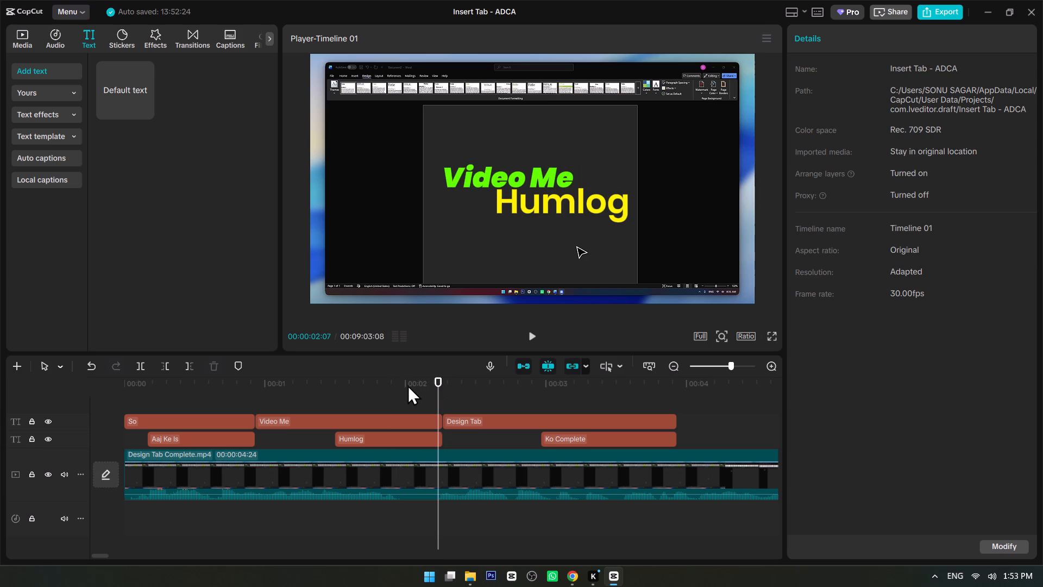
left_click(404, 385)
Replay the opening from the start to about 00:00:04:00 to check all three caption pairs against the narration.
left_click_drag(147, 388, 145, 388)
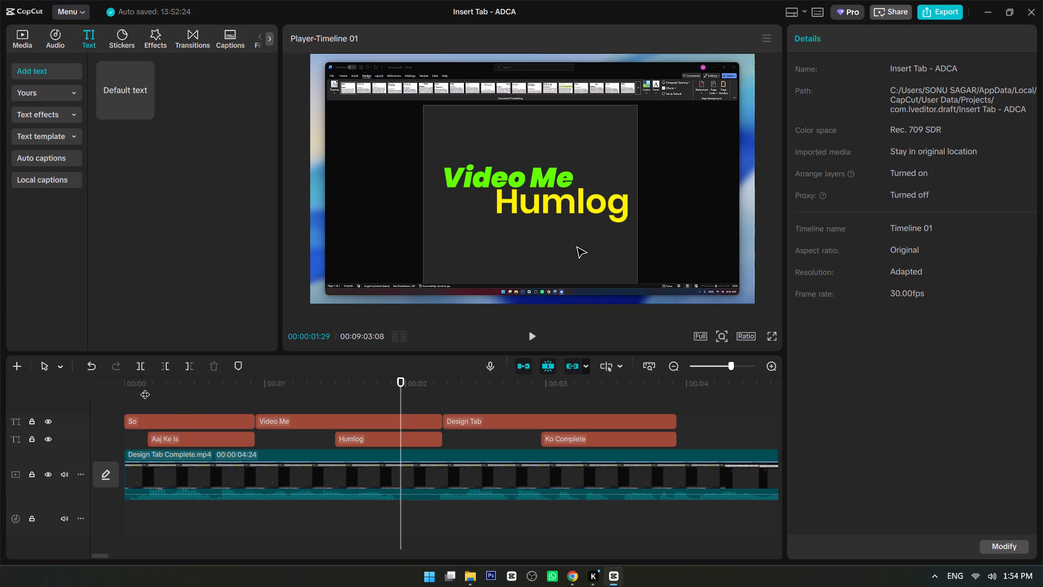
left_click_drag(145, 388, 103, 380)
key("space")
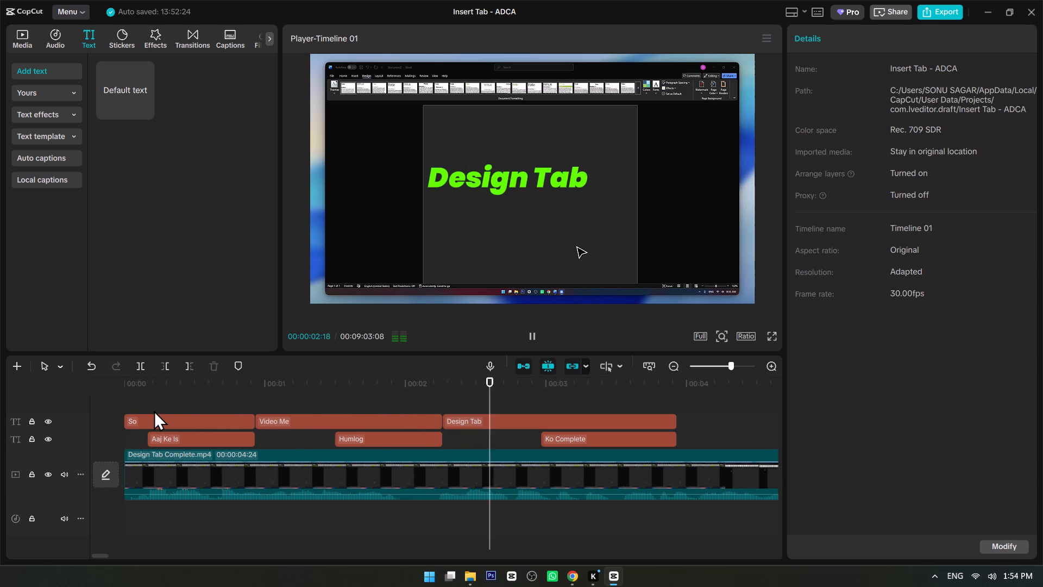
key("space")
key("space")
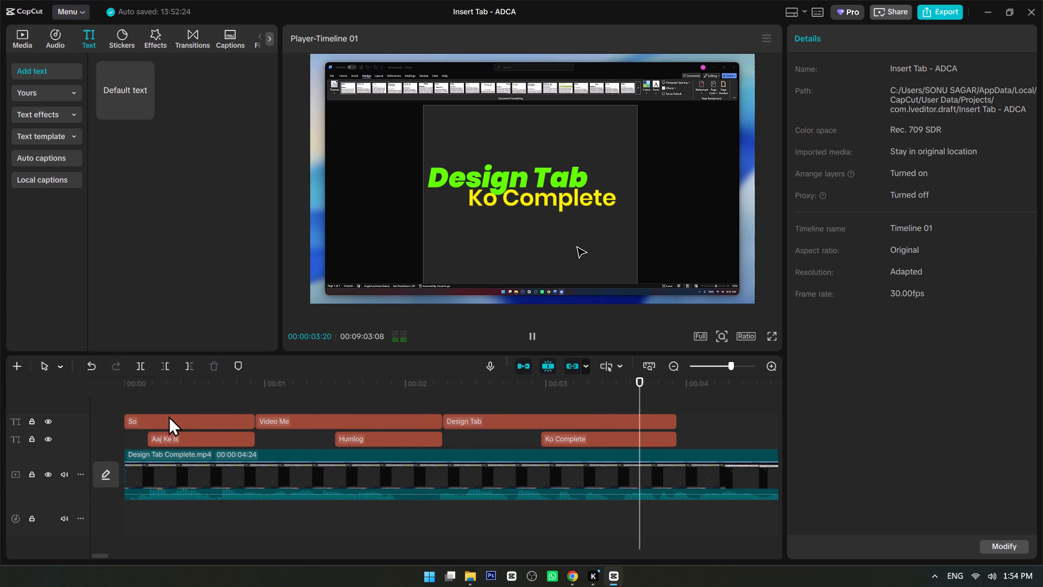
key("space")
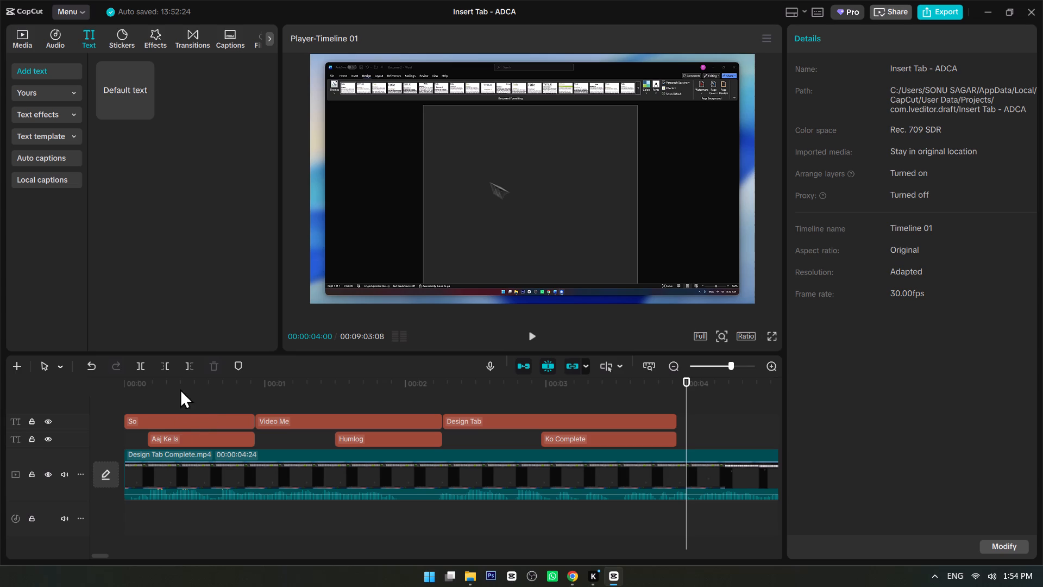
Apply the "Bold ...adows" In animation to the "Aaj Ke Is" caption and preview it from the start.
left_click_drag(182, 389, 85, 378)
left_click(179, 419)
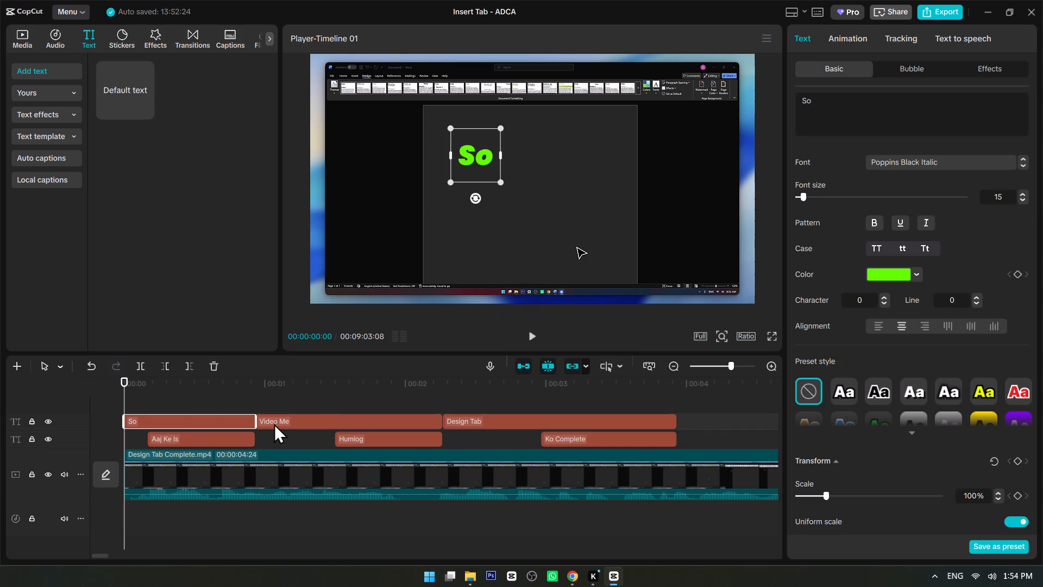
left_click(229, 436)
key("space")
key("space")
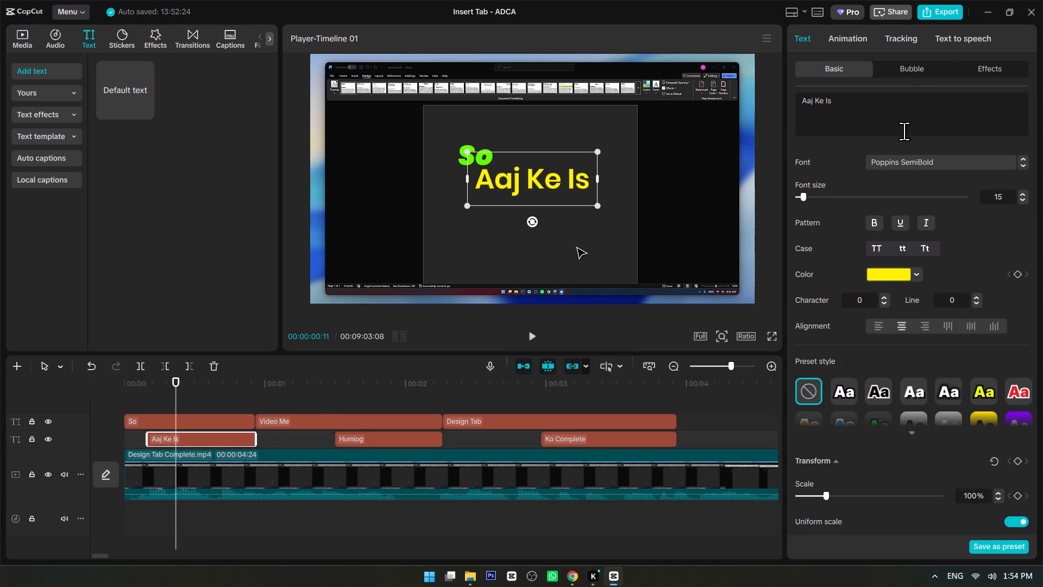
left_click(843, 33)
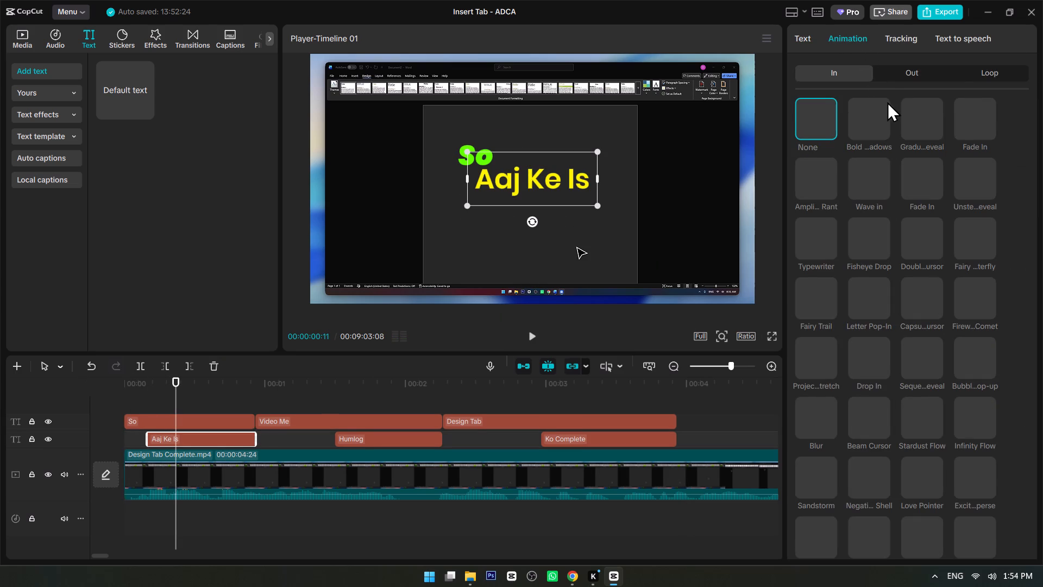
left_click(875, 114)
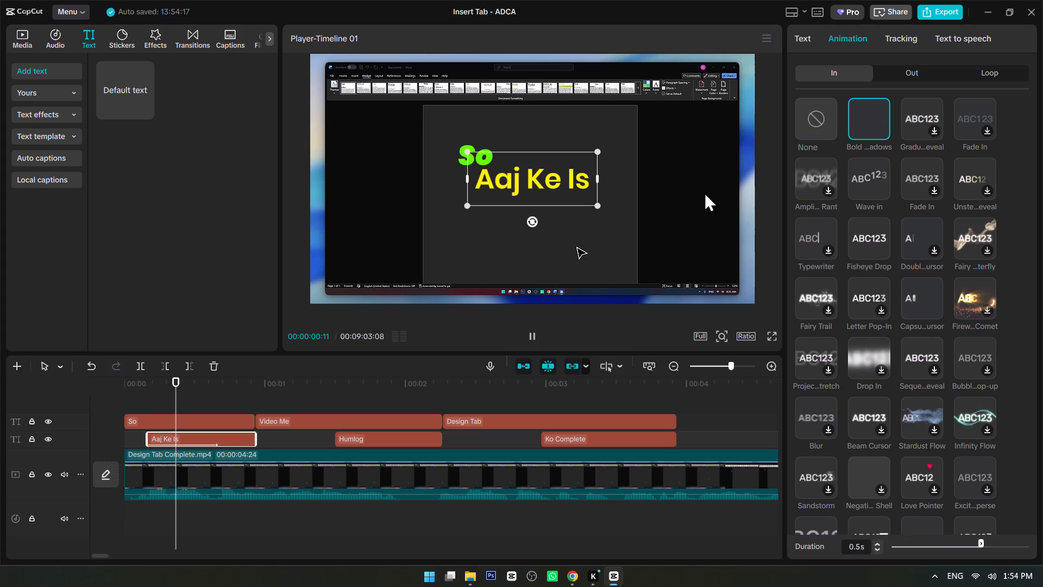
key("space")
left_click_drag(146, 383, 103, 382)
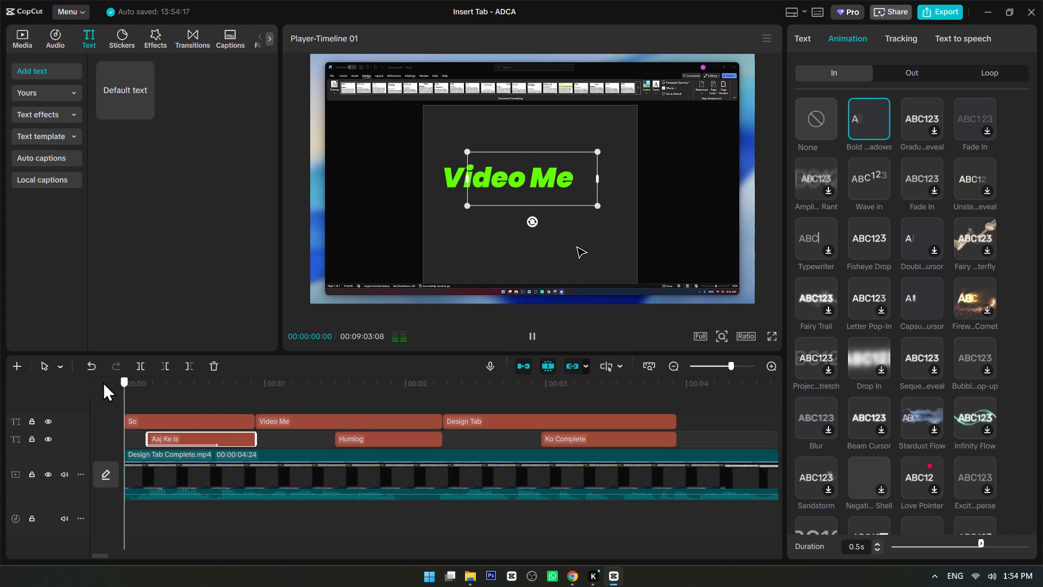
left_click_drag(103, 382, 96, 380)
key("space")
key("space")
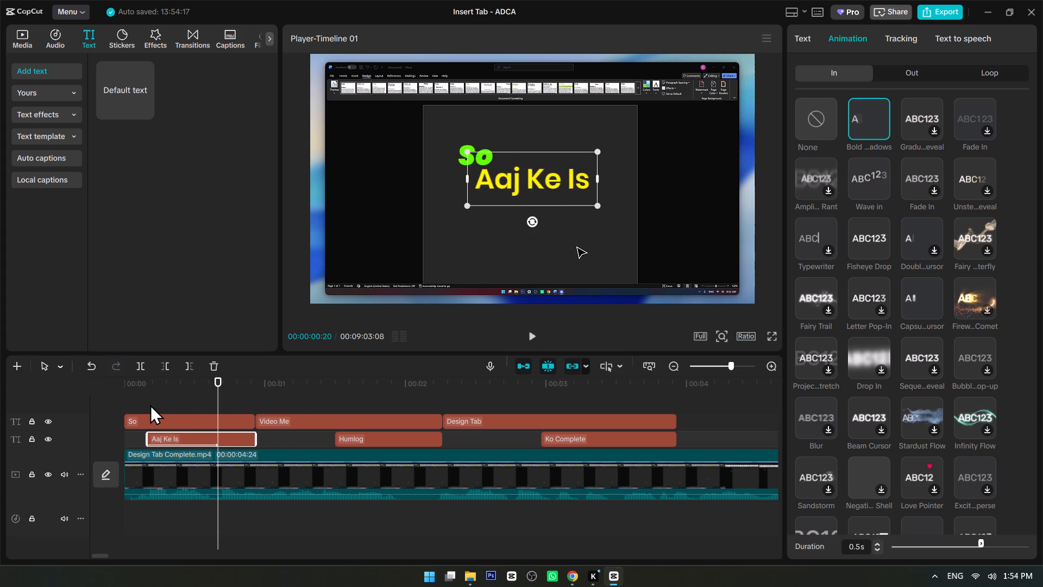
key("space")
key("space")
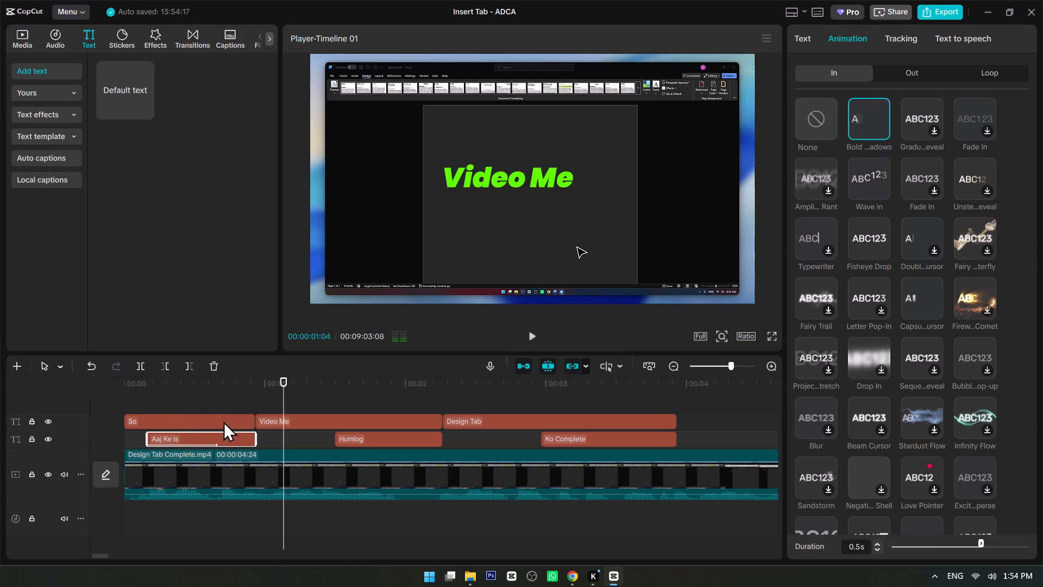
Apply the "Bold ...adows" In animation to the "Video Me" caption and play it back.
left_click(307, 420)
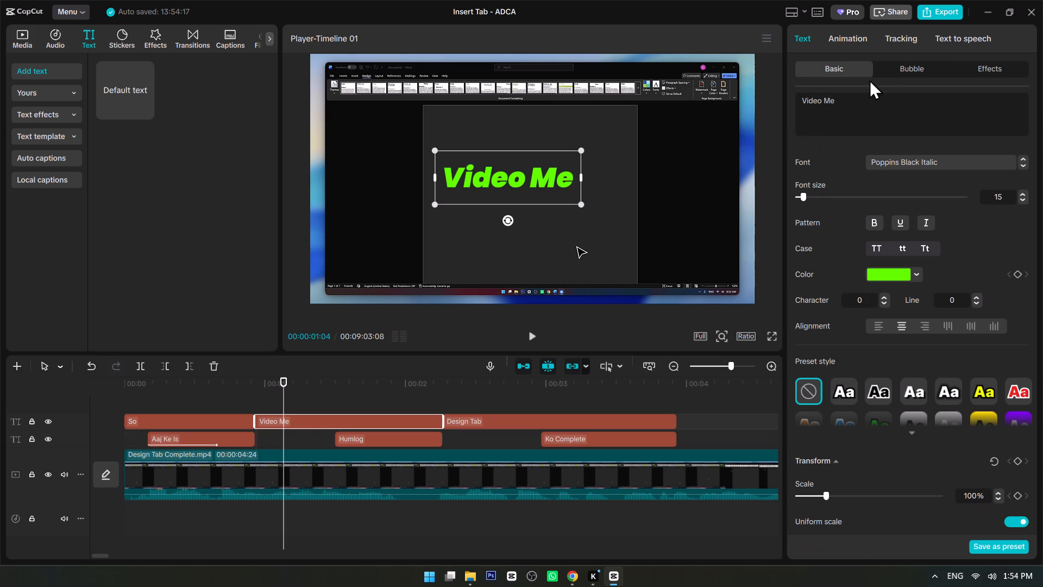
left_click(851, 35)
left_click(862, 118)
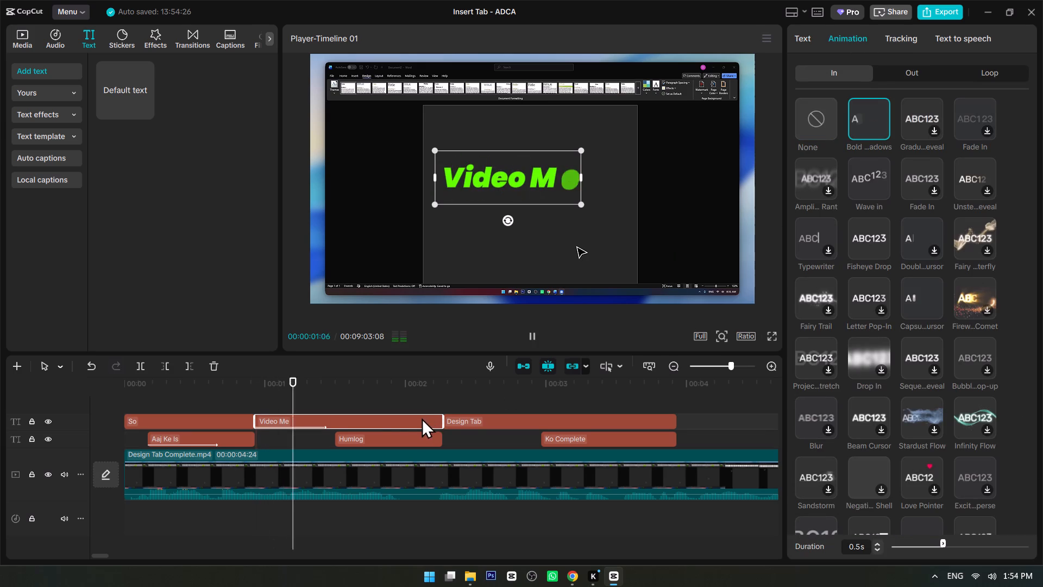
key("space")
key("space")
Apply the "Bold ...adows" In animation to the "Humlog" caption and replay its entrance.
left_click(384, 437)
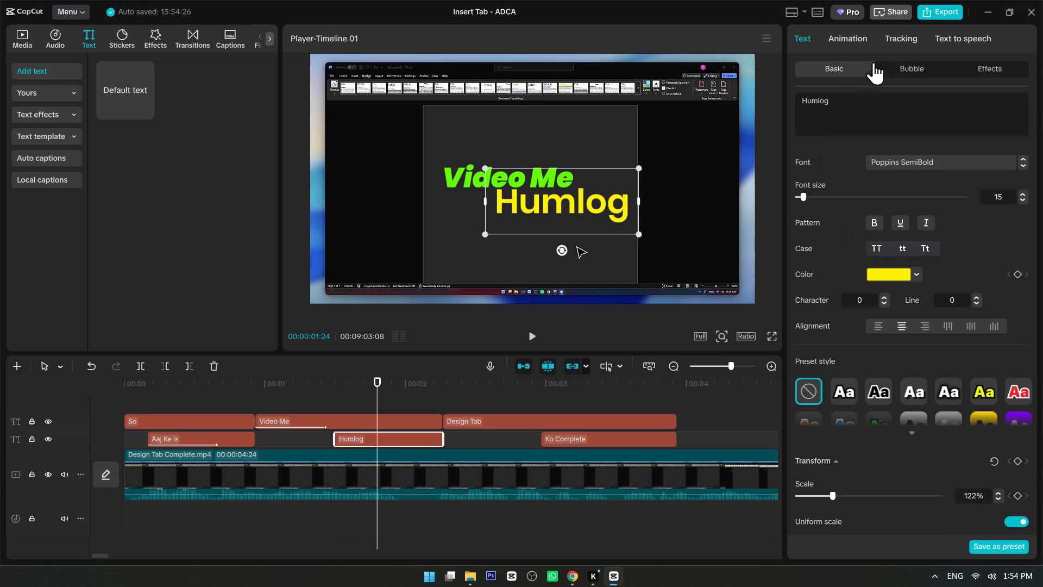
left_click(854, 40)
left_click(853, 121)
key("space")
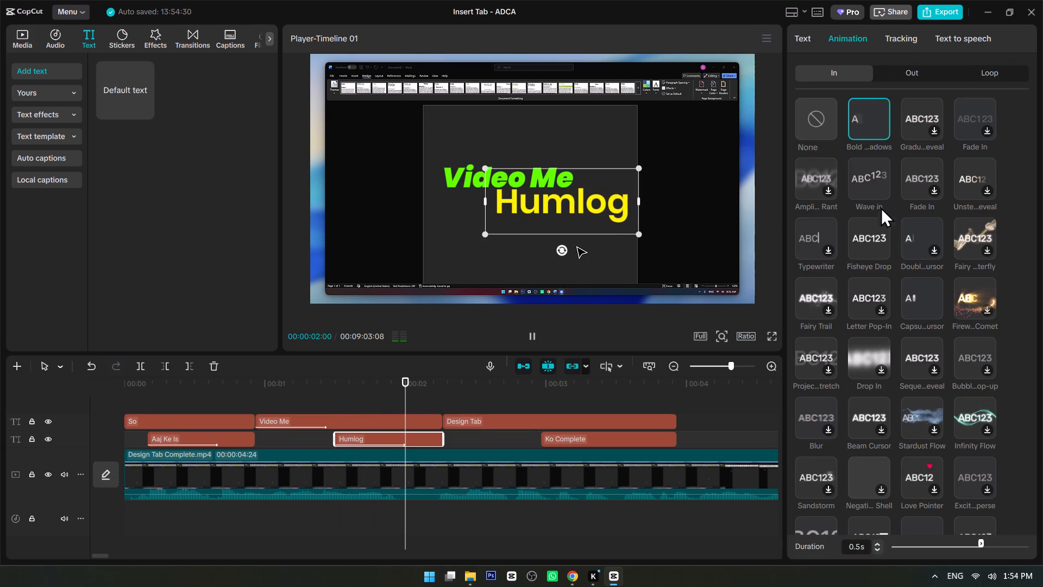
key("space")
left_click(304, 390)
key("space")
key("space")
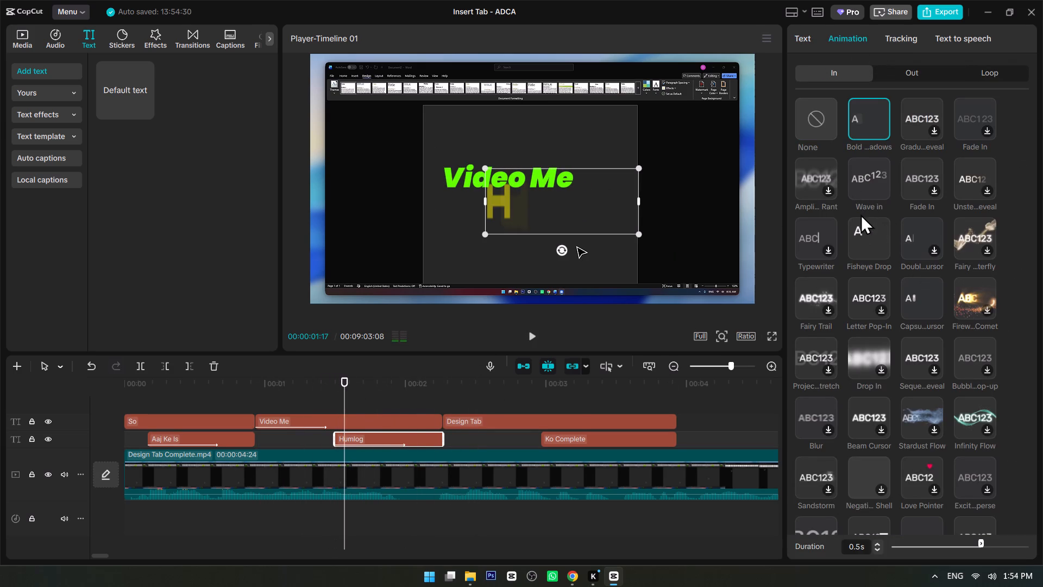
Switch the "Humlog" caption's In animation to "Wave in" and preview it.
left_click(868, 189)
key("space")
key("space")
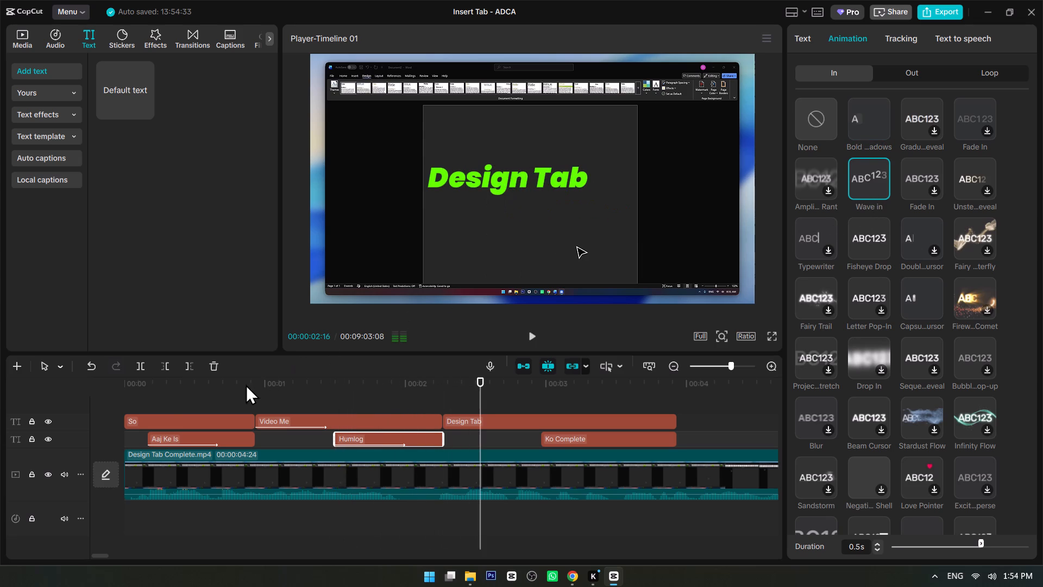
Switch the "Aaj Ke Is" caption's In animation to "Wave in" and replay the captions from the start.
left_click(140, 384)
key("space")
key("space")
left_click(197, 435)
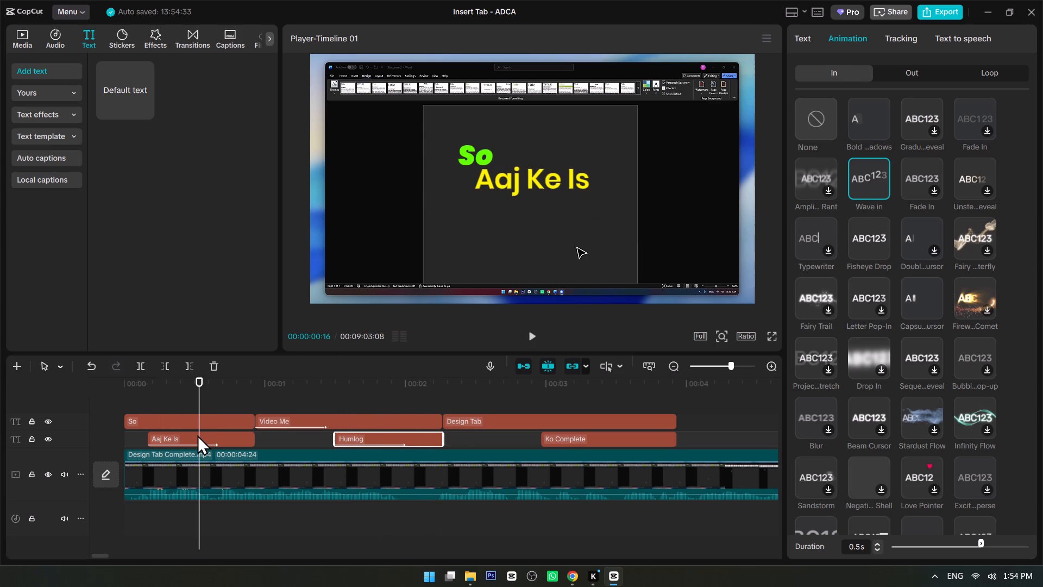
left_click(857, 39)
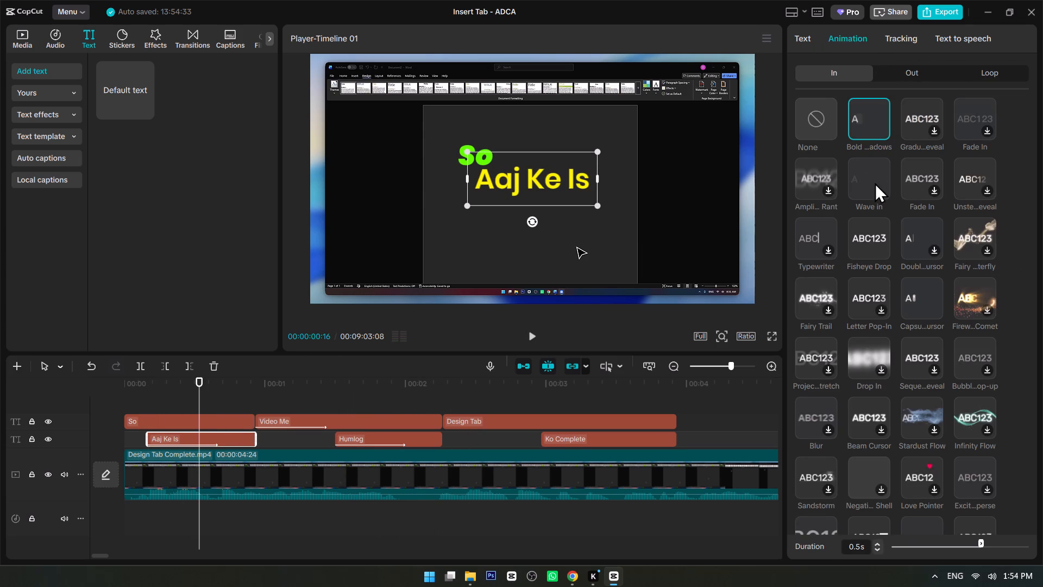
left_click(870, 180)
left_click(133, 383)
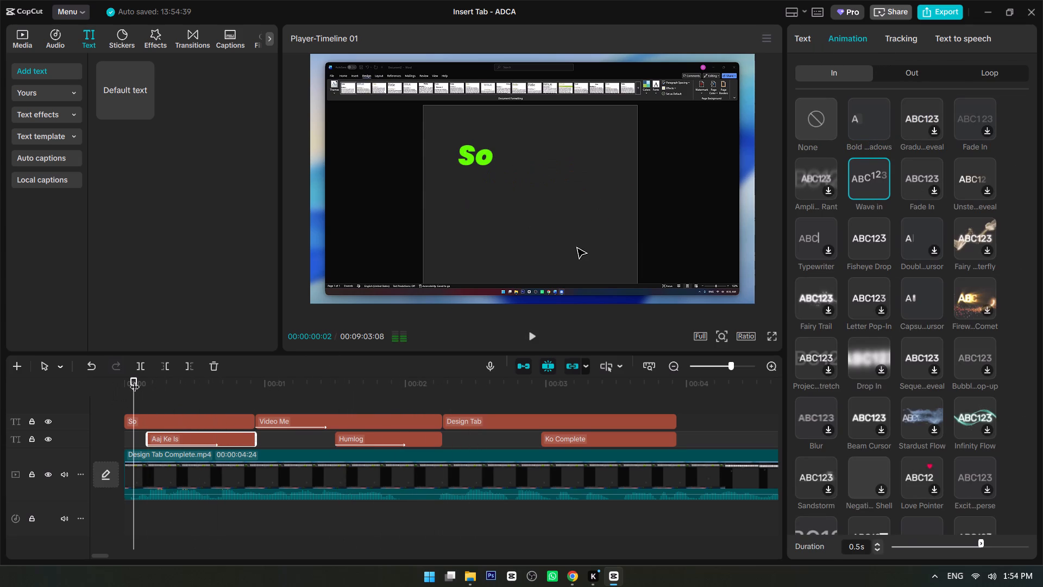
left_click_drag(135, 380, 111, 379)
key("space")
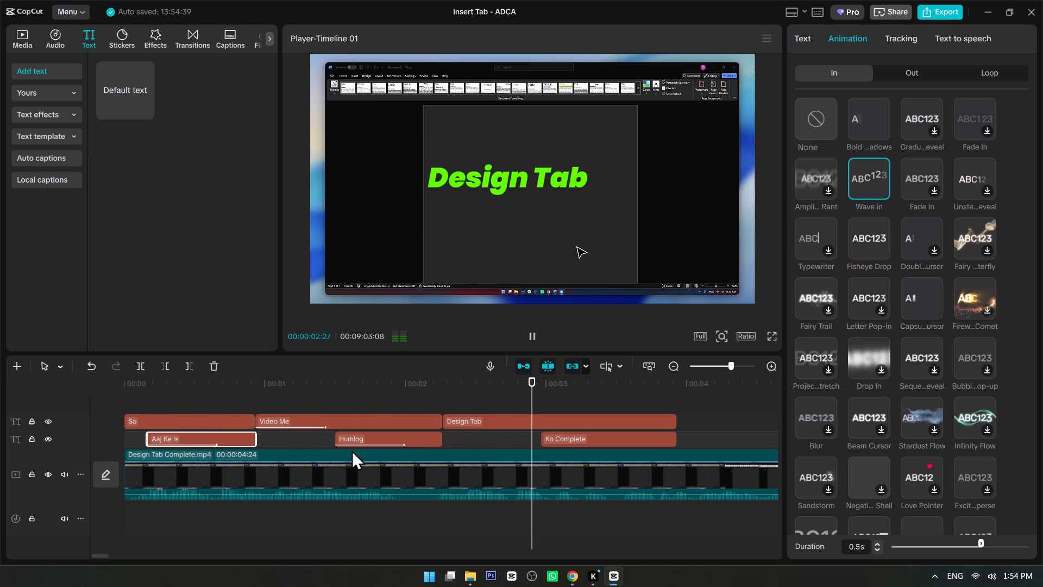
Apply the "Wave in" In animation to the "Design Tab" caption.
key("space")
left_click(563, 422)
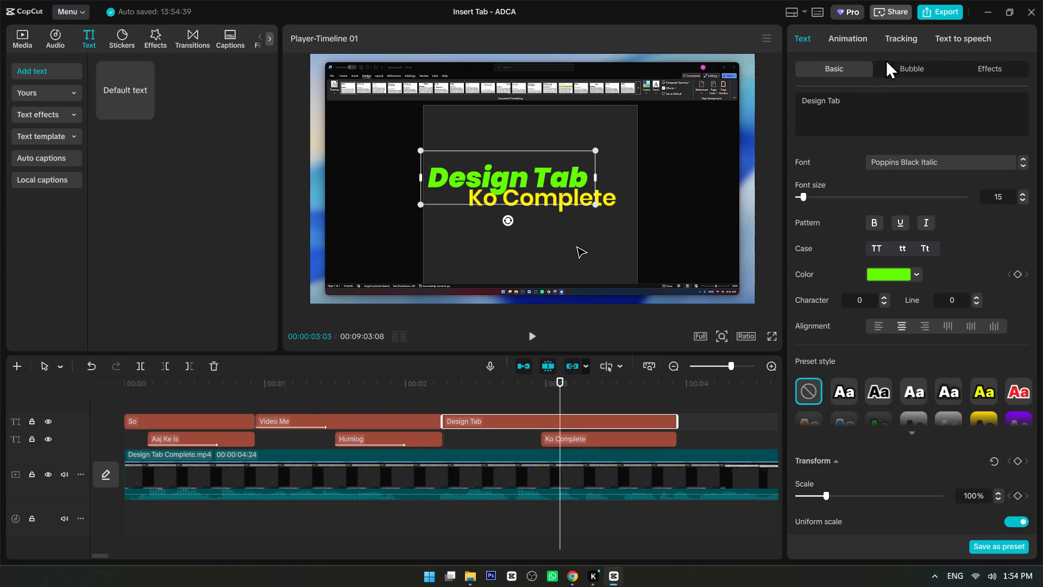
left_click(859, 37)
left_click(868, 178)
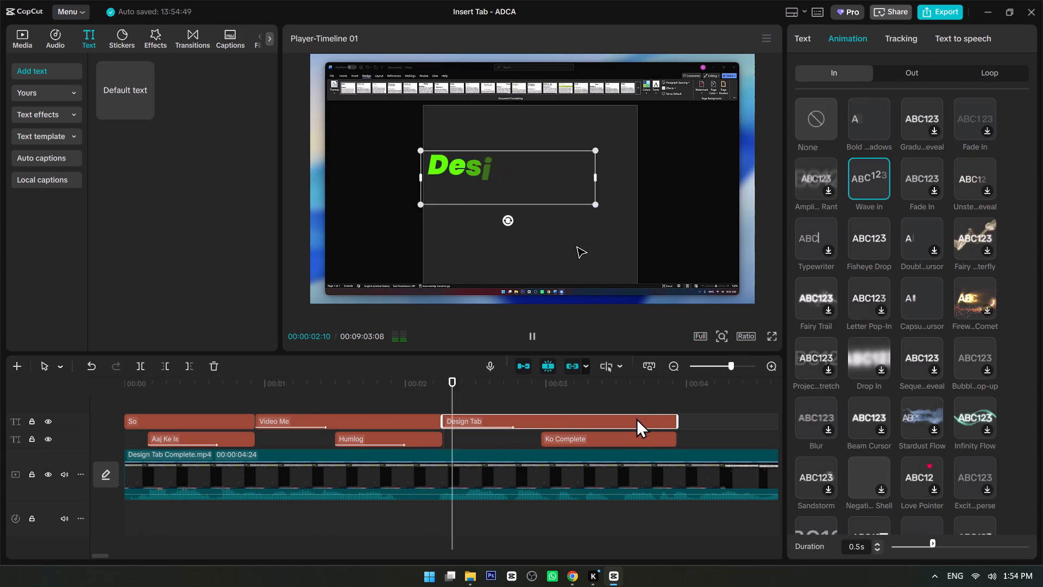
Apply the "Wave in" In animation to the "Ko Complete" caption and play back the last caption pair.
left_click(619, 435)
left_click(842, 35)
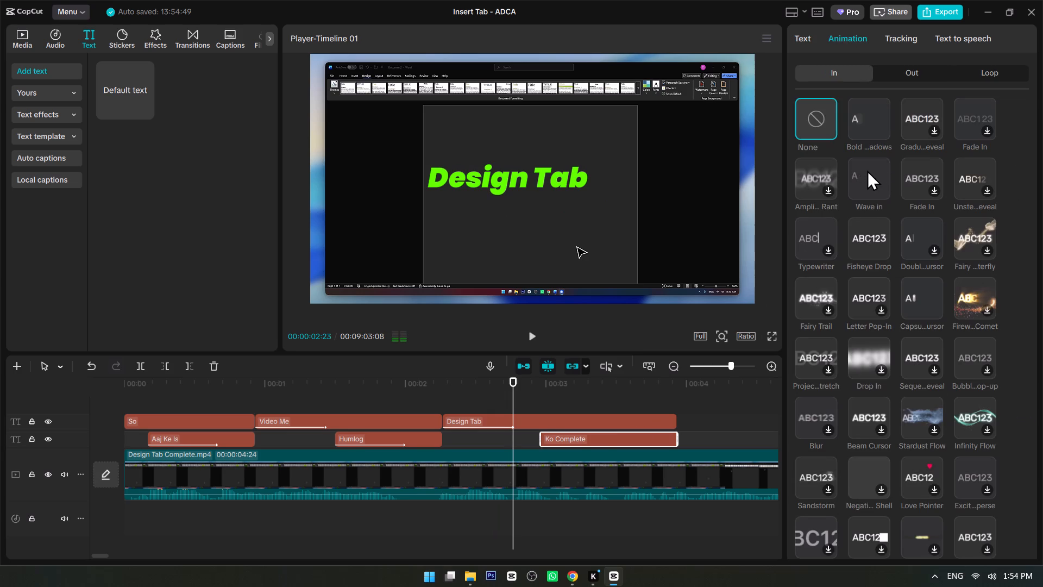
left_click(867, 170)
left_click(417, 382)
key("space")
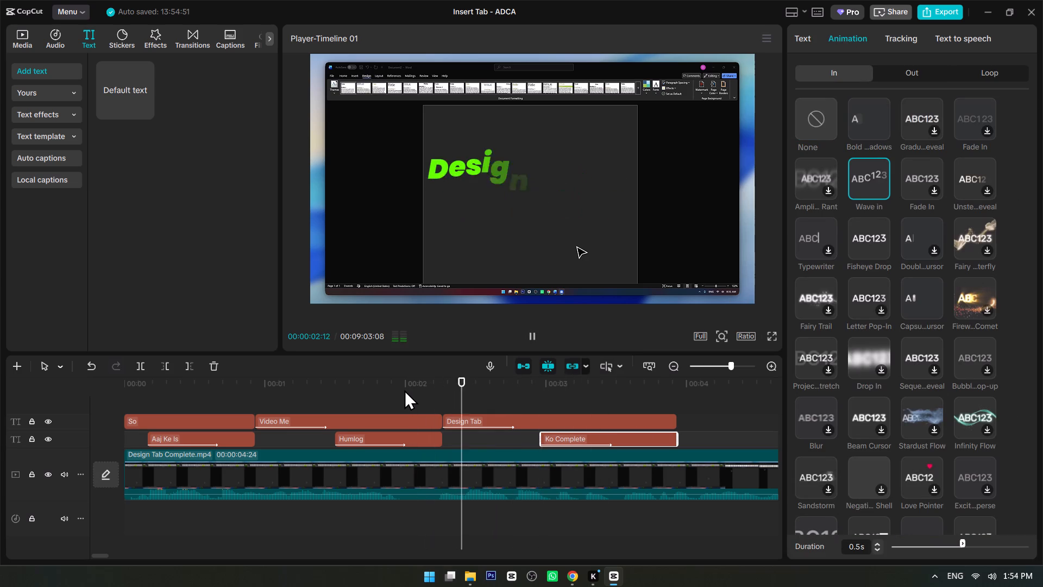
key("space")
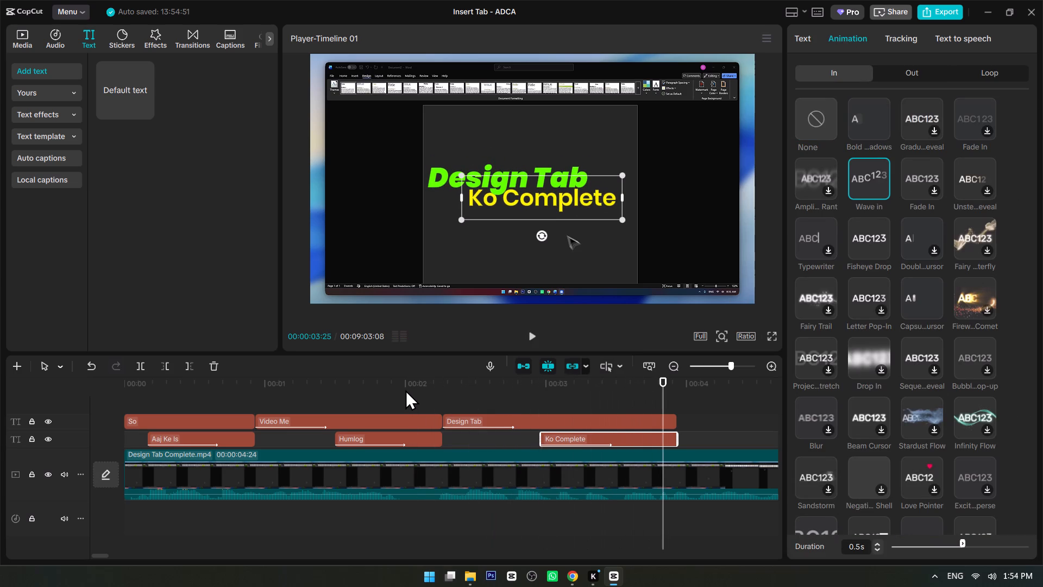
Review the opening captions by checking where each second-line caption starts and replaying them from the beginning.
key("space")
scroll(447, 395, "down", 17, "ctrl")
scroll(507, 421, "down", 8, "ctrl")
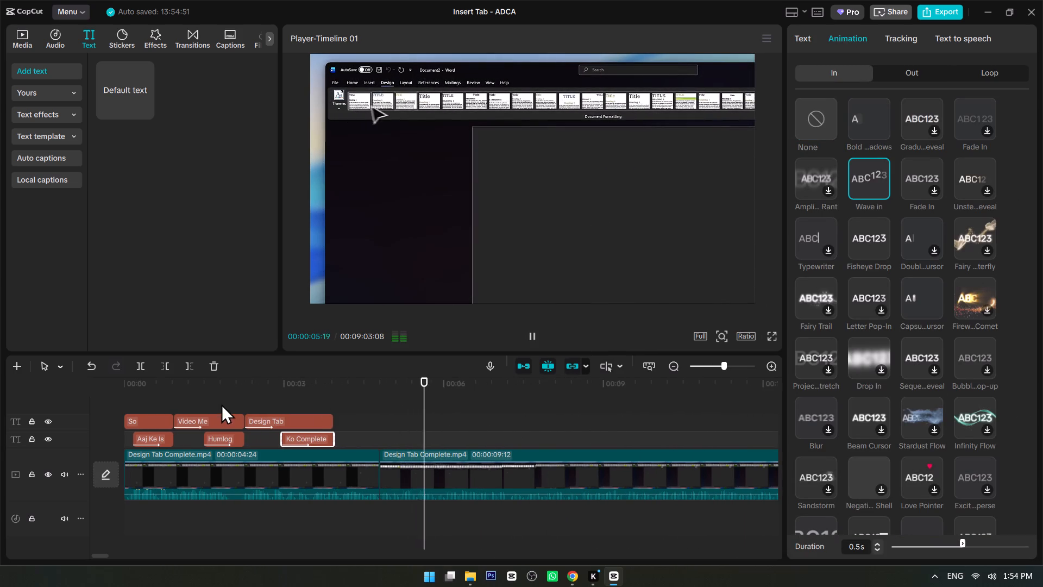
left_click_drag(211, 385, 77, 378)
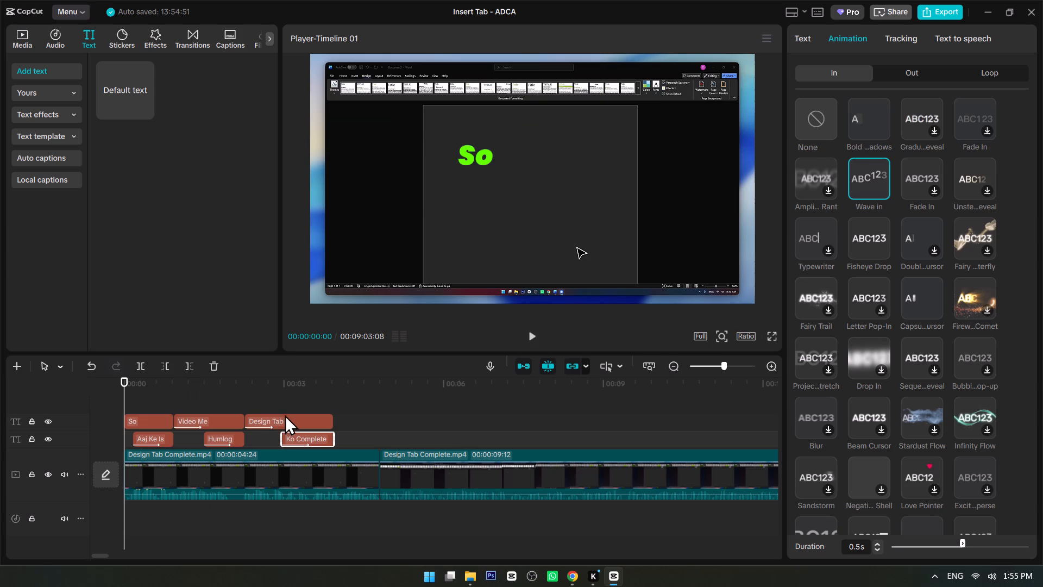
left_click(288, 394)
left_click(277, 393)
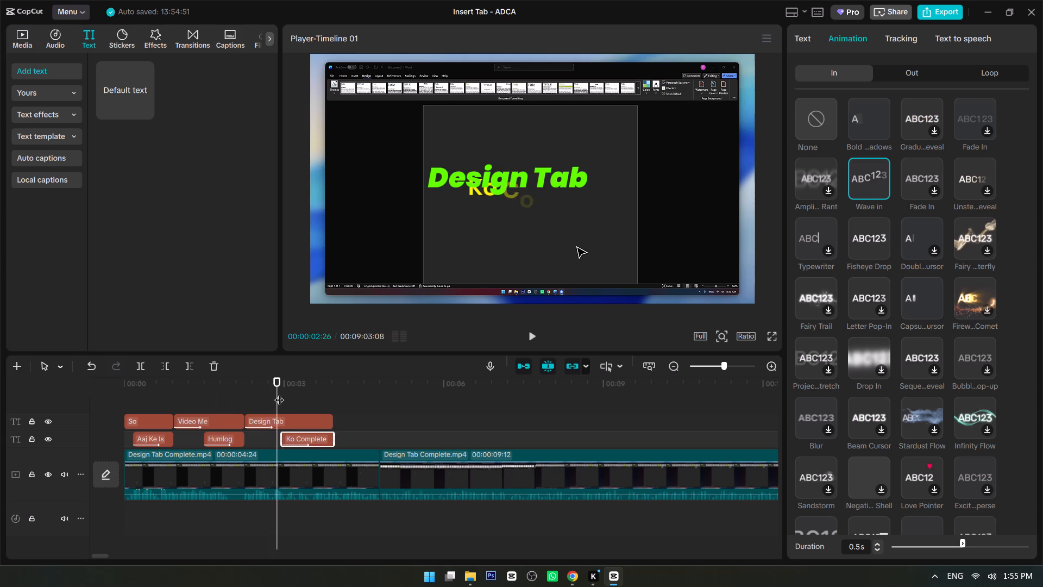
left_click(284, 392)
left_click(330, 382)
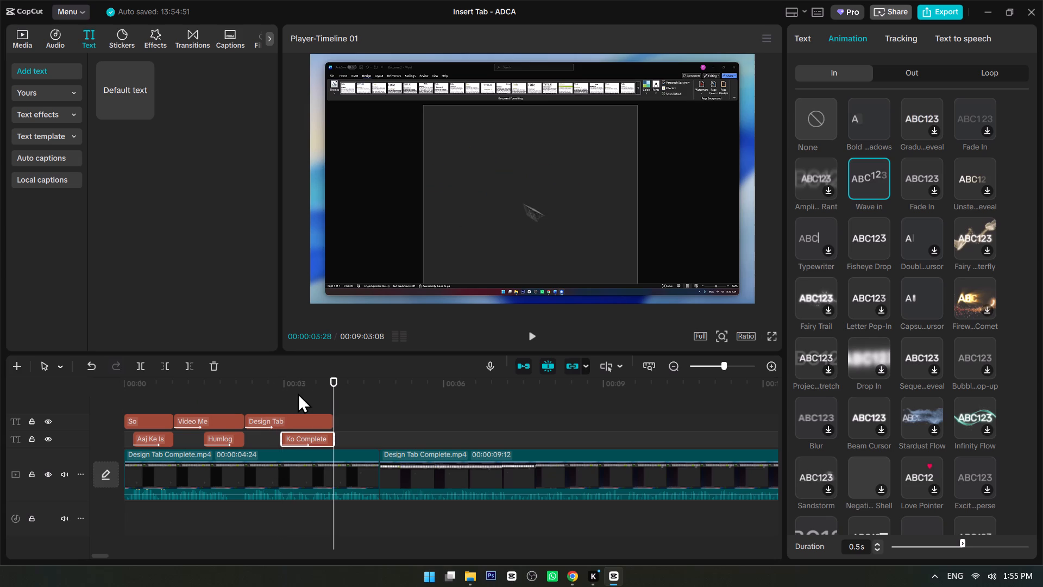
left_click(283, 384)
left_click(283, 384)
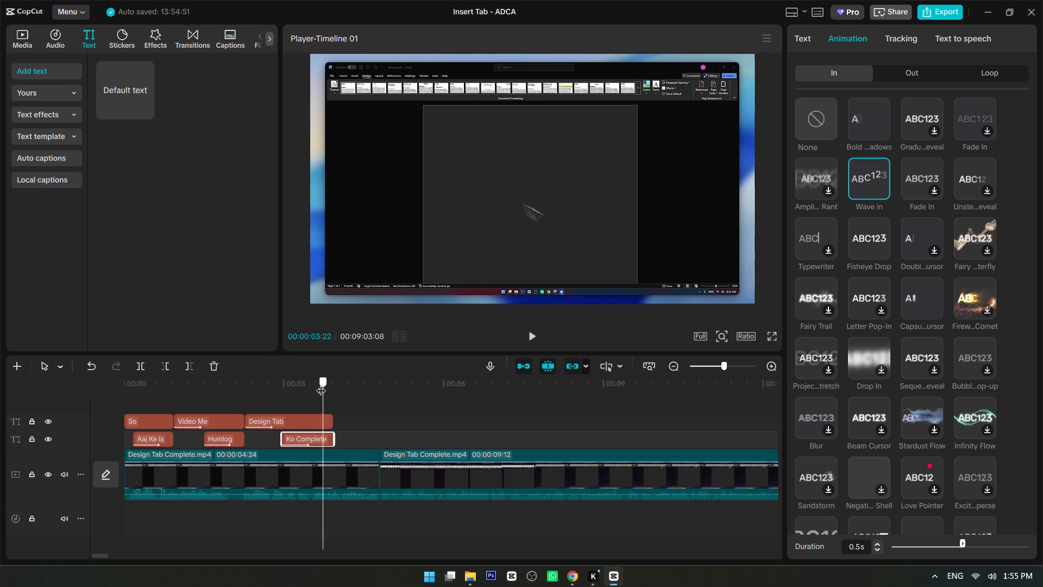
left_click(285, 415)
left_click(285, 435)
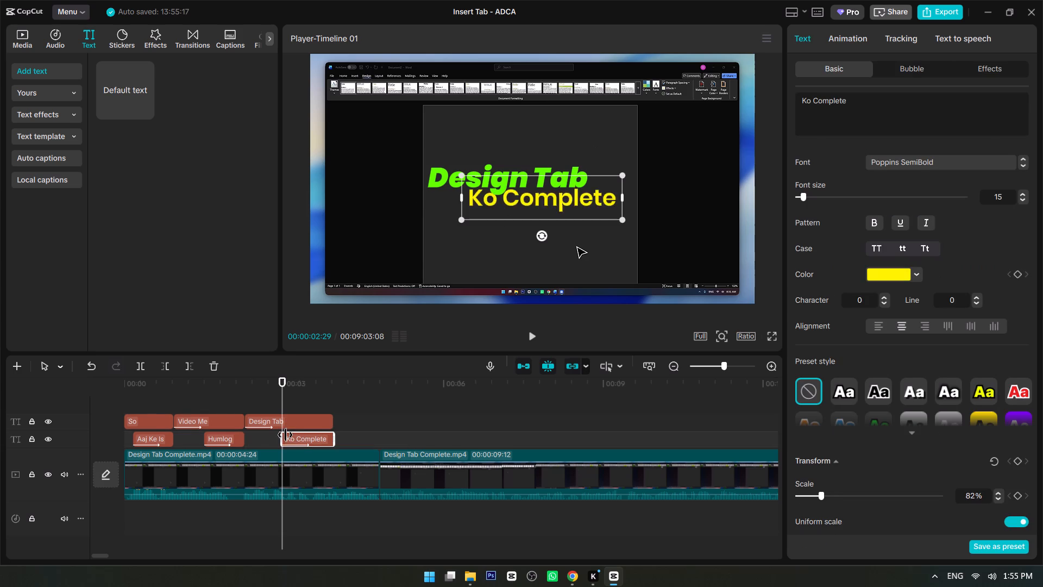
left_click(281, 401)
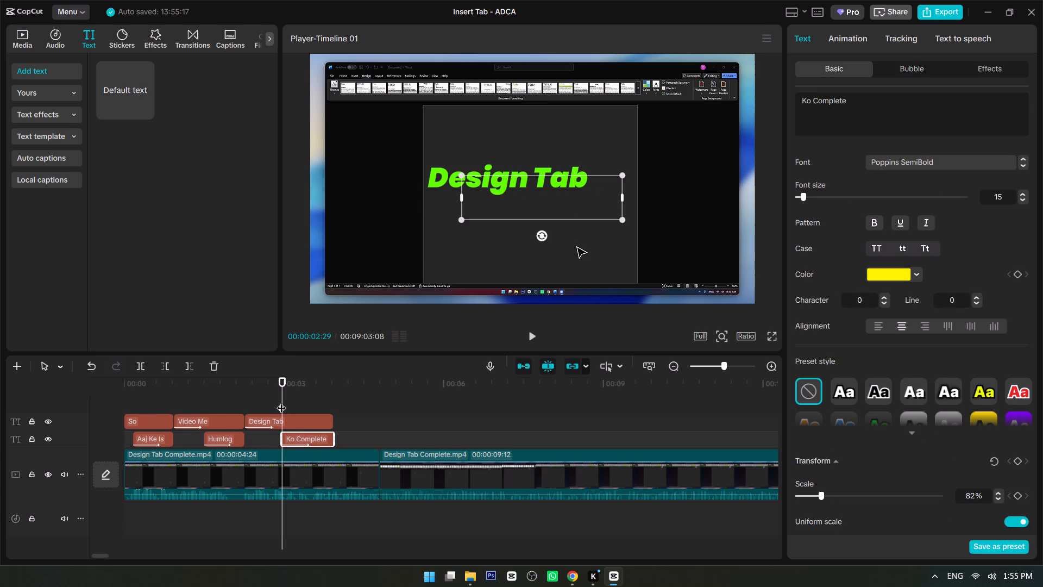
left_click(281, 401)
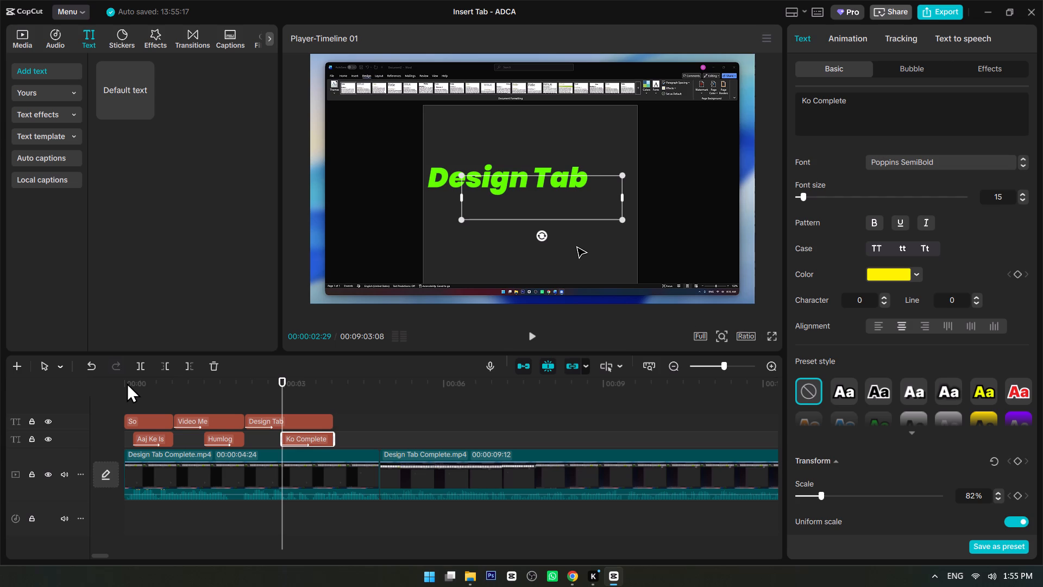
left_click(127, 383)
left_click_drag(127, 383, 136, 383)
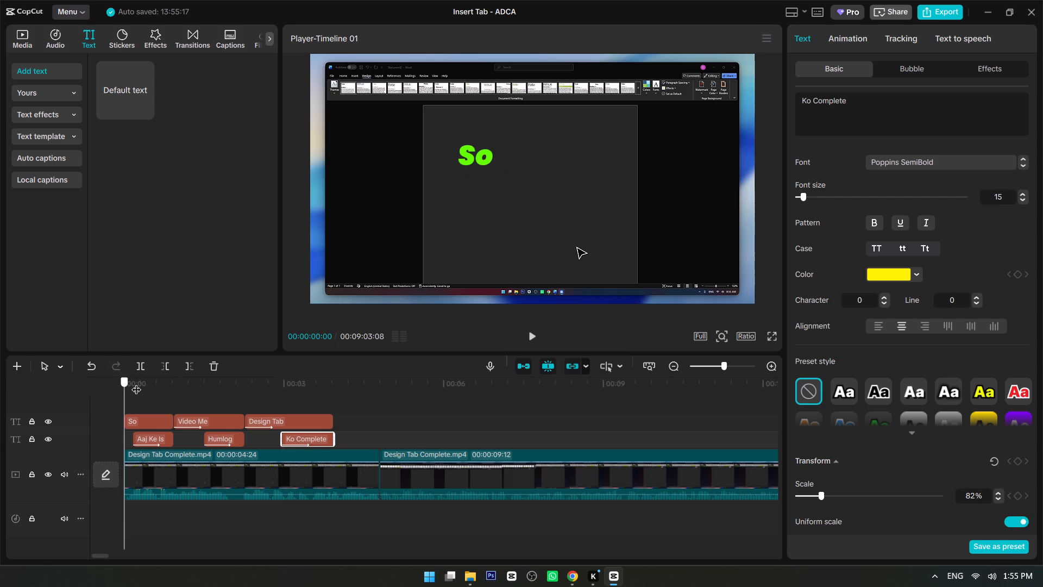
left_click_drag(136, 383, 133, 383)
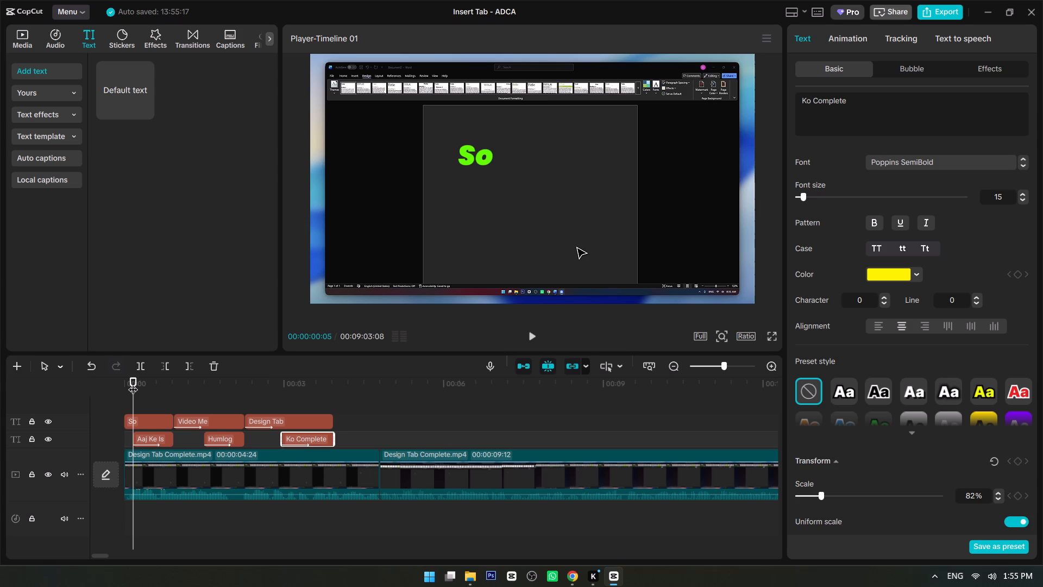
left_click(203, 379)
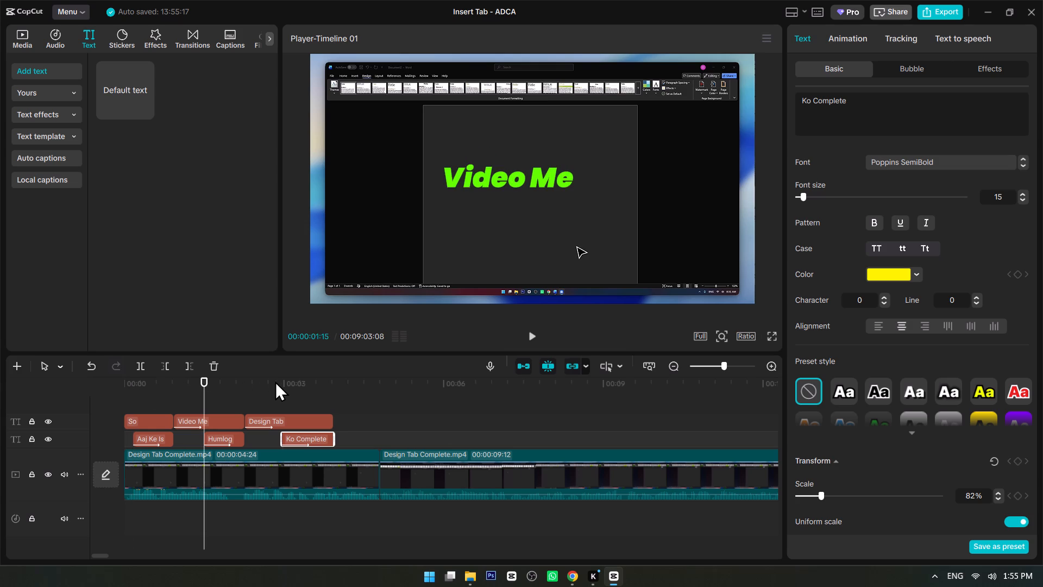
left_click(281, 381)
left_click(281, 381)
left_click_drag(163, 381, 121, 382)
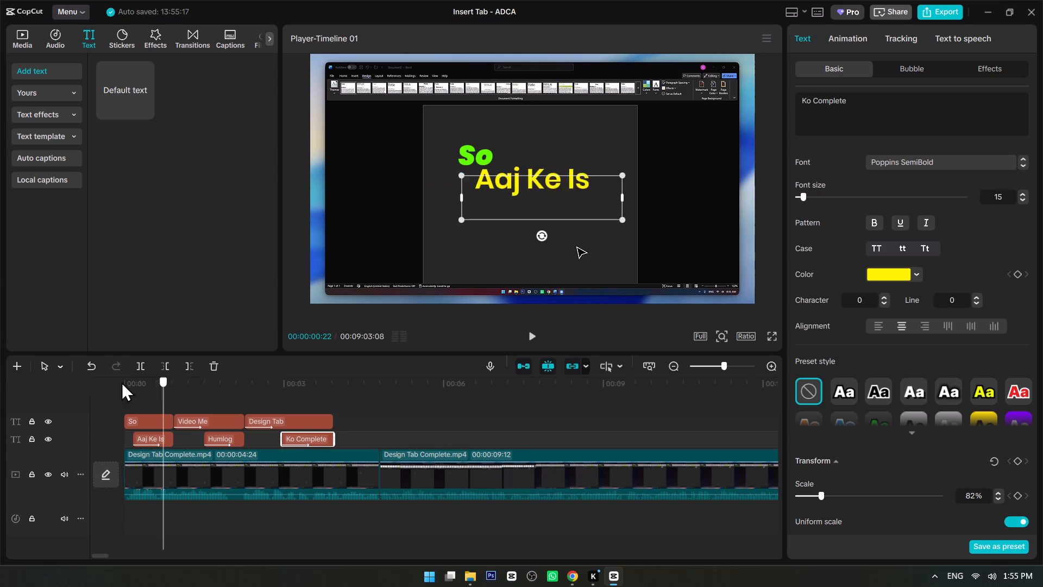
left_click_drag(121, 382, 91, 382)
key("space")
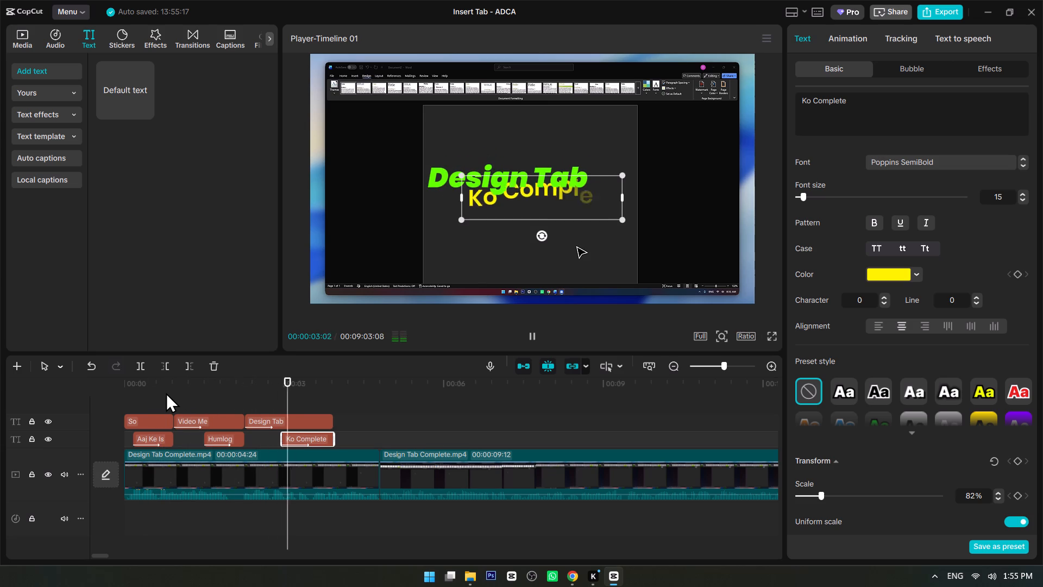
key("space")
Enlarge the "Humlog" caption to 144% and reposition it below "Video Me" at about X 241, Y -139.
left_click(235, 394)
left_click(226, 394)
left_click(548, 203)
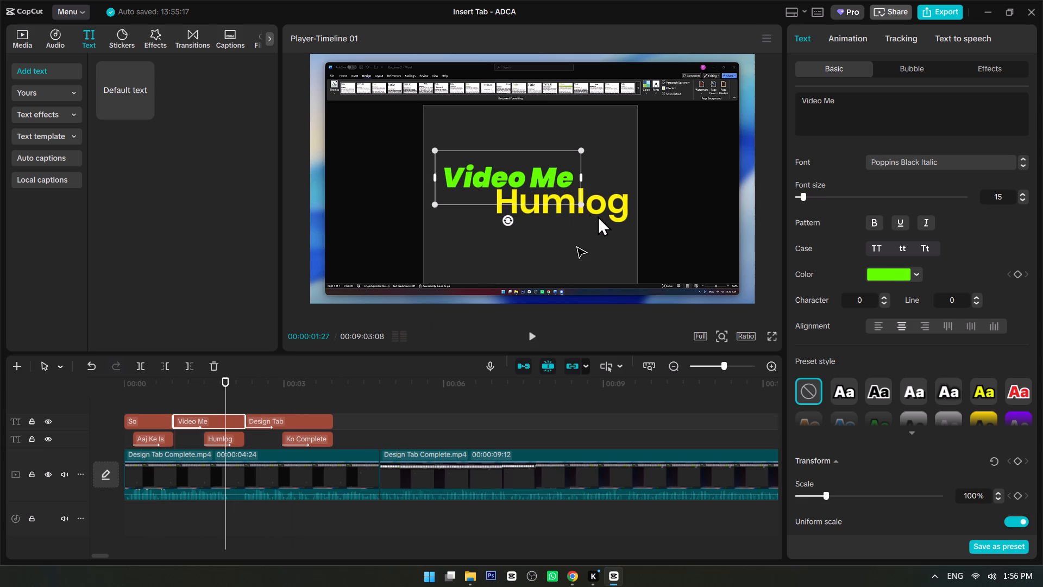
left_click(609, 210)
left_click_drag(638, 230, 659, 241)
left_click_drag(610, 223, 606, 217)
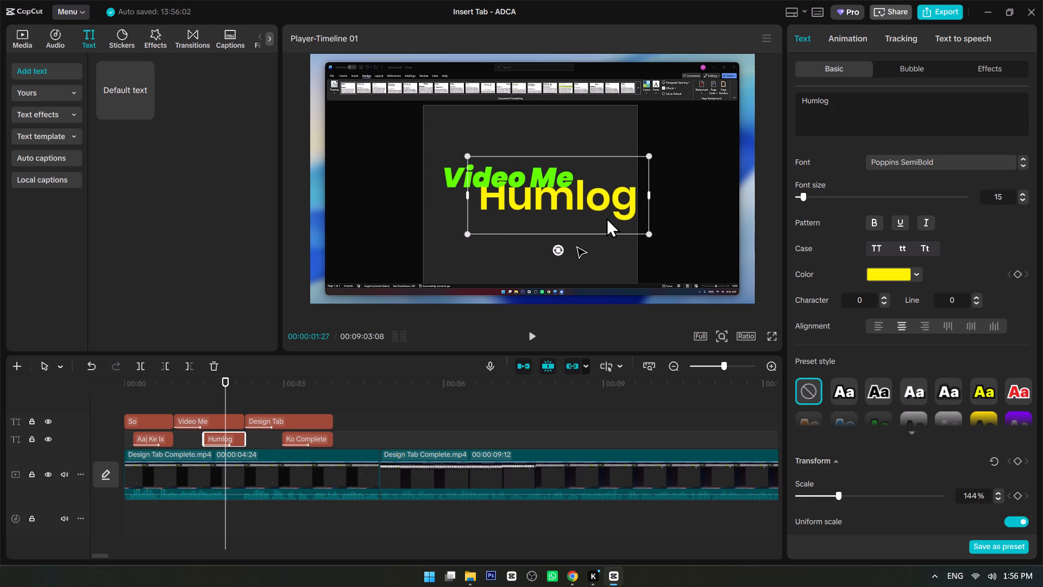
left_click_drag(606, 217, 608, 216)
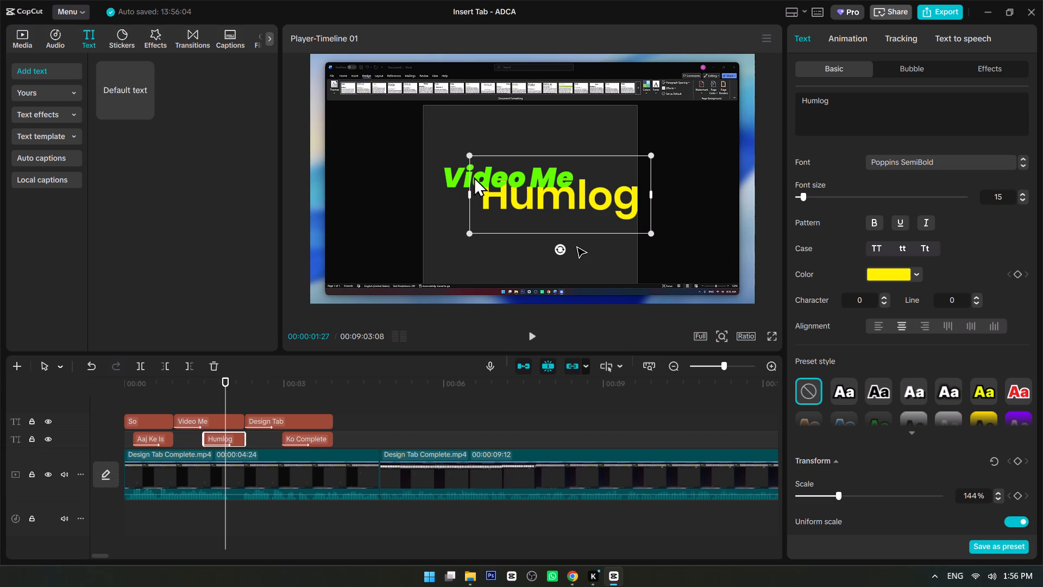
Turn on a black shadow for the "Humlog" caption and replay the captions from the start.
scroll(956, 369, "down", 20)
scroll(956, 369, "down", 1)
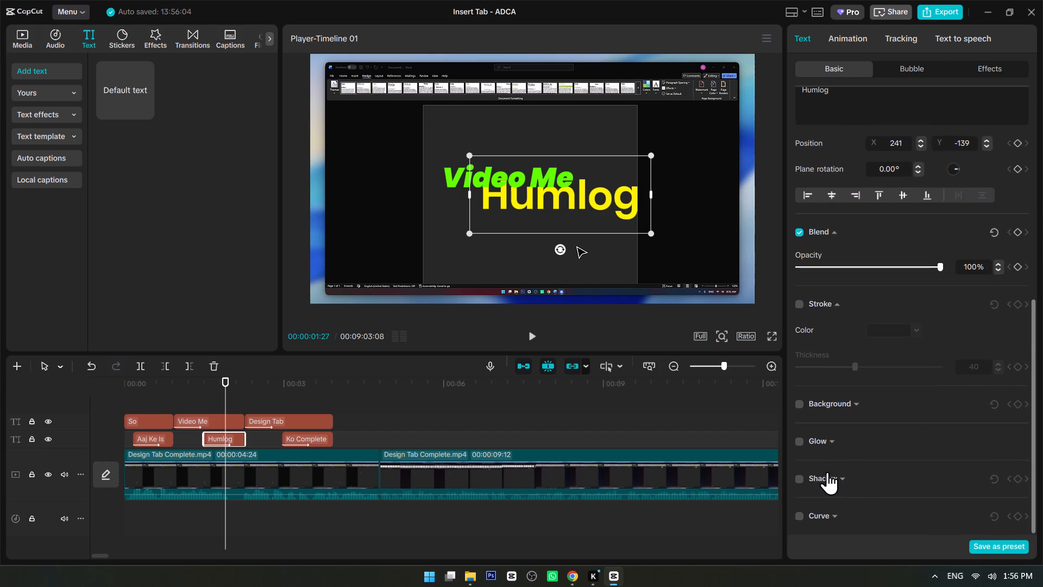
left_click(798, 478)
left_click_drag(135, 383, 84, 380)
key("space")
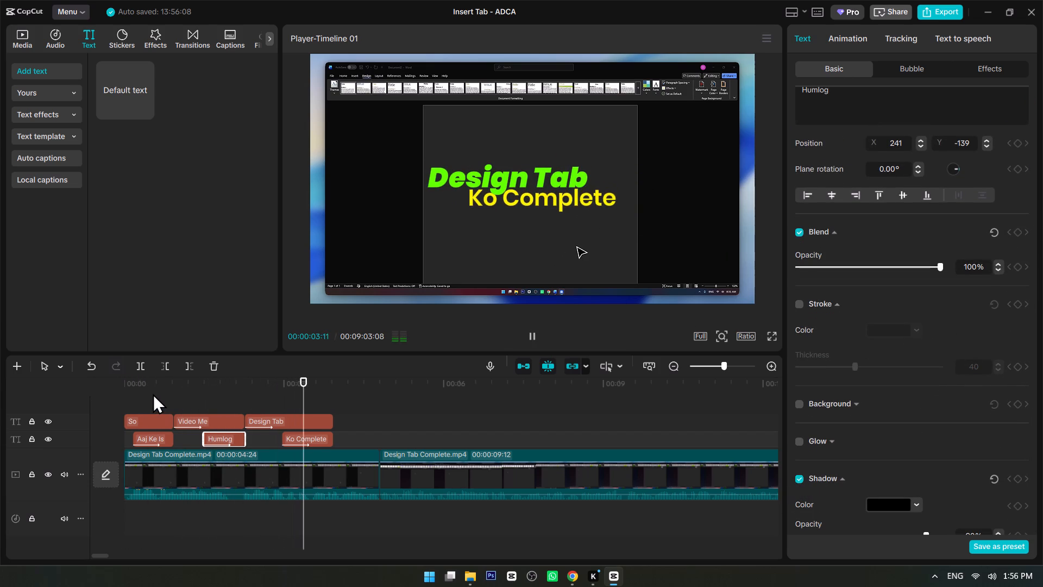
key("space")
left_click_drag(154, 391, 91, 371)
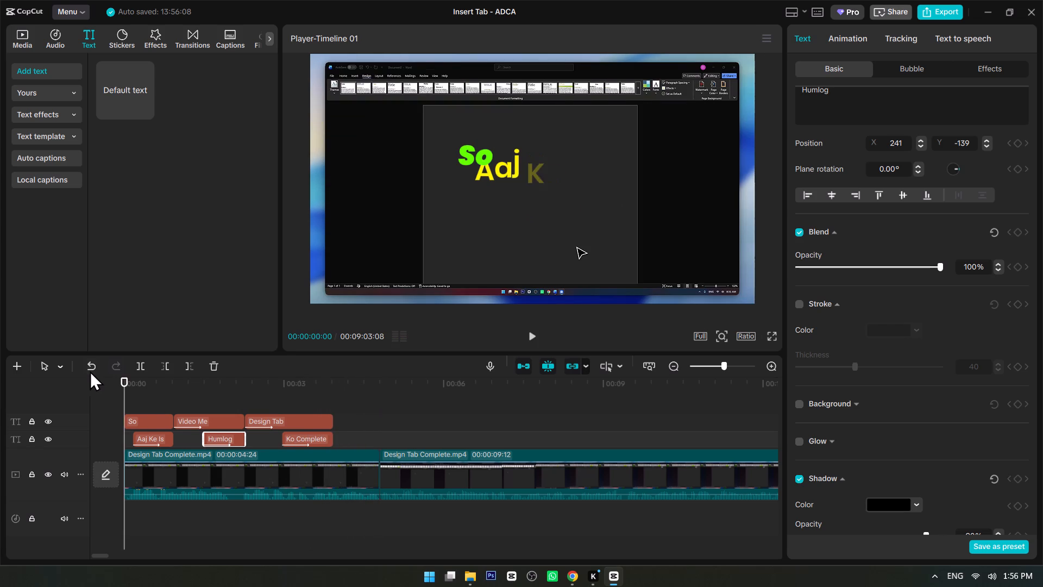
key("space")
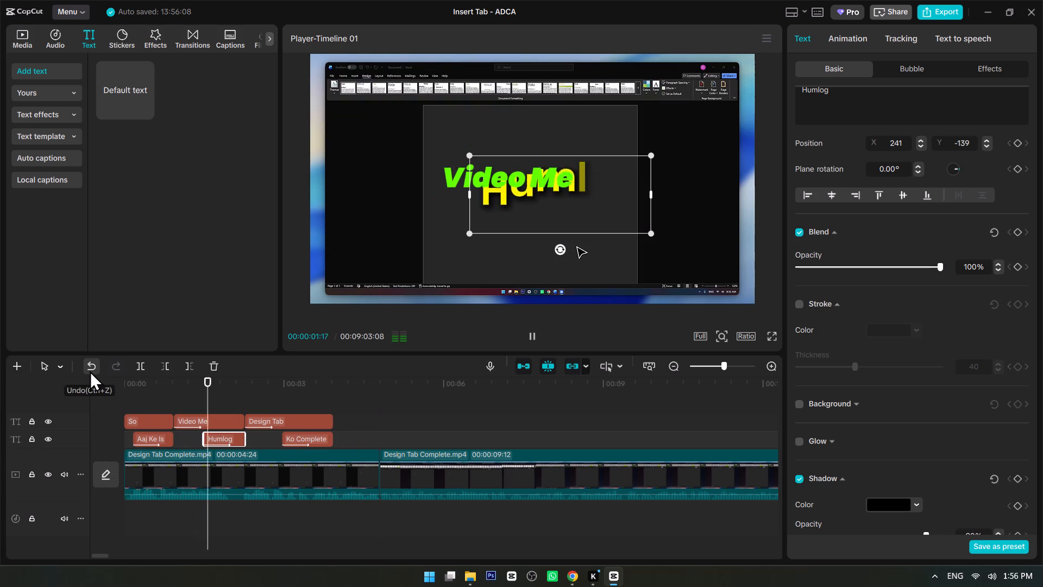
key("space")
Enlarge the "So" caption slightly, move it to about X -538, Y 170, and replay the opening.
left_click(129, 383)
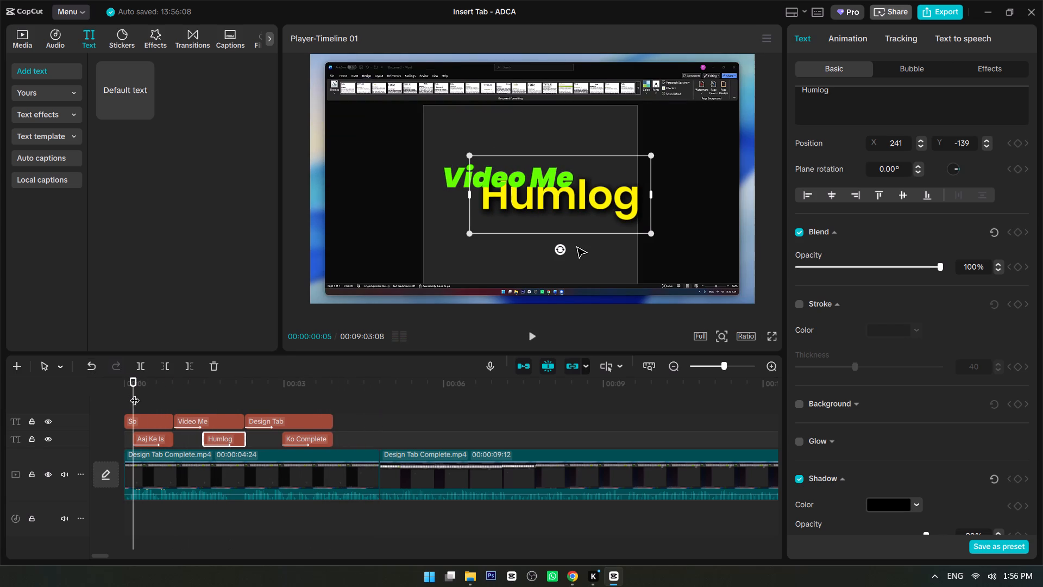
left_click(142, 424)
left_click_drag(500, 182, 504, 186)
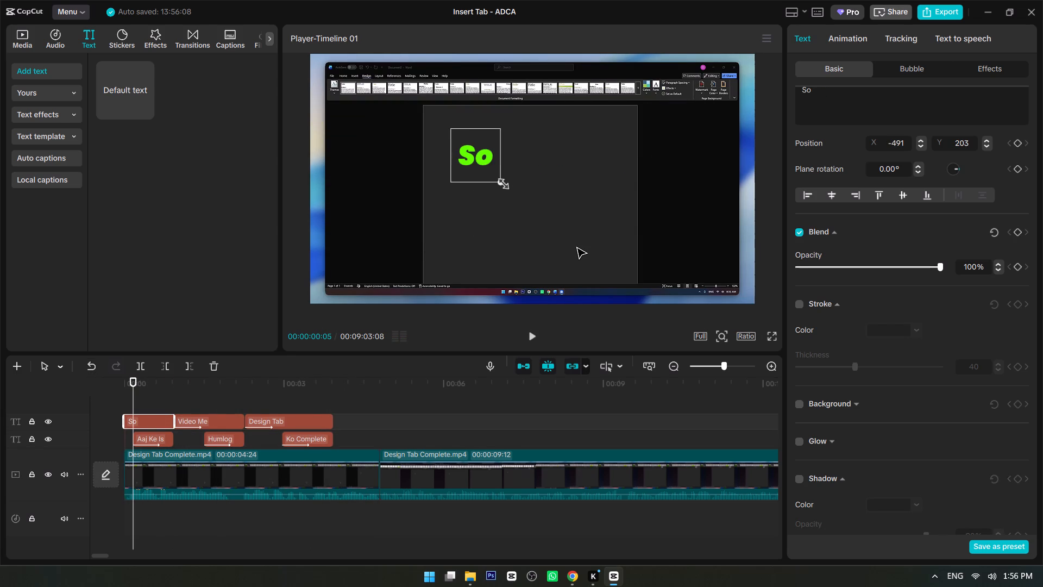
left_click_drag(504, 186, 512, 192)
key("space")
key("space")
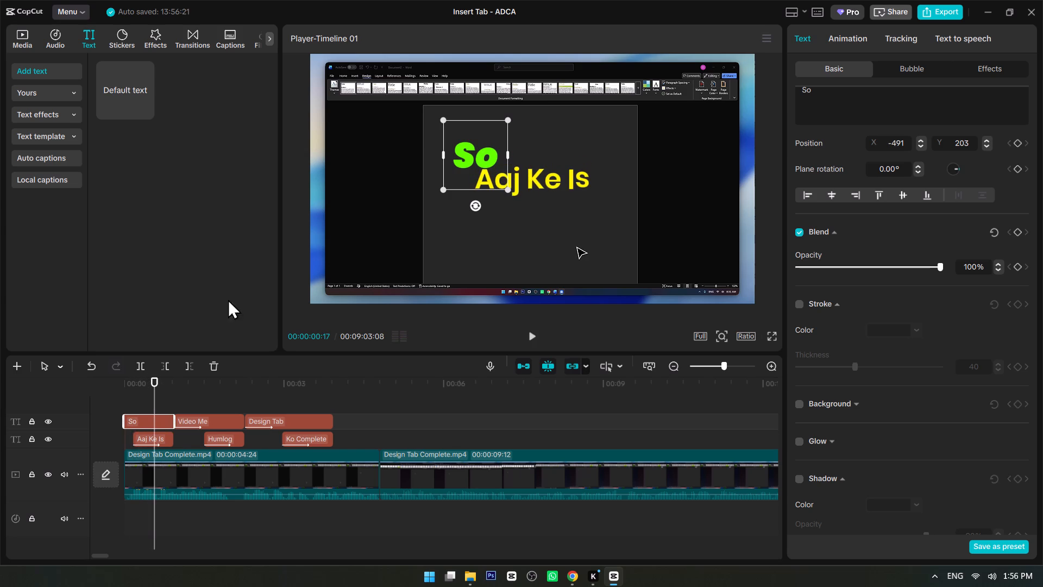
left_click_drag(487, 155, 482, 159)
left_click_drag(146, 389, 98, 382)
key("space")
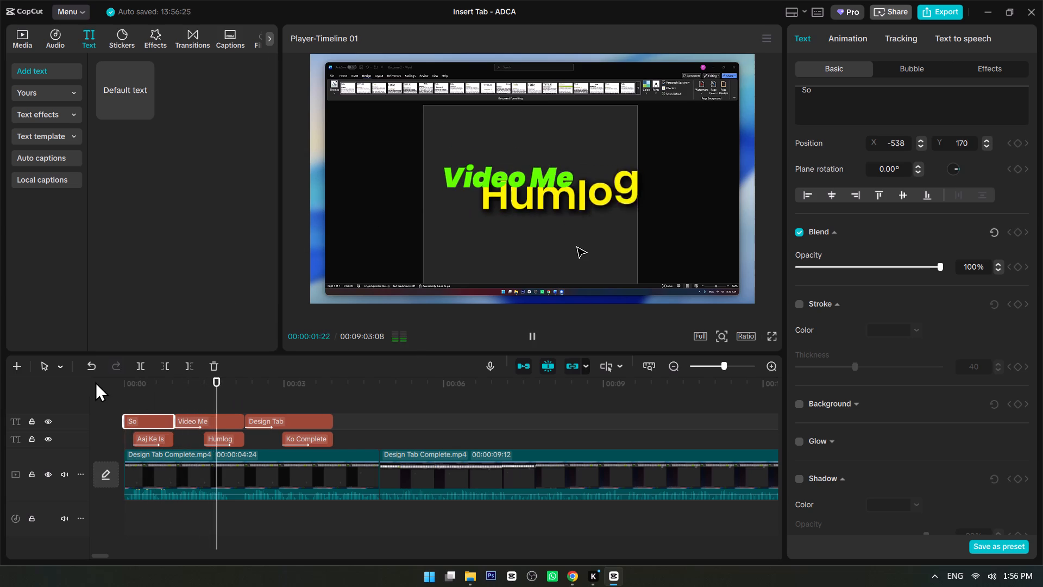
key("space")
Turn on a black shadow at 90% opacity for the "Video Me" caption and replay the captions from the start.
left_click(225, 391)
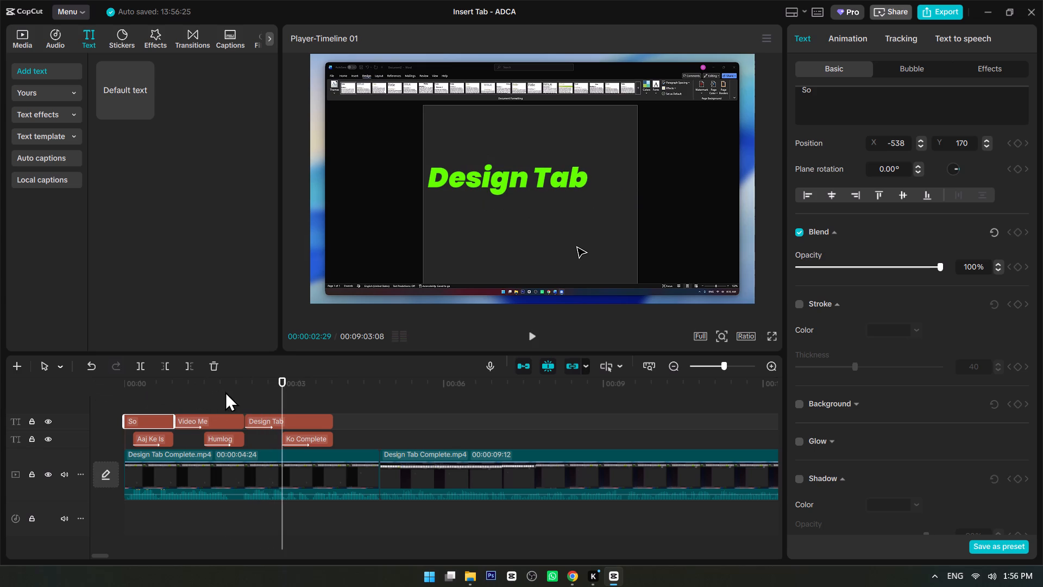
left_click(558, 180)
left_click(577, 204)
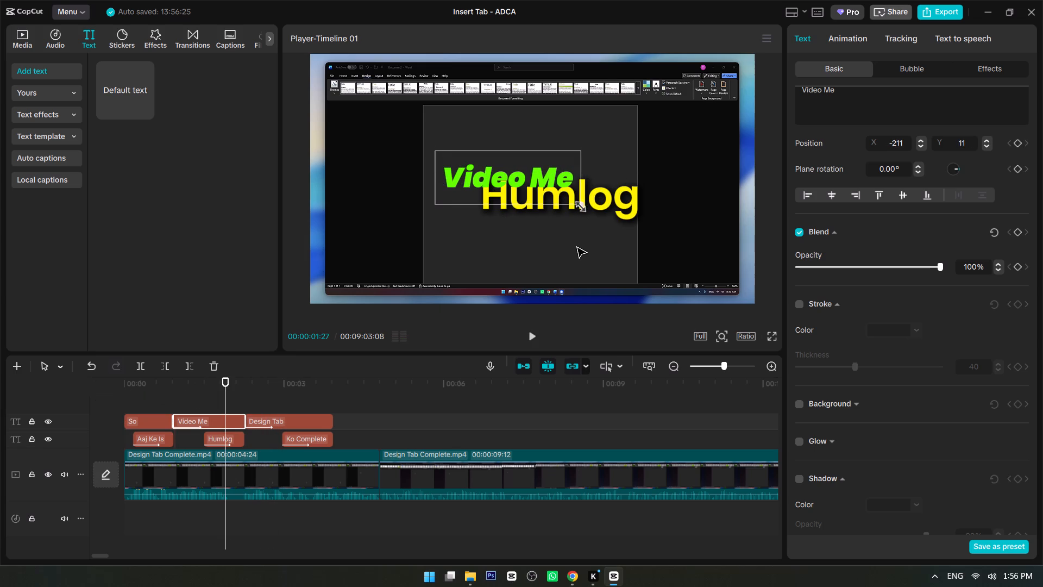
scroll(843, 378, "down", 13)
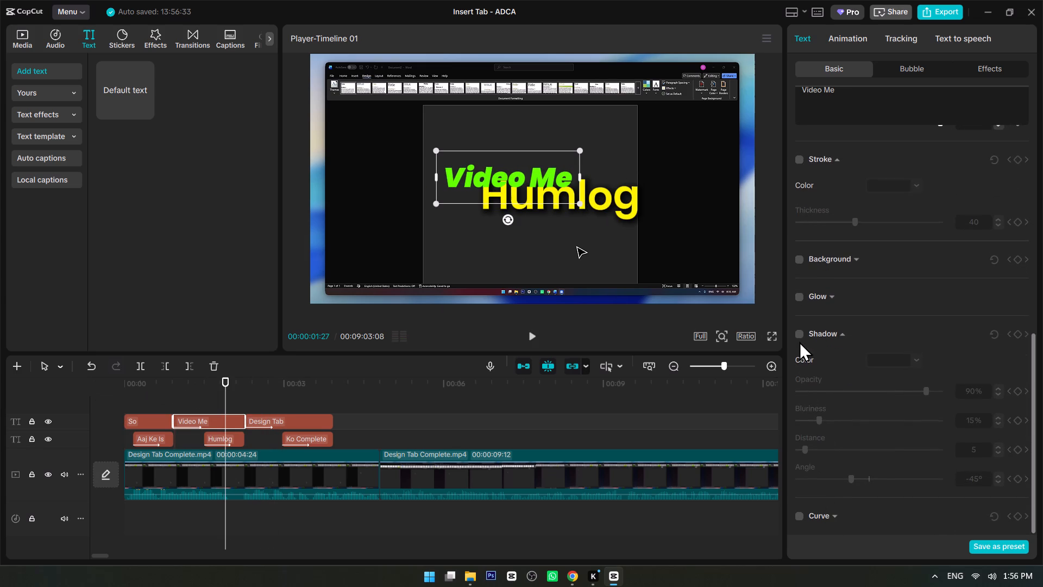
left_click(799, 335)
left_click_drag(166, 379, 152, 379)
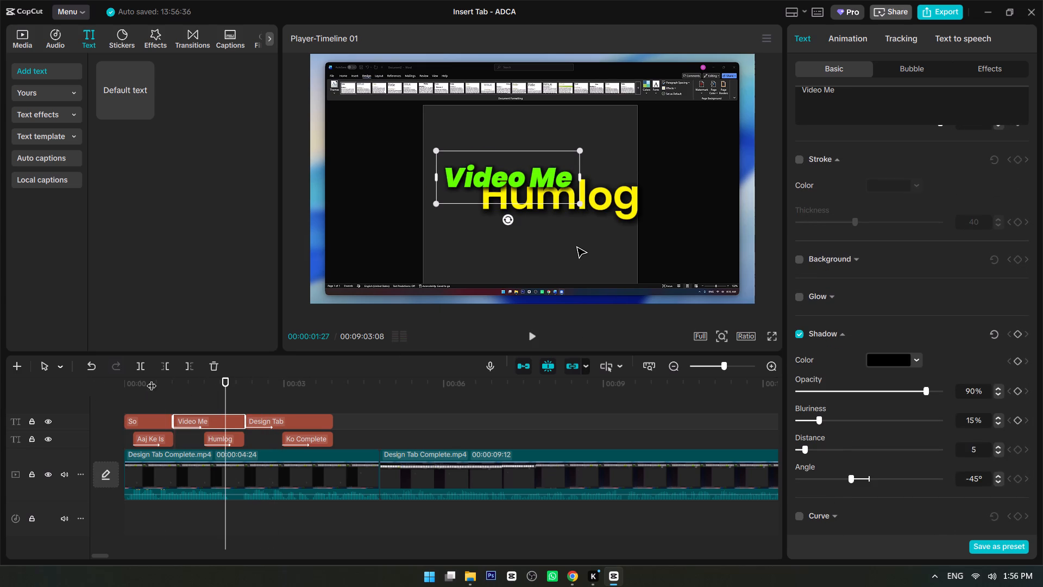
left_click_drag(152, 379, 85, 377)
key("space")
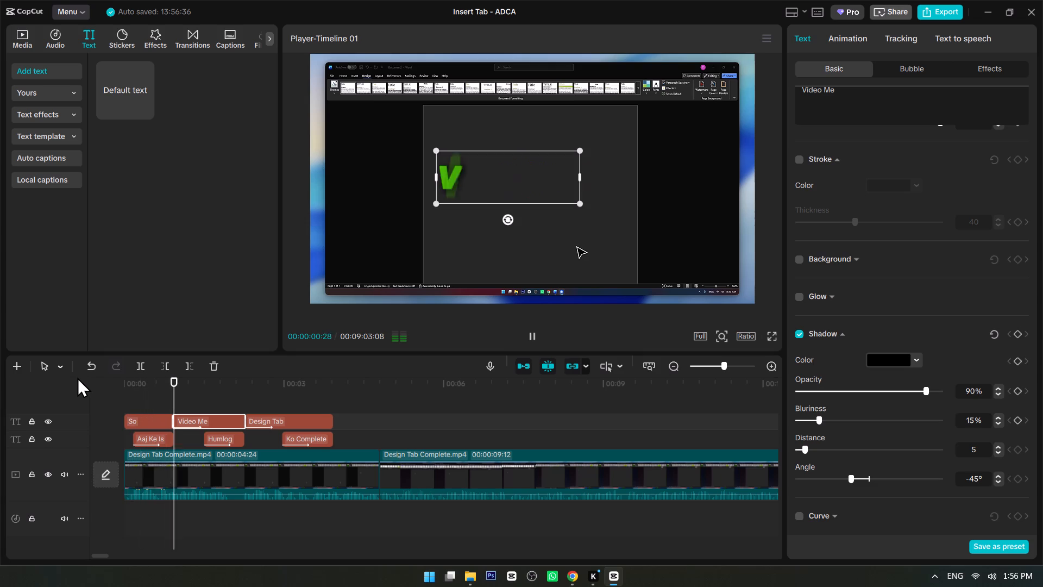
key("space")
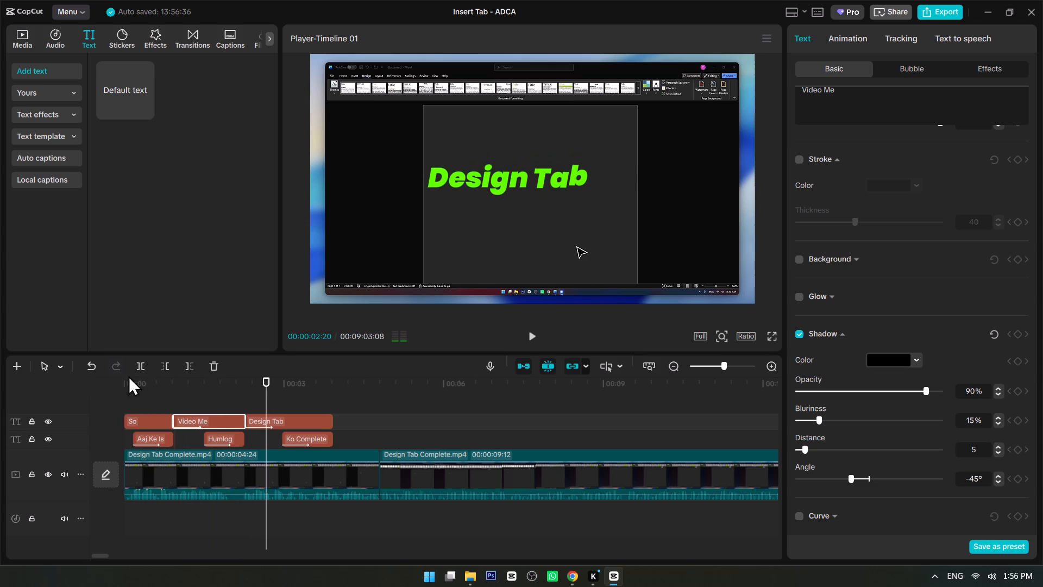
Nudge the "Video Me" caption slightly up and to the left above "Humlog", and play on past the opening captions.
left_click(207, 381)
key("space")
key("space")
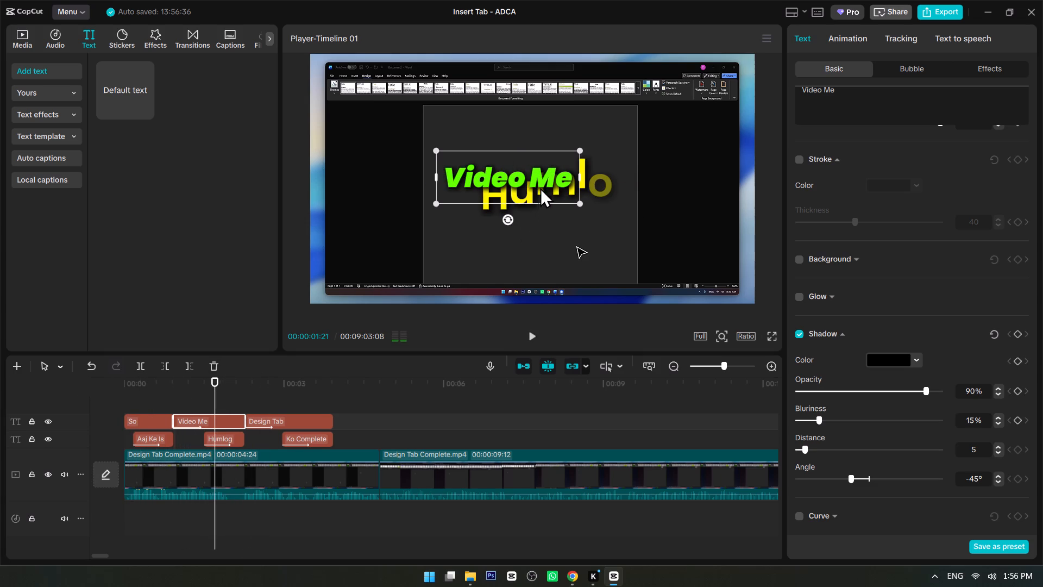
key("space")
key("space")
left_click(541, 179)
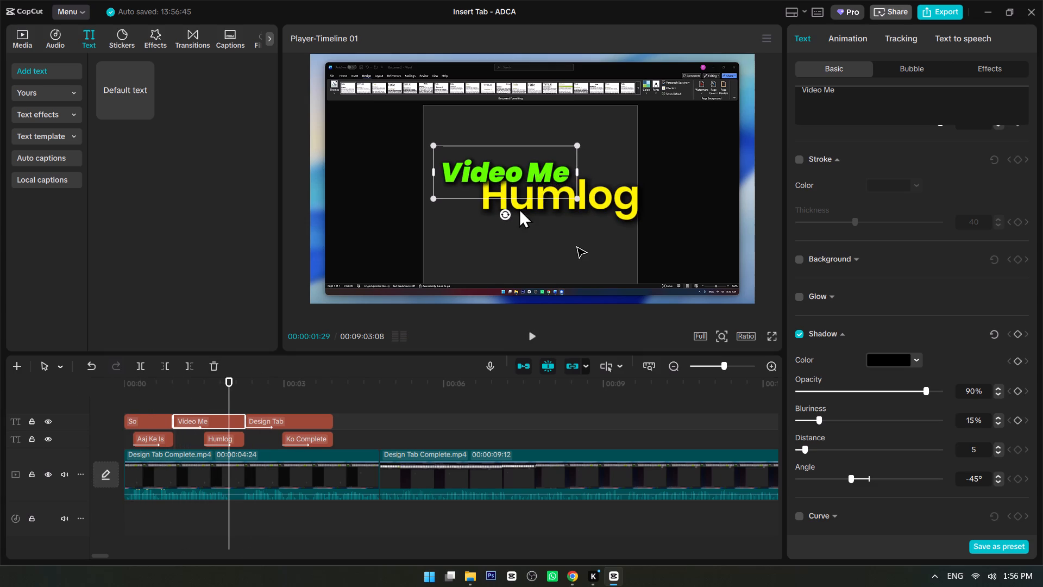
key("space")
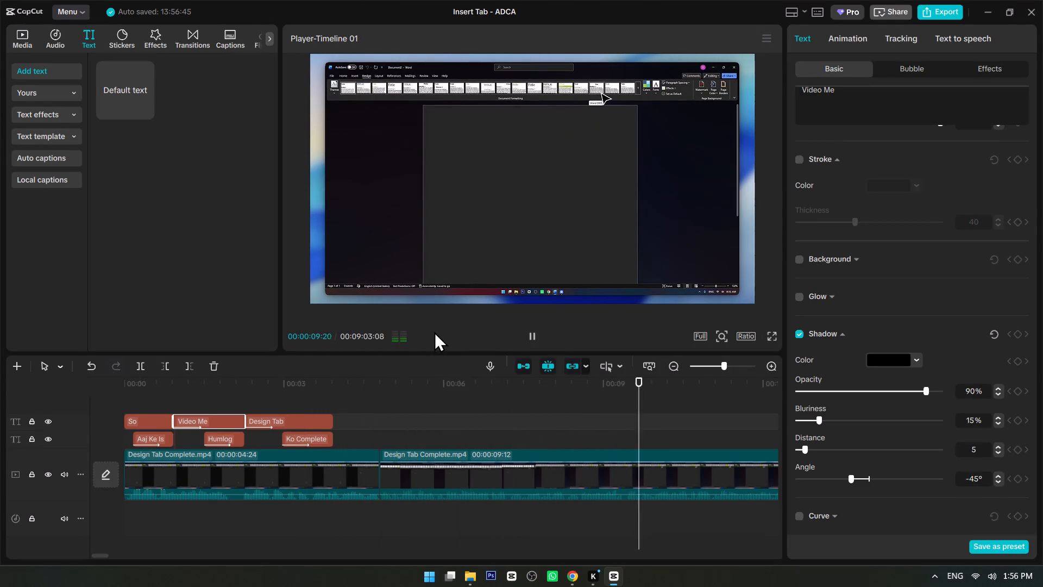
scroll(494, 403, "down", 7, "ctrl")
scroll(455, 446, "down", 5, "ctrl")
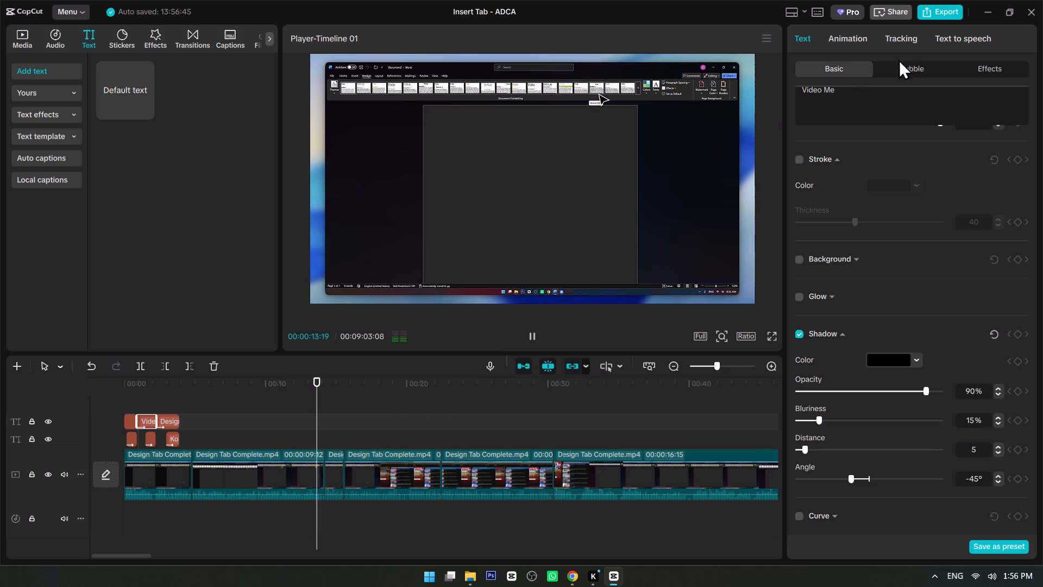
key("space")
Export the timeline as a 4K HEVC mp4 video at 30fps named "Design Tab - ADCA".
left_click(932, 11)
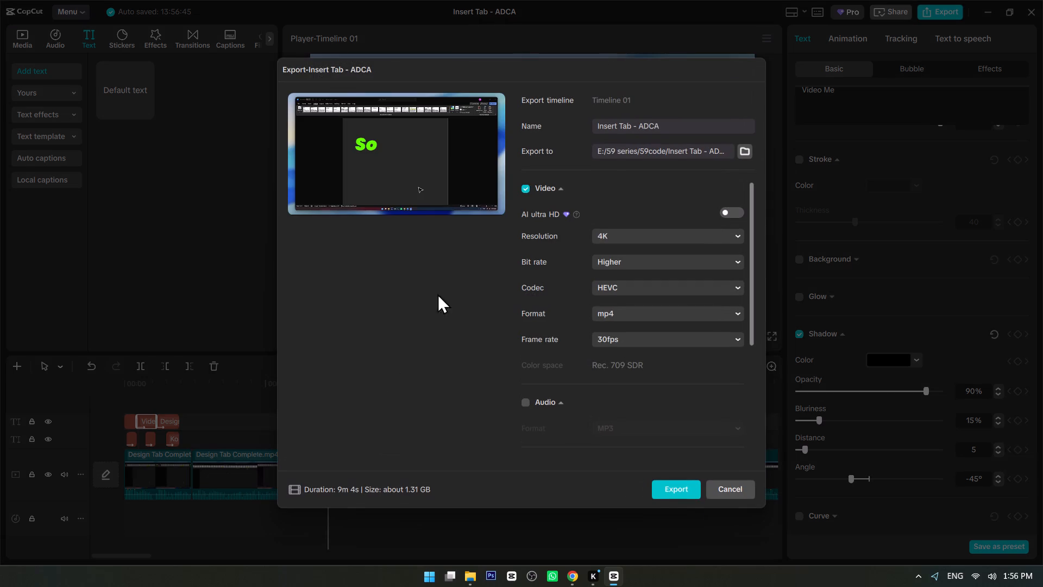
left_click_drag(666, 126, 544, 126)
type("Design Tab - ADCA")
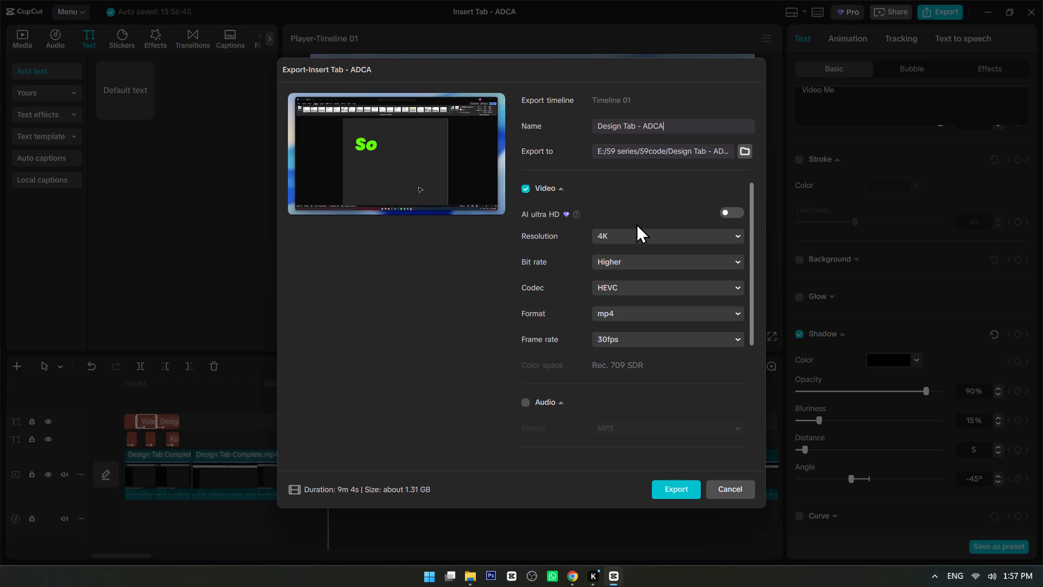
scroll(555, 390, "down", 4)
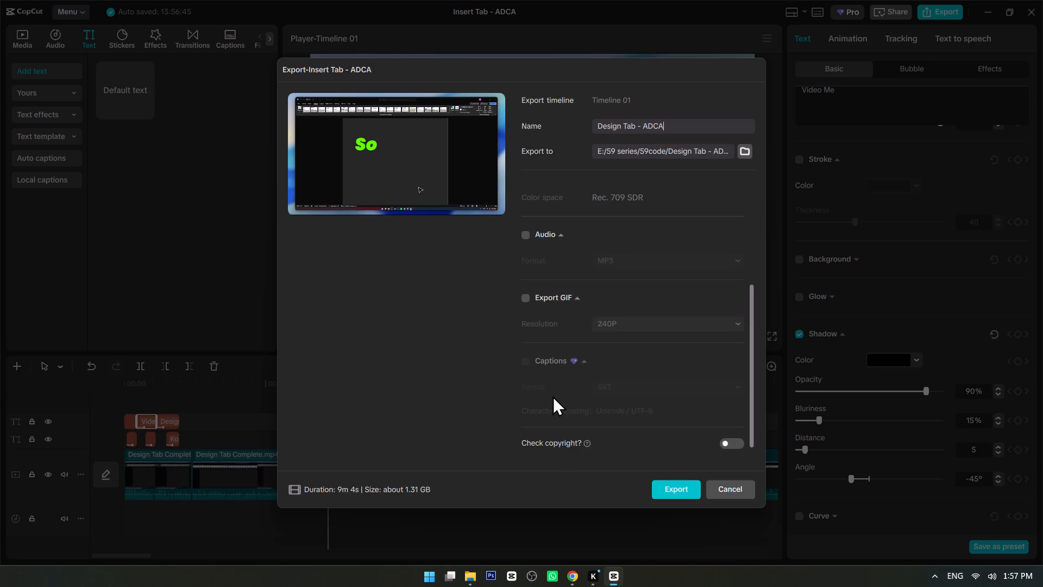
scroll(552, 396, "down", 6)
scroll(552, 396, "up", 7)
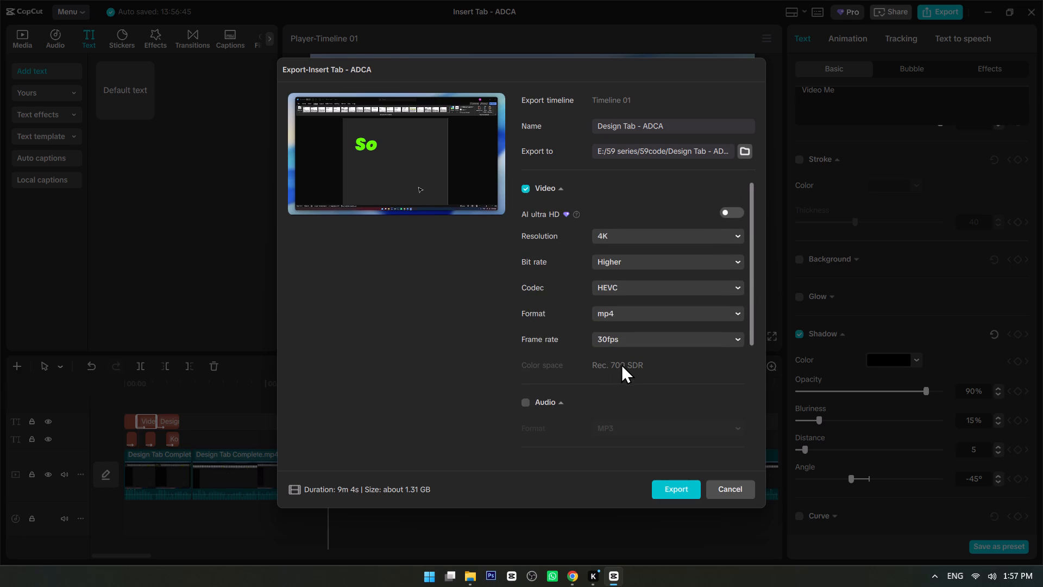
left_click(682, 490)
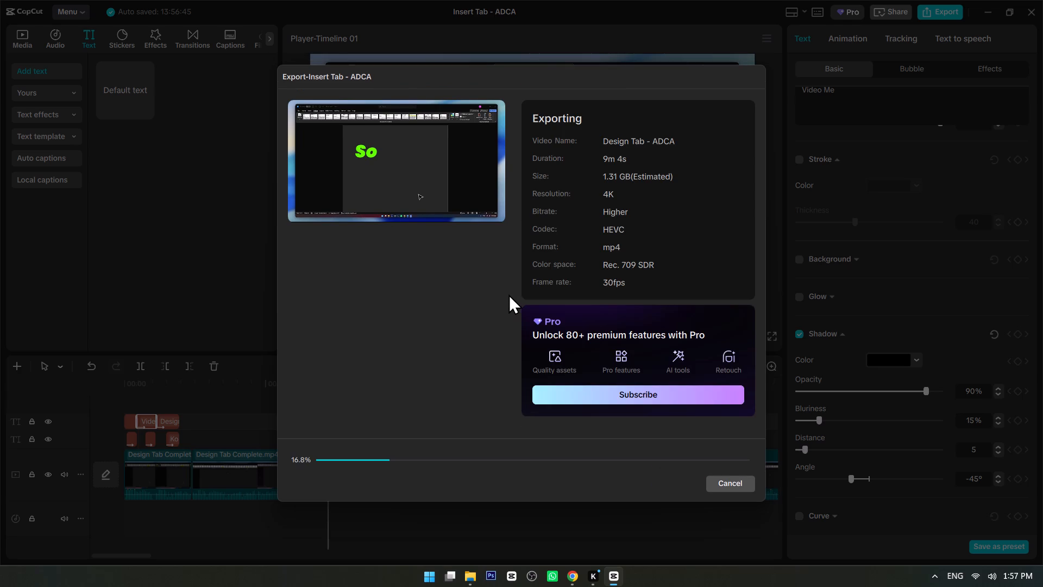